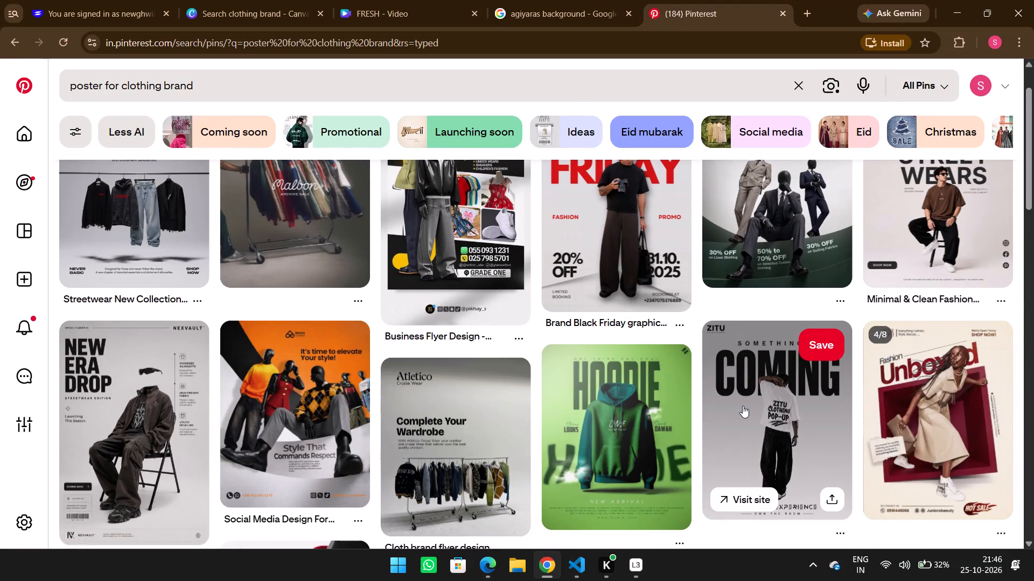
Browse the Pinterest results for clothing brand posters and open the Summer Sale suits pin for a closer look.
scroll(783, 388, "down", 5)
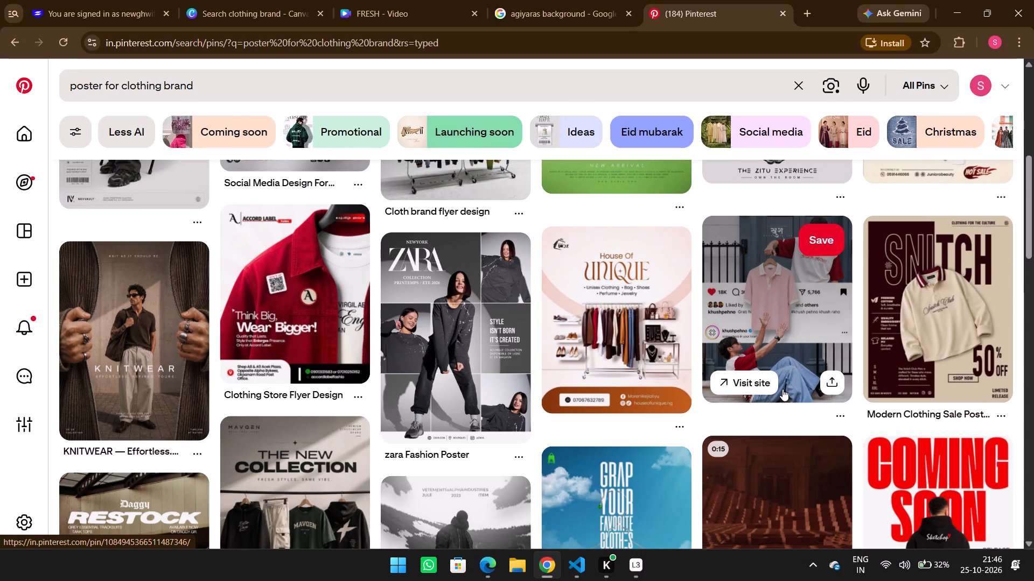
scroll(783, 389, "up", 3)
scroll(783, 389, "down", 3)
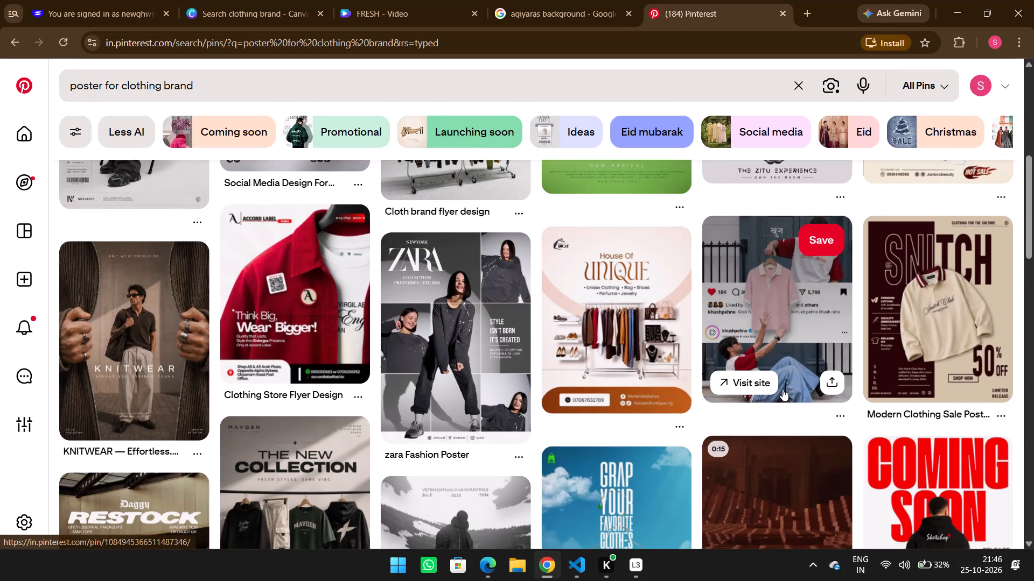
scroll(783, 389, "down", 4)
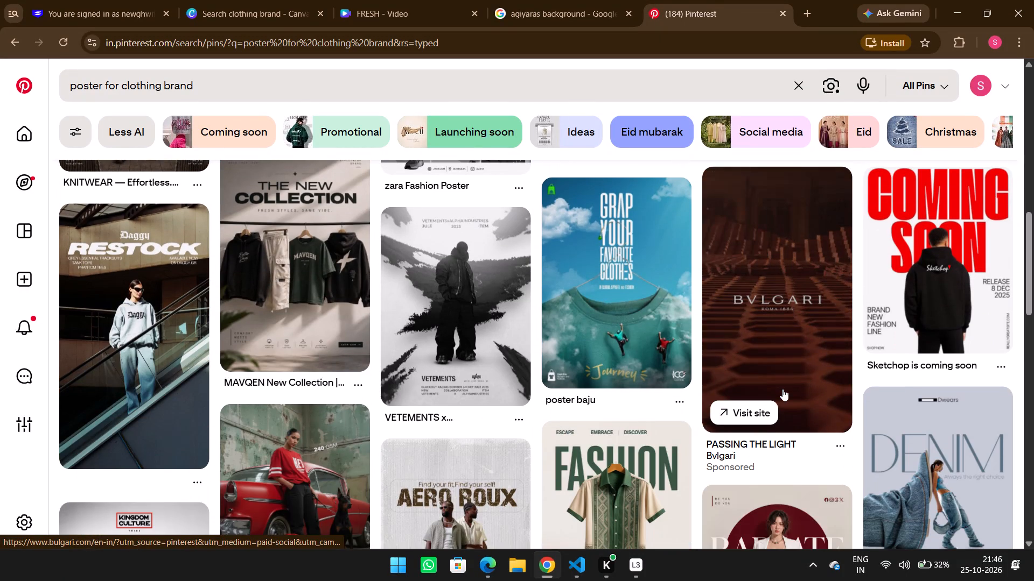
scroll(783, 389, "down", 4)
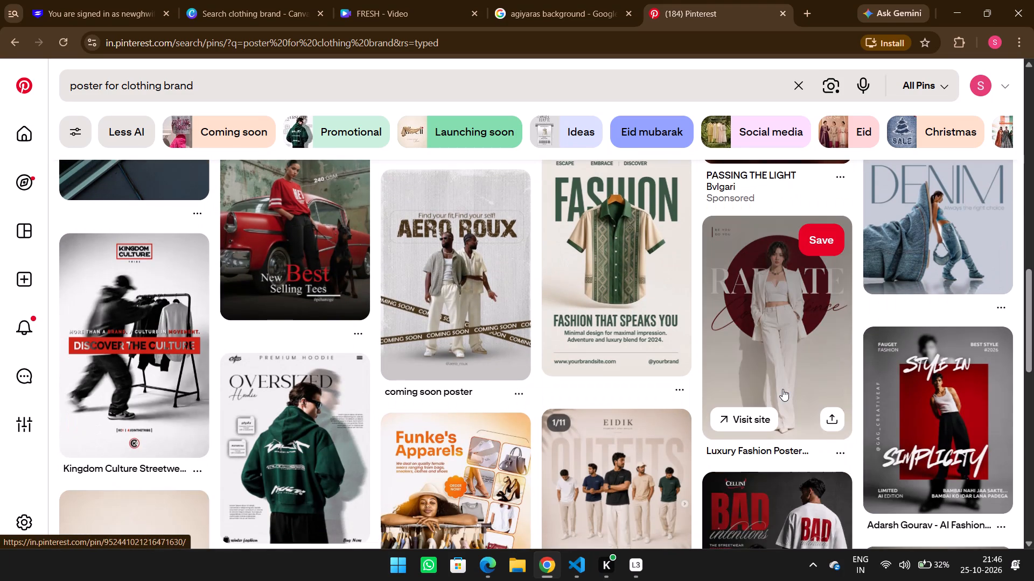
scroll(782, 389, "up", 9)
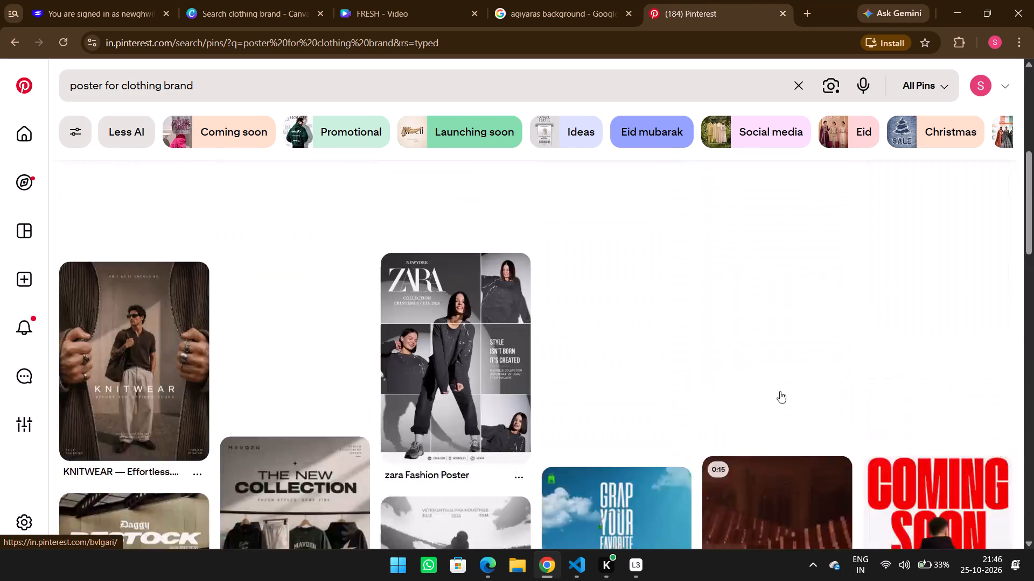
scroll(780, 391, "up", 7)
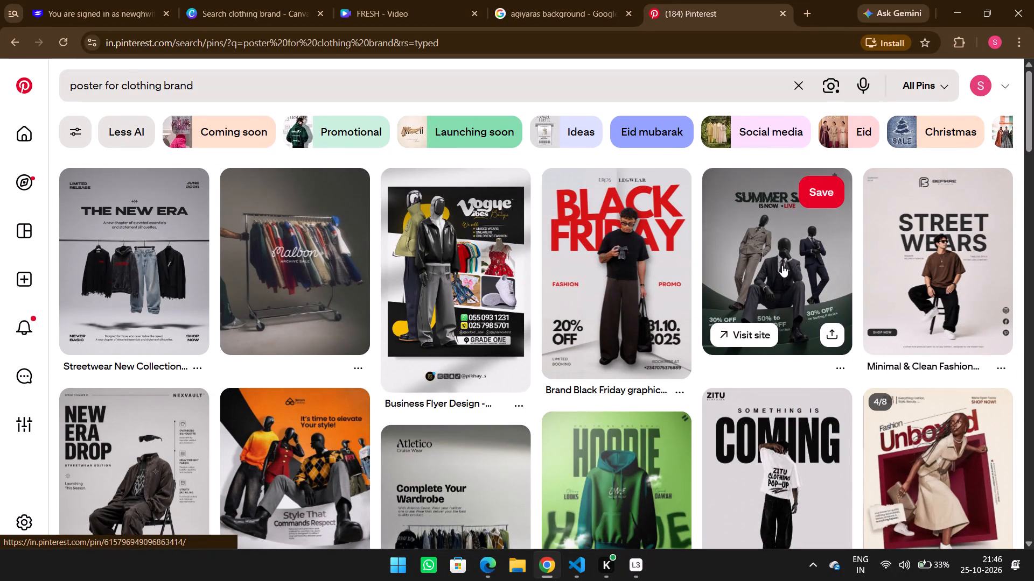
left_click(782, 265)
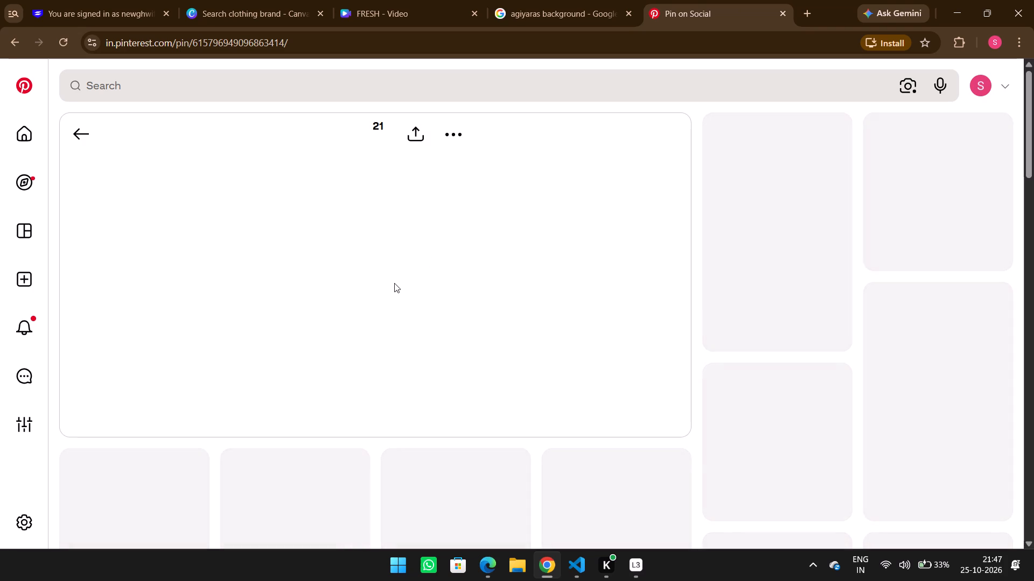
Switch to Canva, examine the clothing brand poster templates for ideas, and try to preview the Fauget photo collage template.
left_click(241, 18)
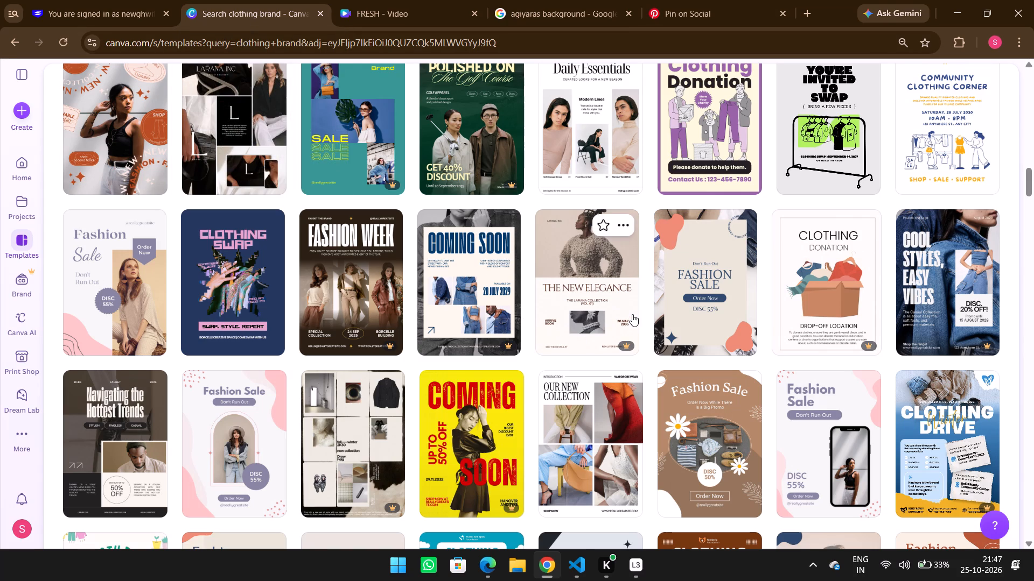
scroll(632, 315, "down", 7)
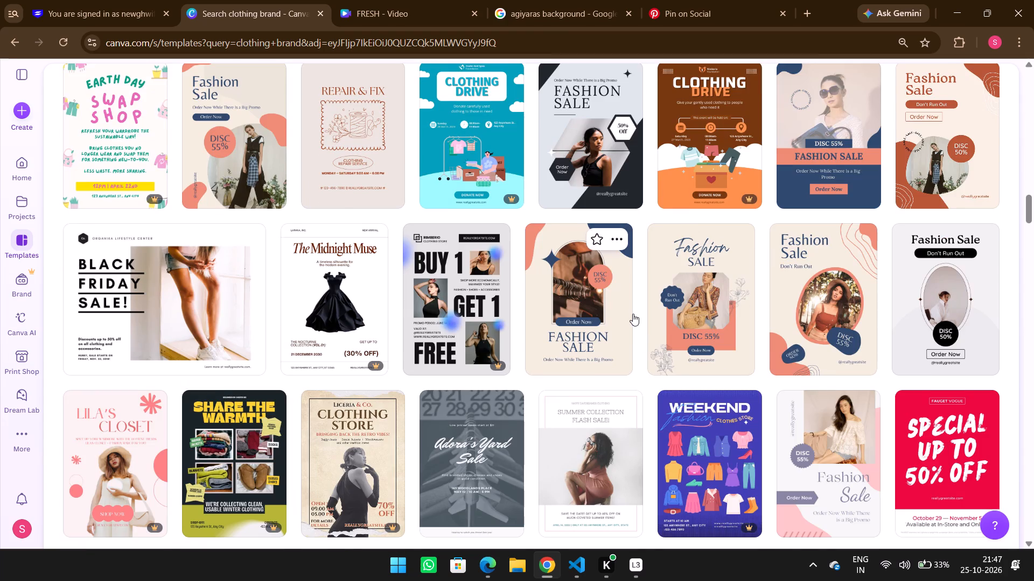
scroll(633, 314, "down", 17)
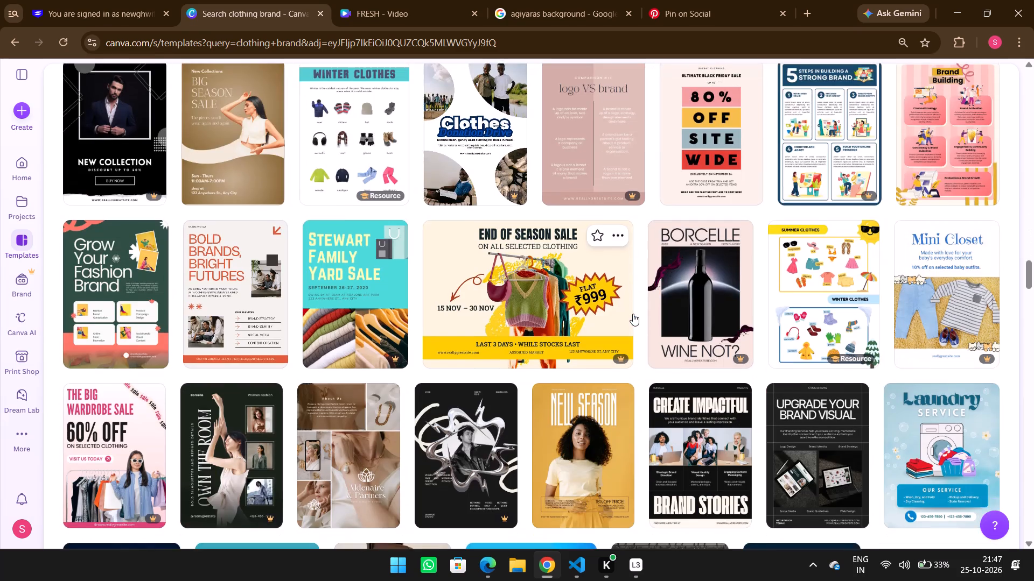
scroll(633, 314, "down", 4)
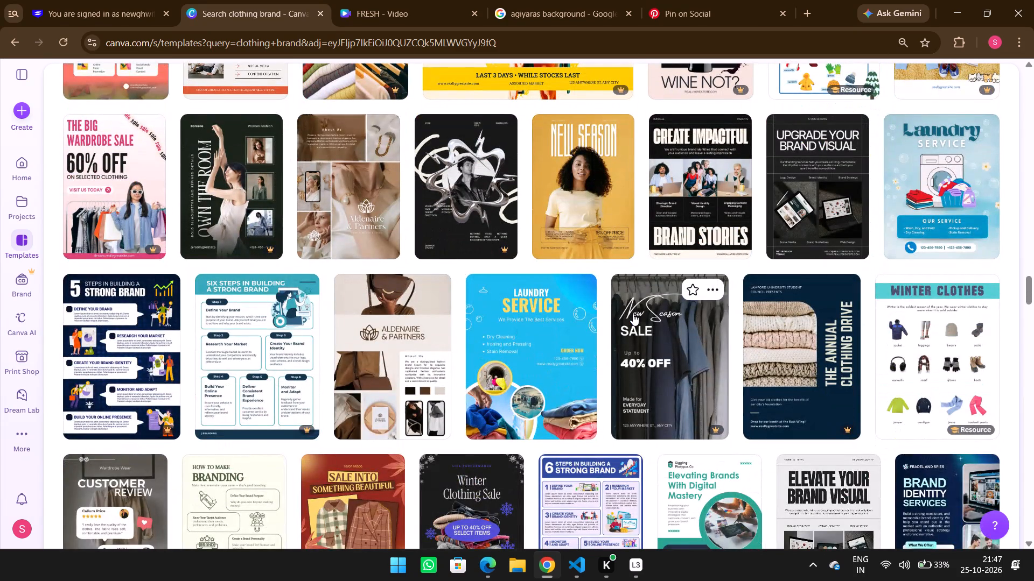
scroll(633, 314, "down", 18)
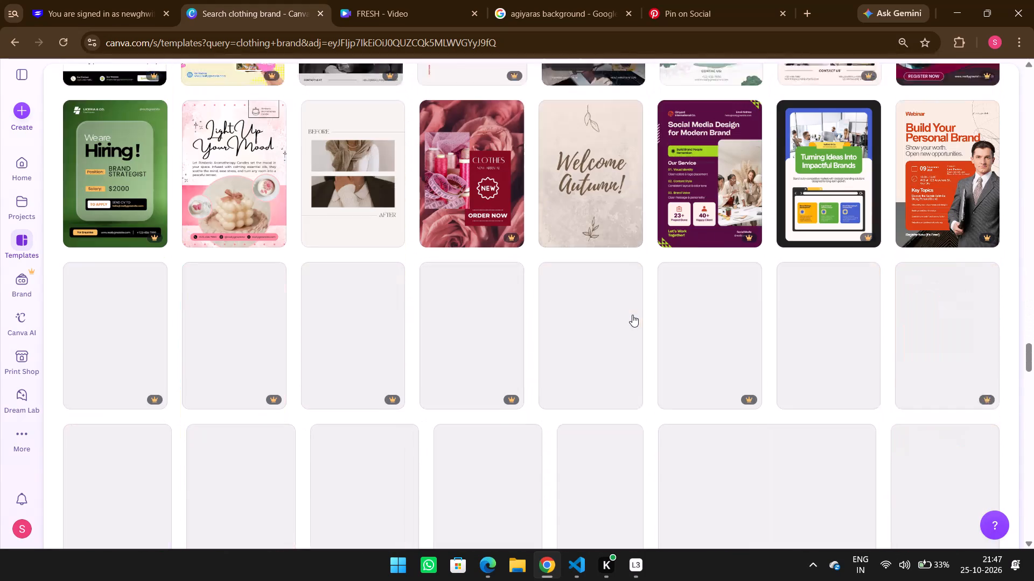
scroll(632, 315, "up", 5)
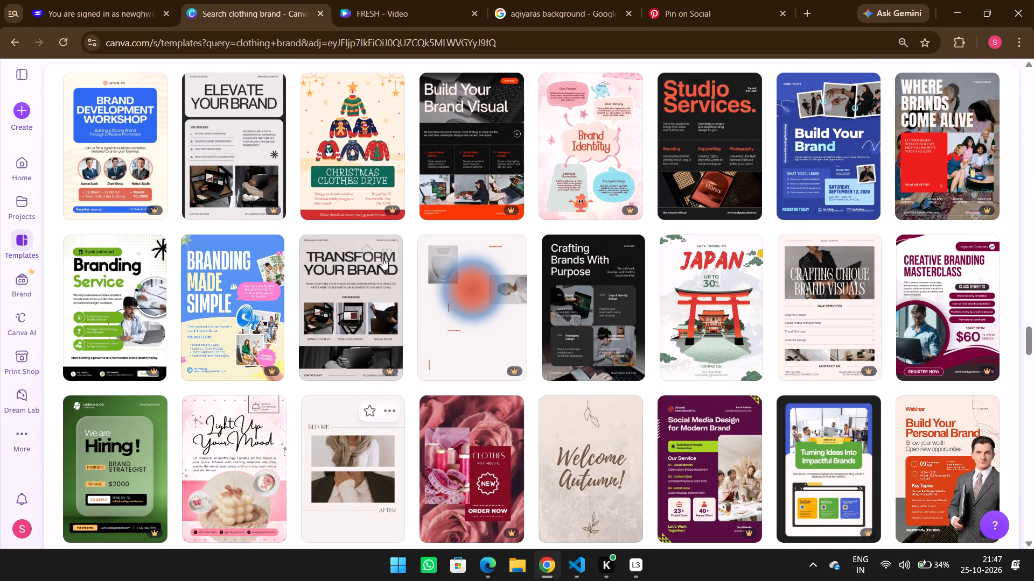
scroll(385, 253, "up", 20)
scroll(385, 253, "up", 6)
scroll(376, 264, "up", 20)
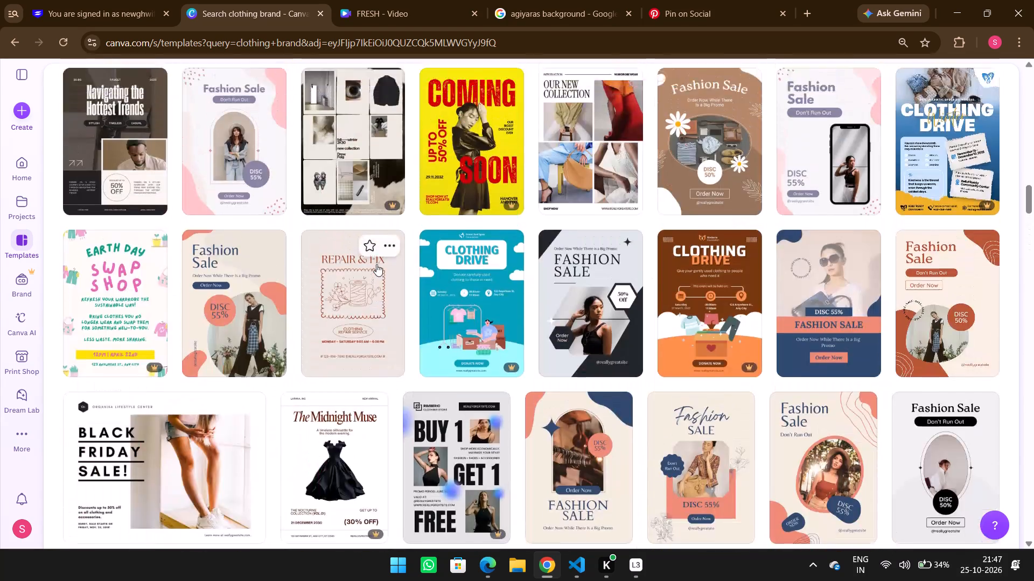
scroll(376, 264, "up", 20)
scroll(376, 264, "up", 15)
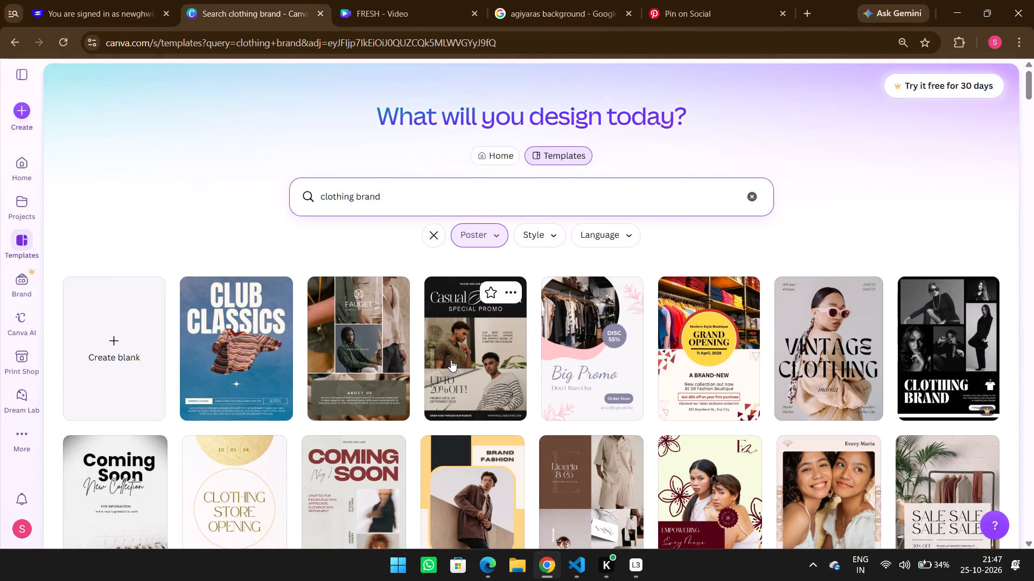
left_click(364, 349)
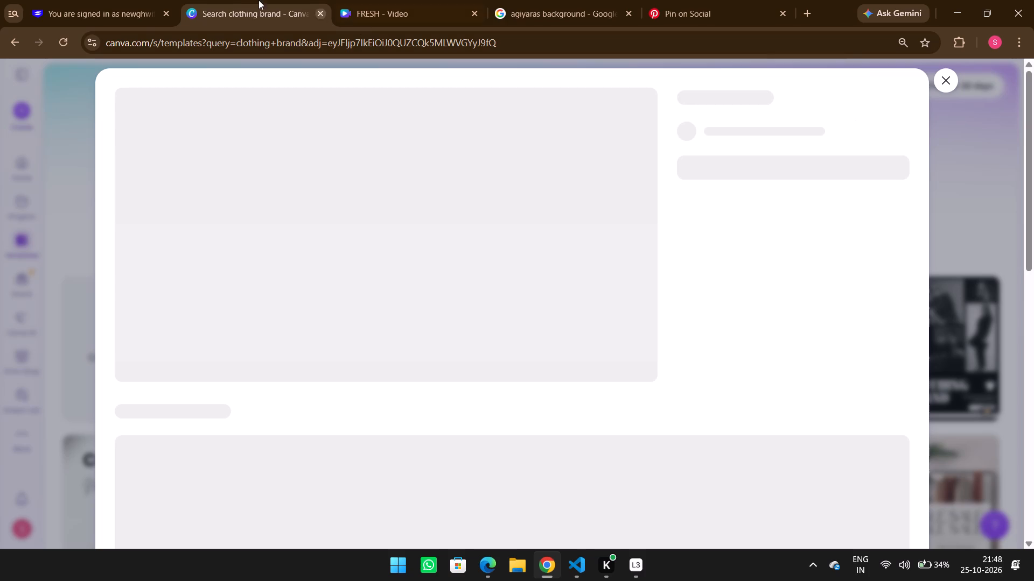
left_click(59, 48)
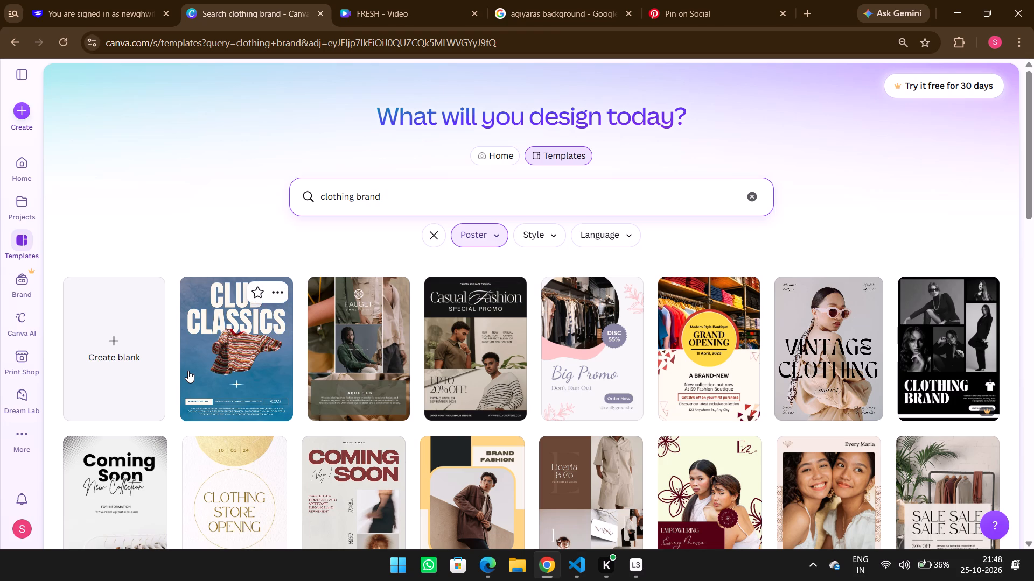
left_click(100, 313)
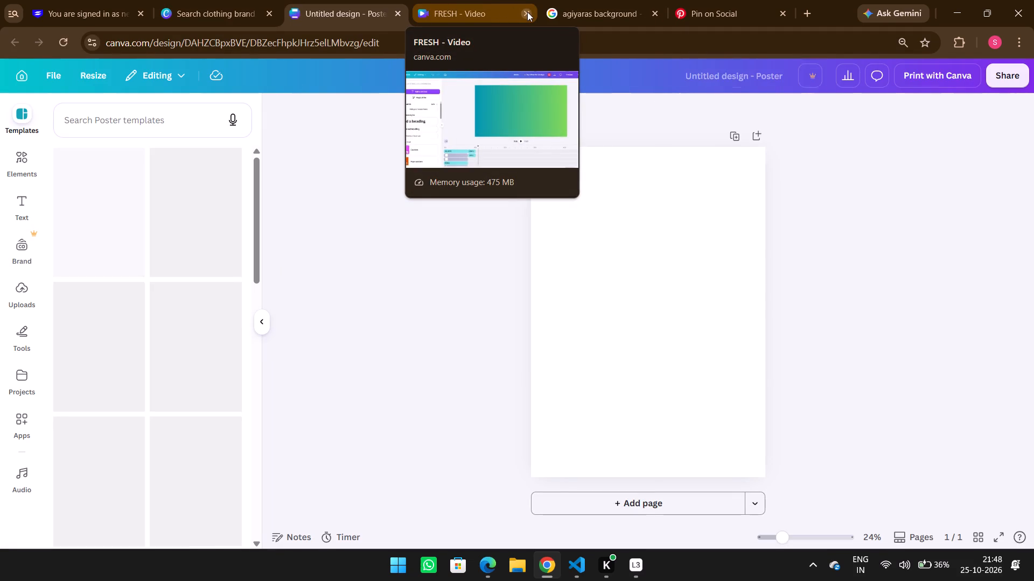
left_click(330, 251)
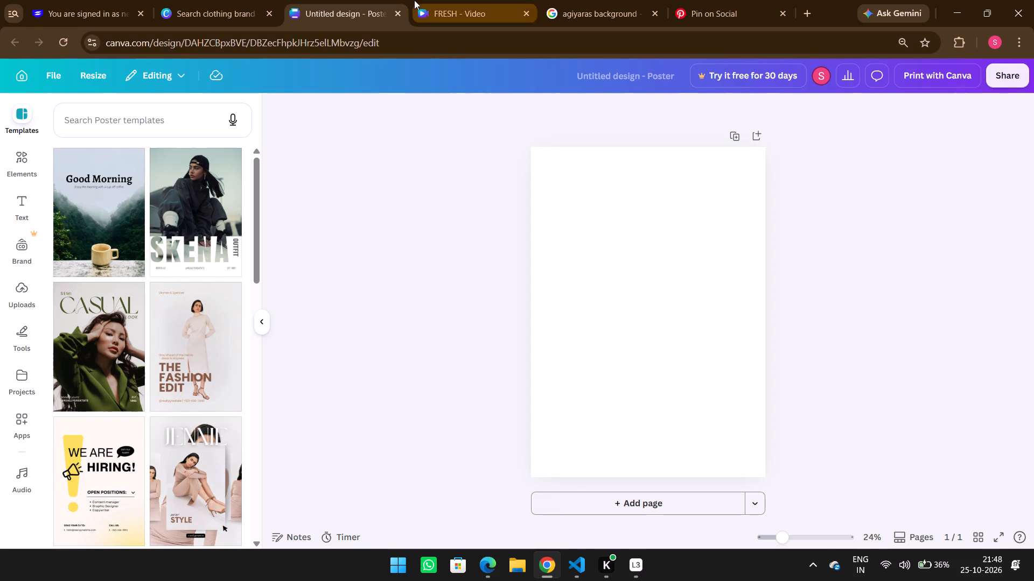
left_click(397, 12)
Leave the clothing brand template search and return to the Canva home page.
left_click(430, 231)
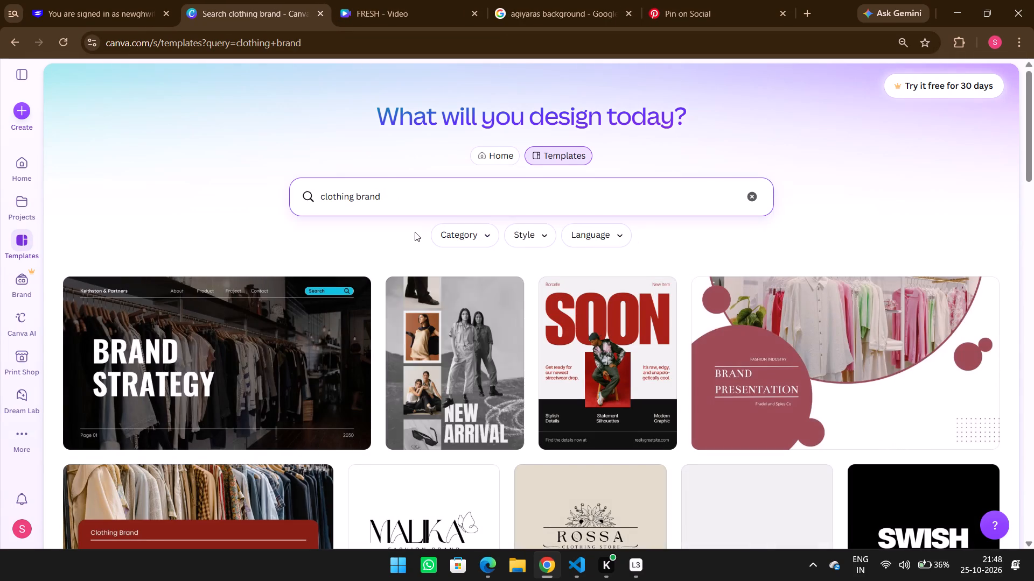
left_click(17, 44)
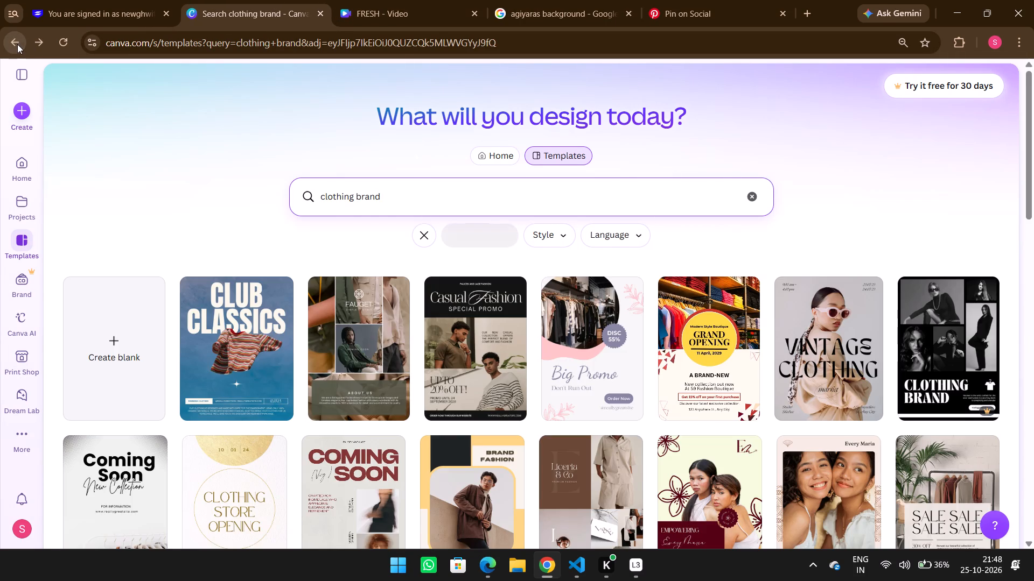
left_click(17, 44)
left_click(17, 44)
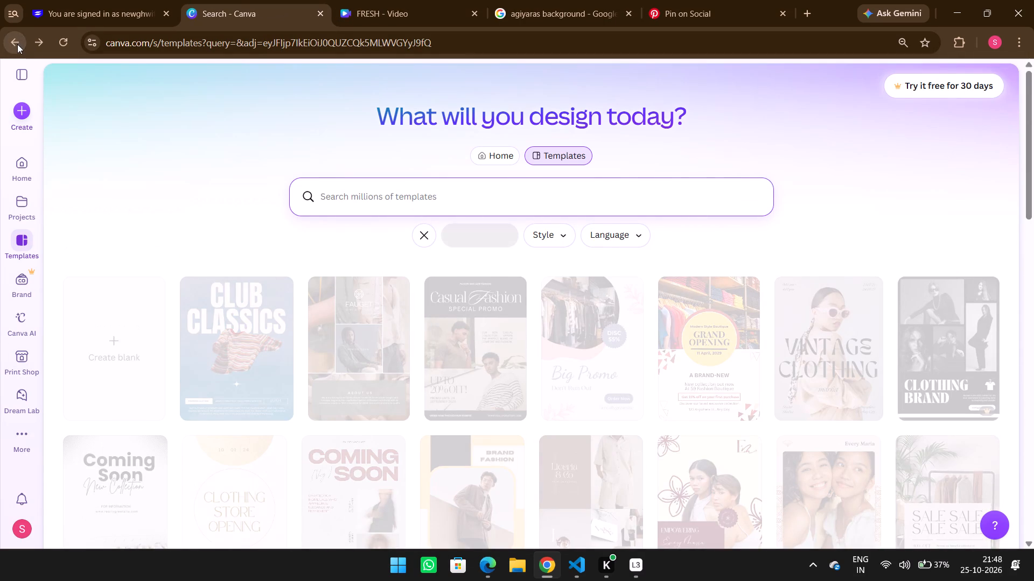
left_click(17, 44)
left_click(18, 44)
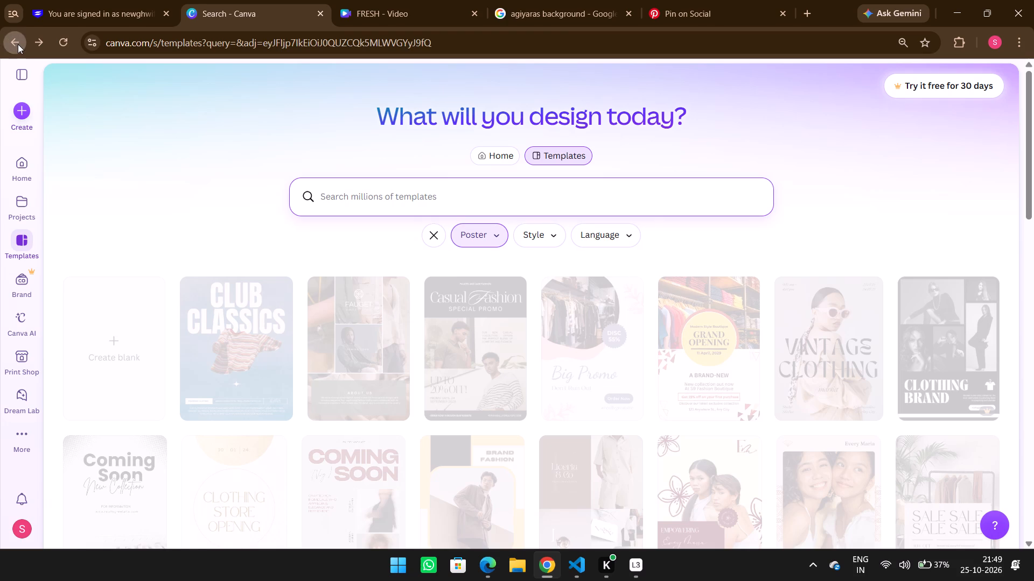
left_click(18, 44)
left_click(18, 44)
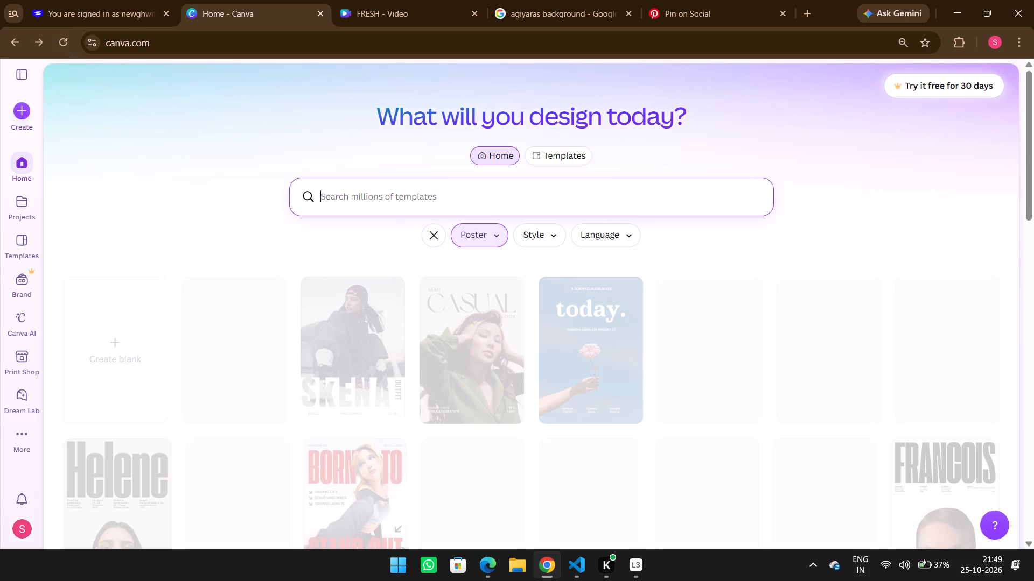
left_click(429, 233)
triple_click(429, 233)
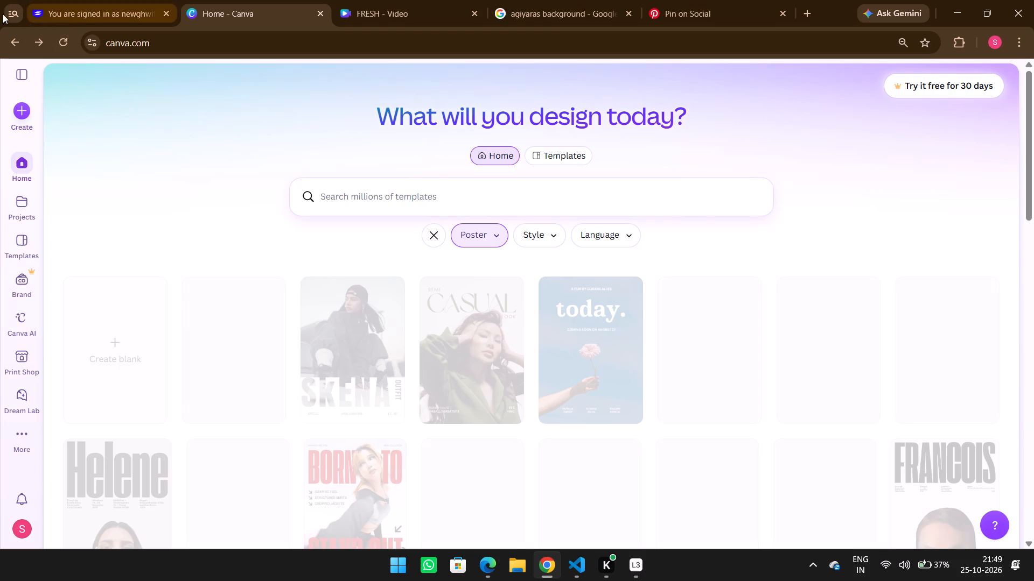
left_click(72, 47)
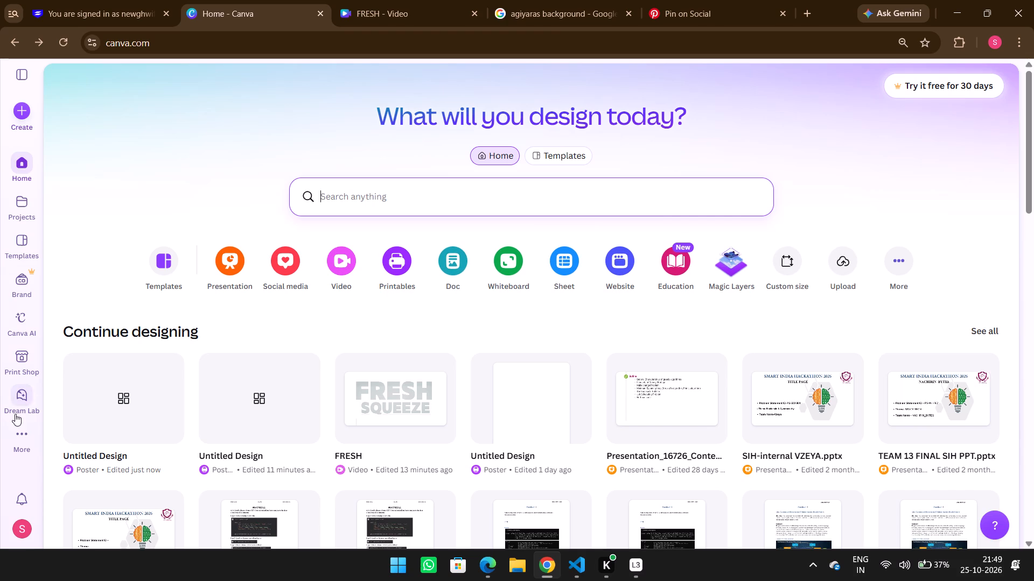
Browse the templates by the Logo category and create a blank logo design.
left_click(172, 255)
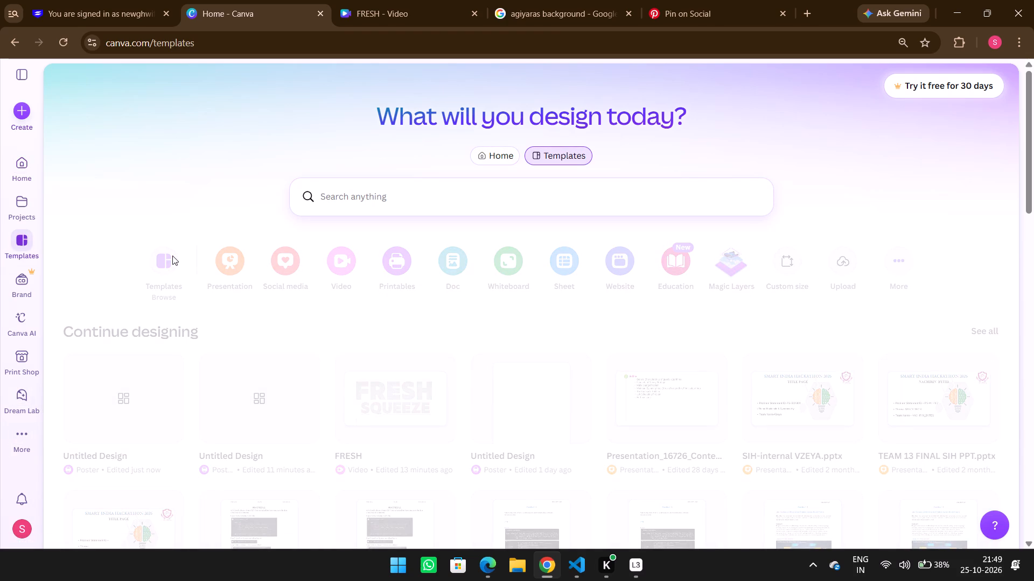
left_click(389, 397)
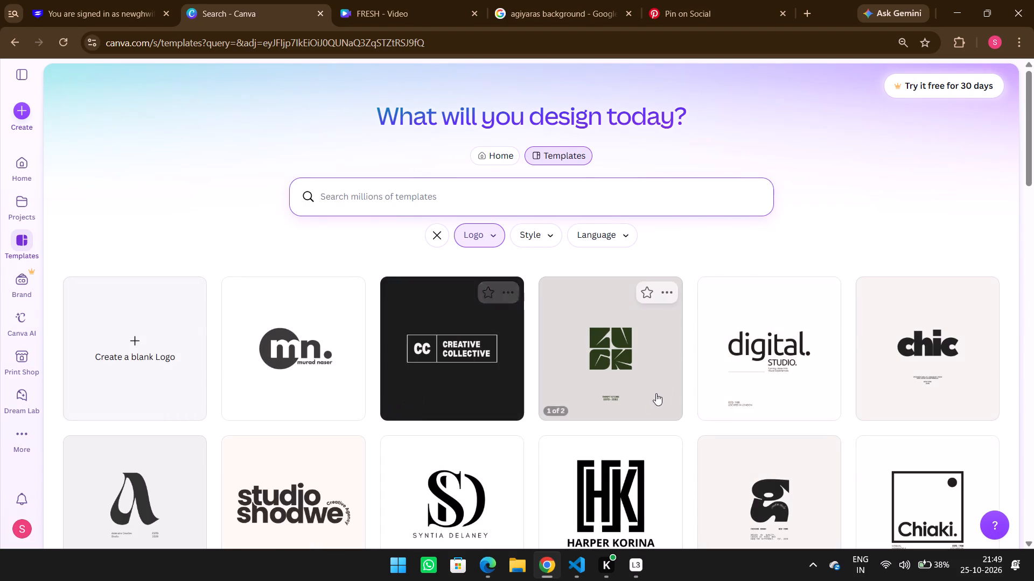
left_click(135, 341)
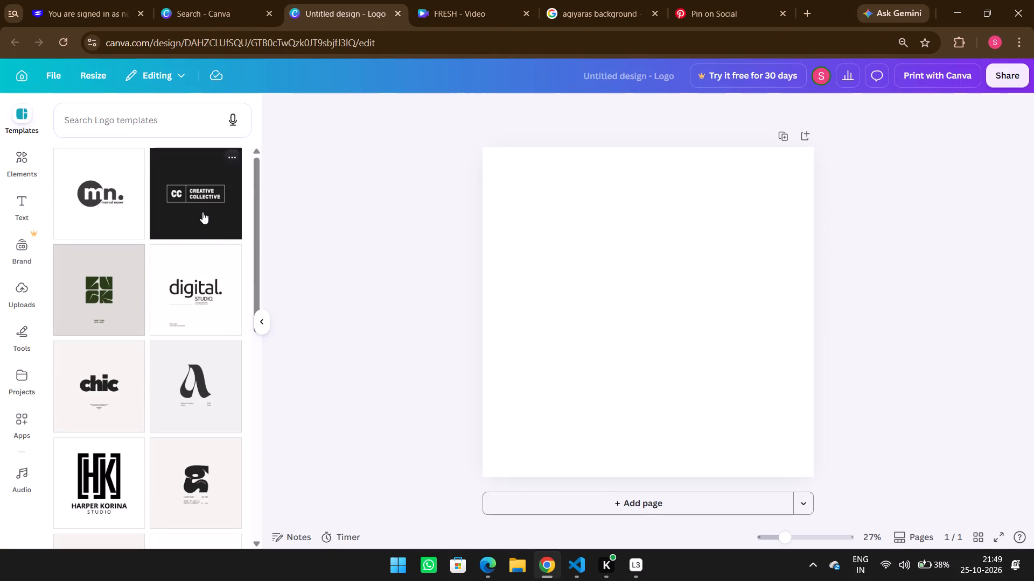
Browse the suggested logo templates for the blank design, comparing wordmark and monogram styles for a clothing brand.
scroll(124, 391, "down", 3)
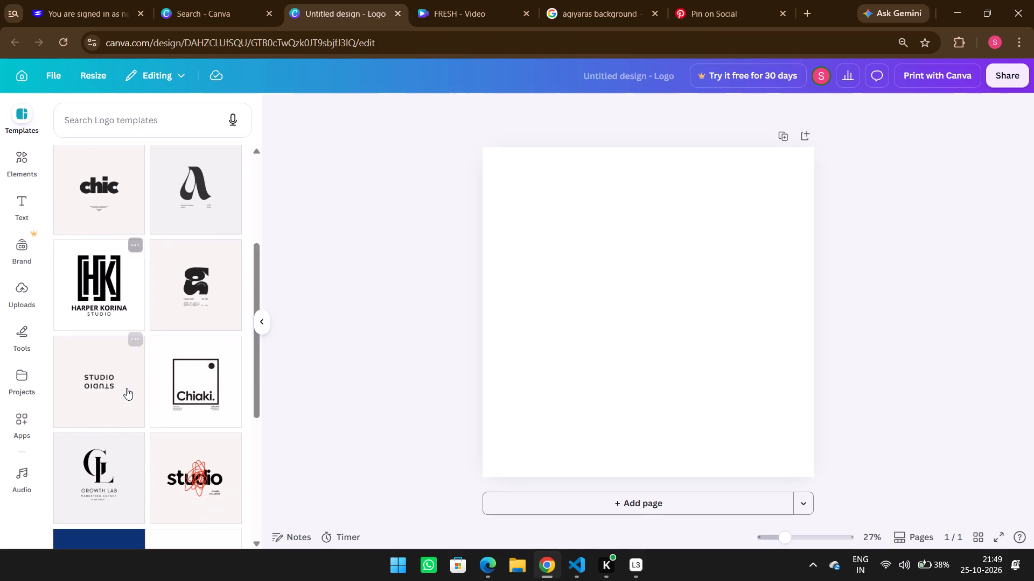
scroll(127, 388, "down", 3)
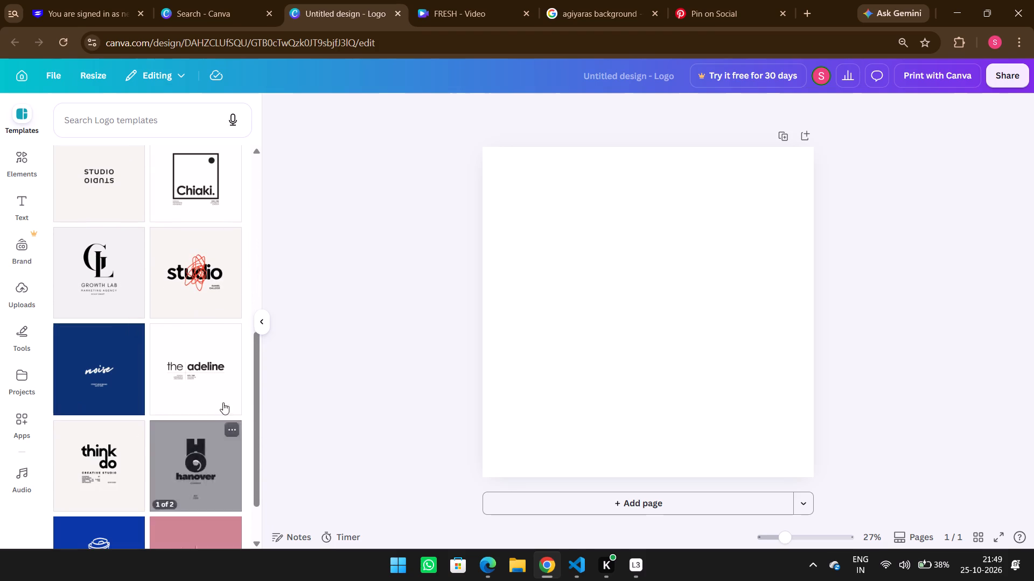
scroll(144, 397, "down", 2)
scroll(144, 444, "down", 2)
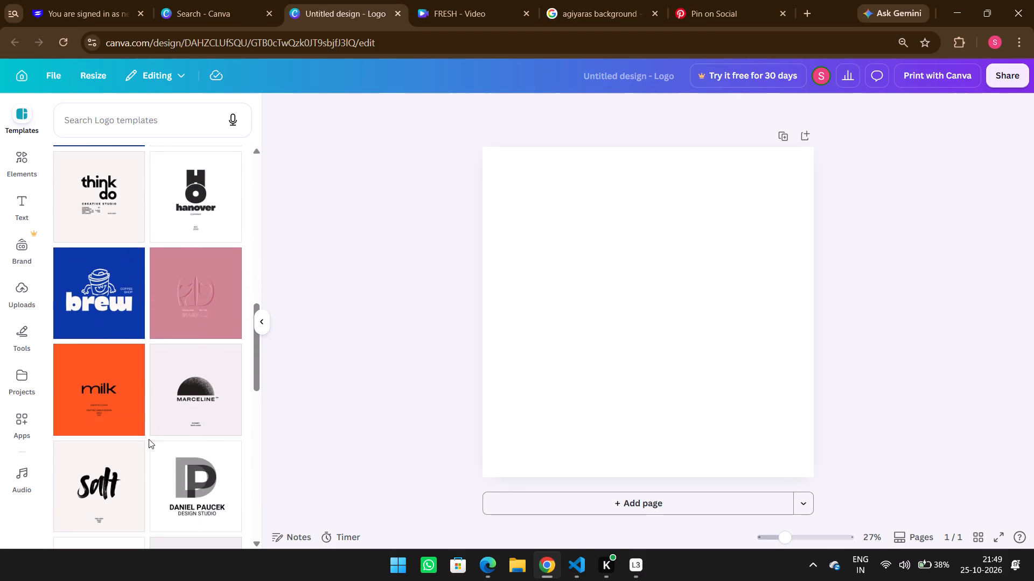
scroll(149, 439, "down", 6)
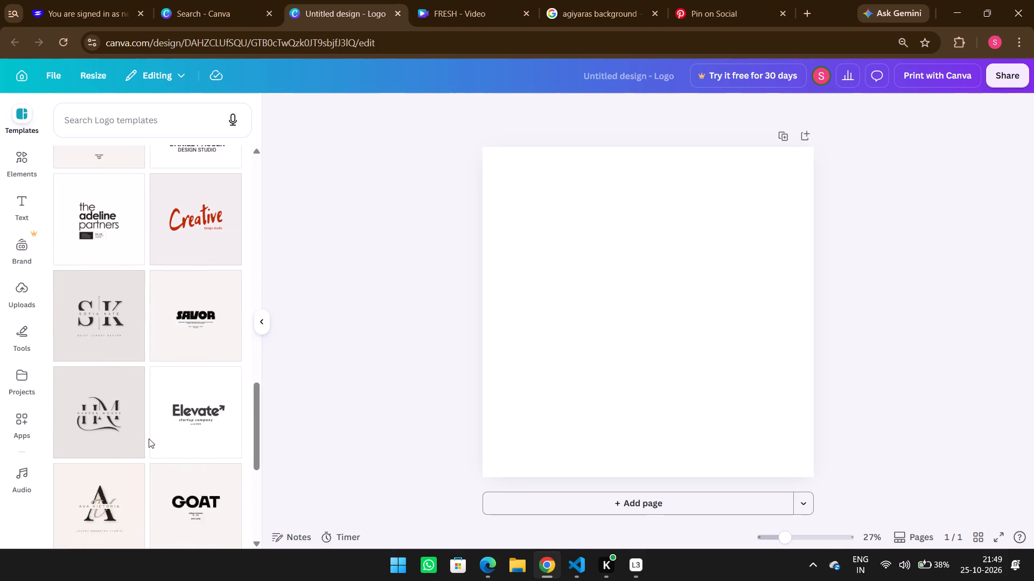
scroll(149, 438, "down", 4)
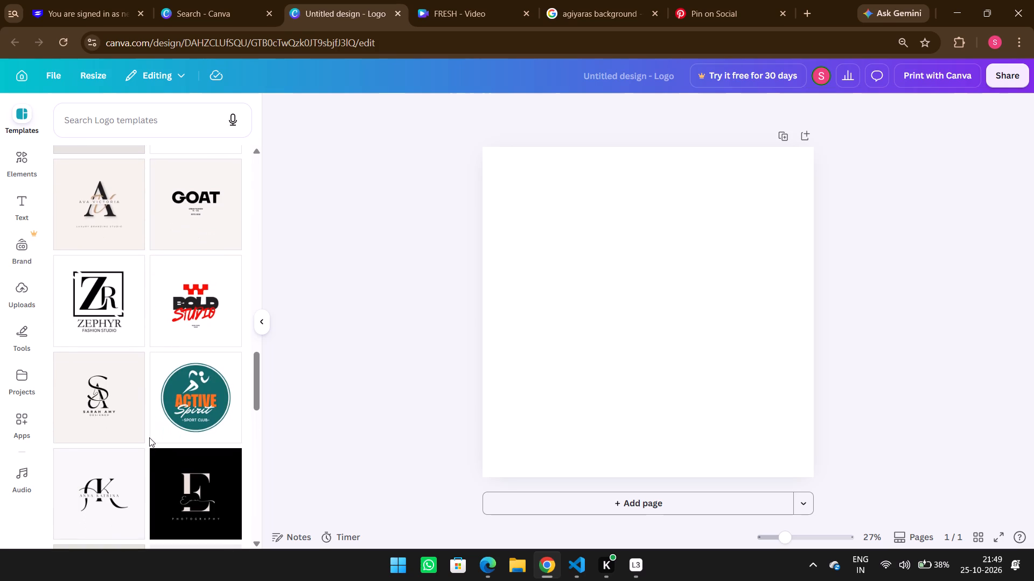
scroll(149, 437, "up", 4)
scroll(149, 437, "down", 5)
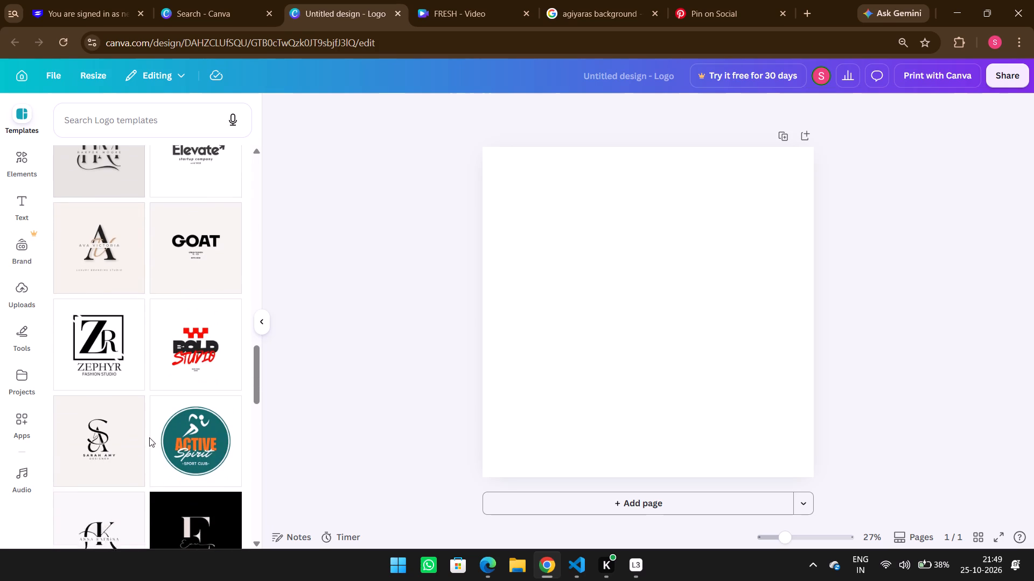
scroll(142, 390, "down", 3)
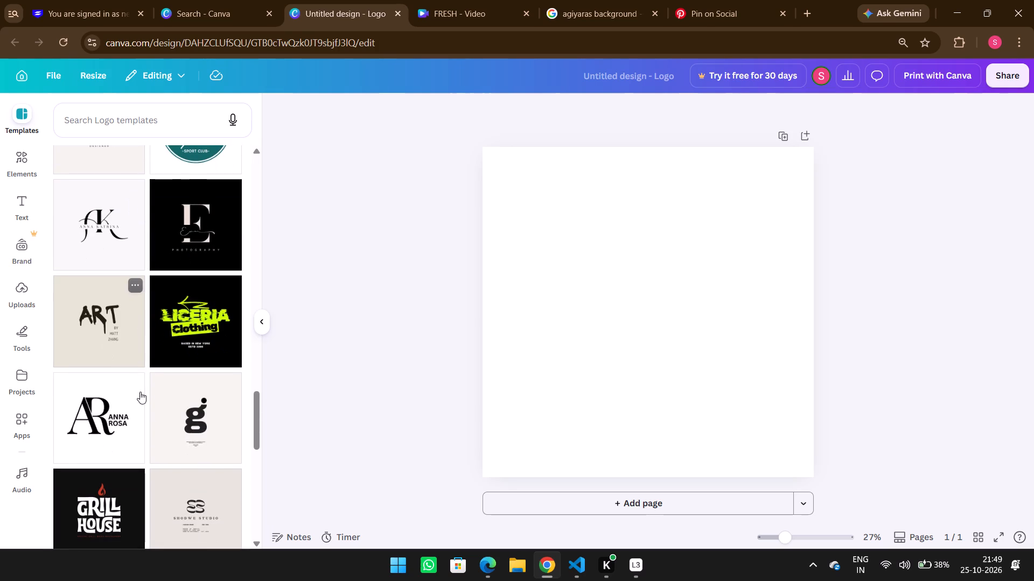
scroll(140, 392, "up", 10)
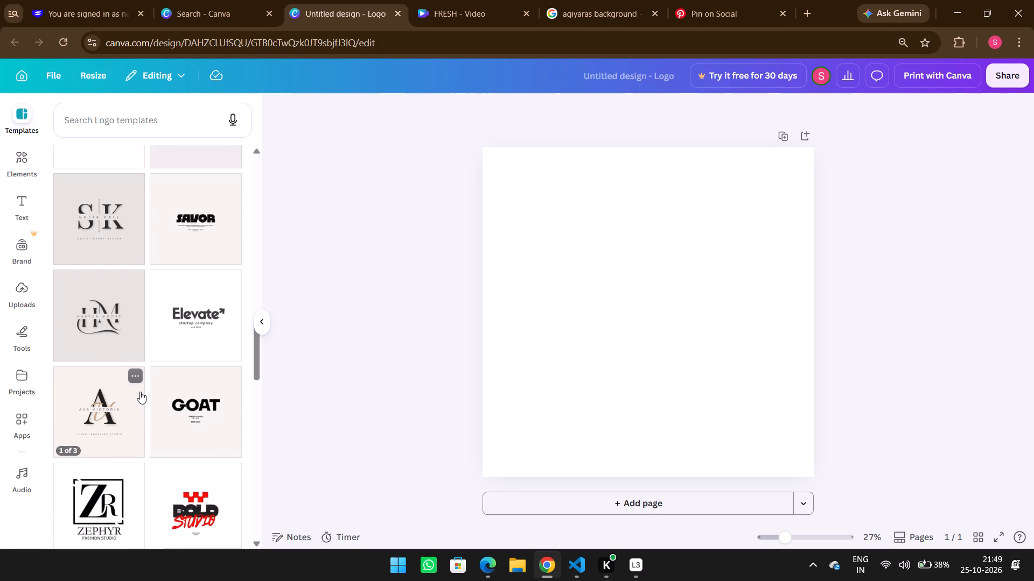
scroll(140, 392, "up", 2)
scroll(140, 392, "down", 5)
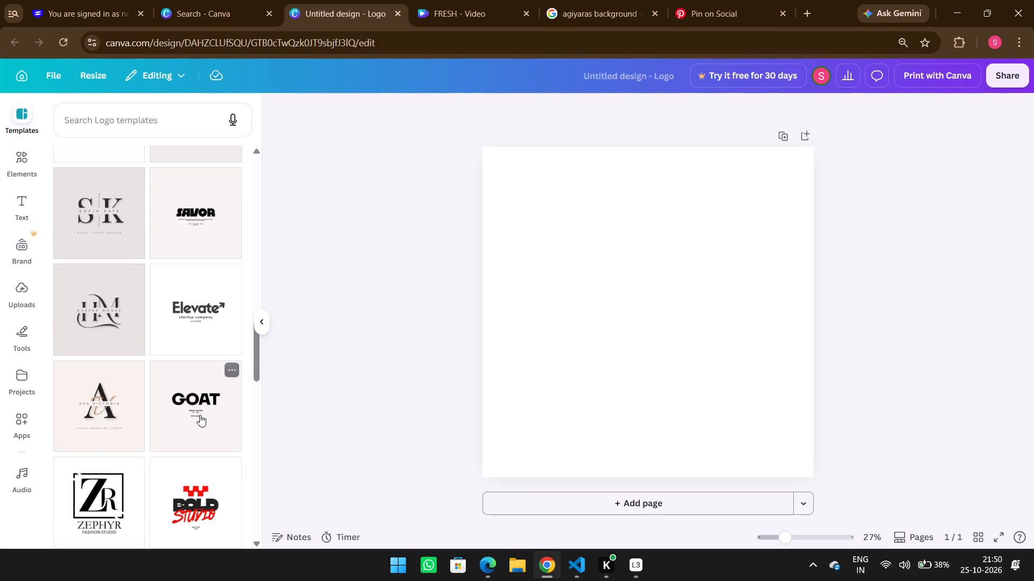
scroll(200, 414, "down", 7)
scroll(200, 414, "up", 4)
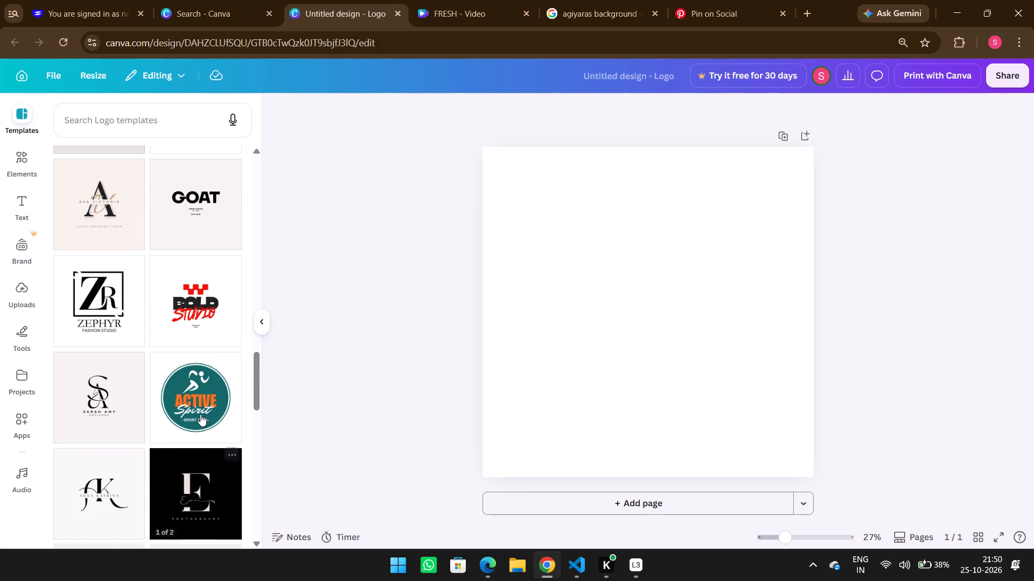
scroll(200, 414, "up", 1)
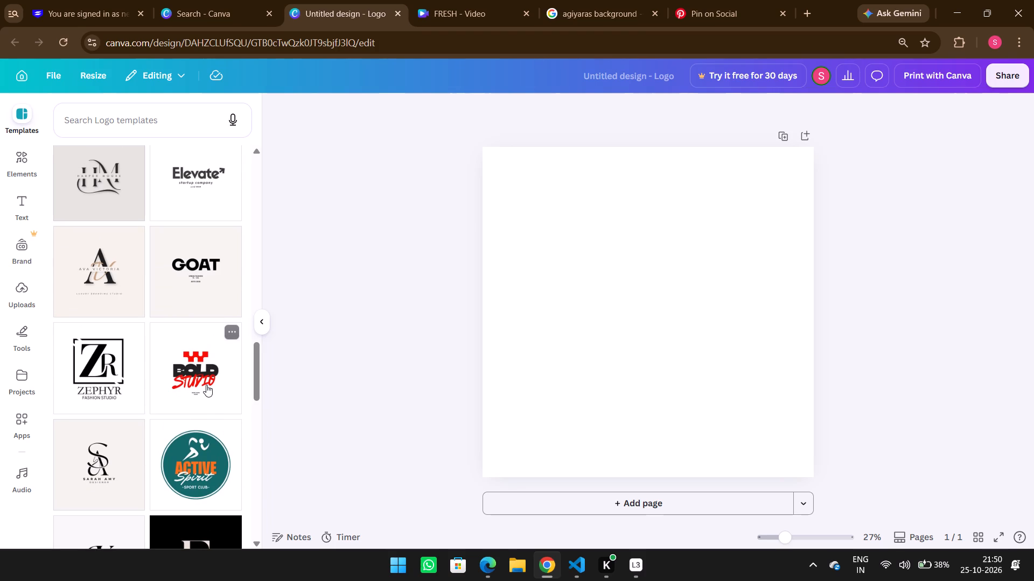
scroll(206, 385, "down", 7)
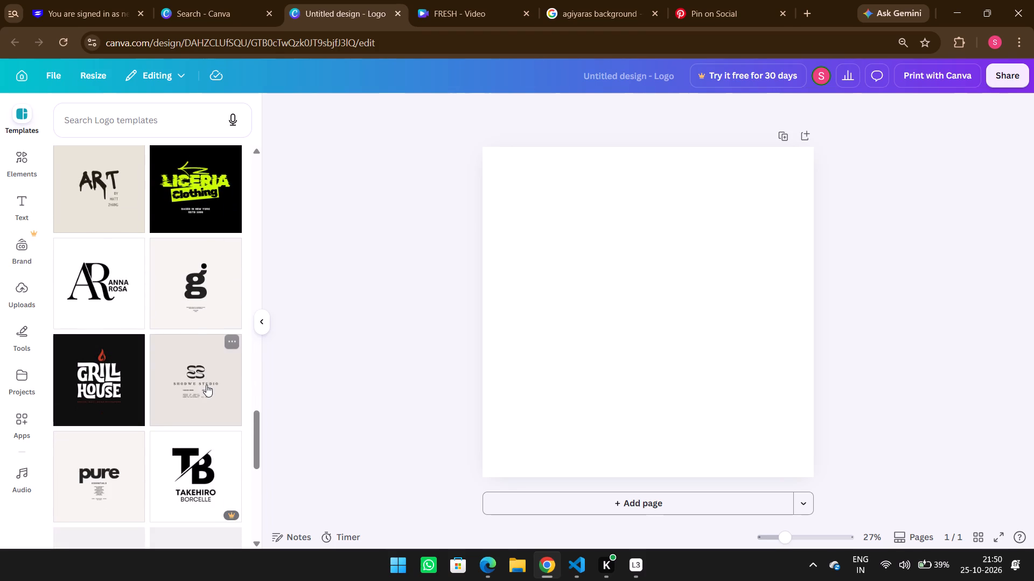
scroll(206, 385, "up", 5)
scroll(206, 385, "down", 2)
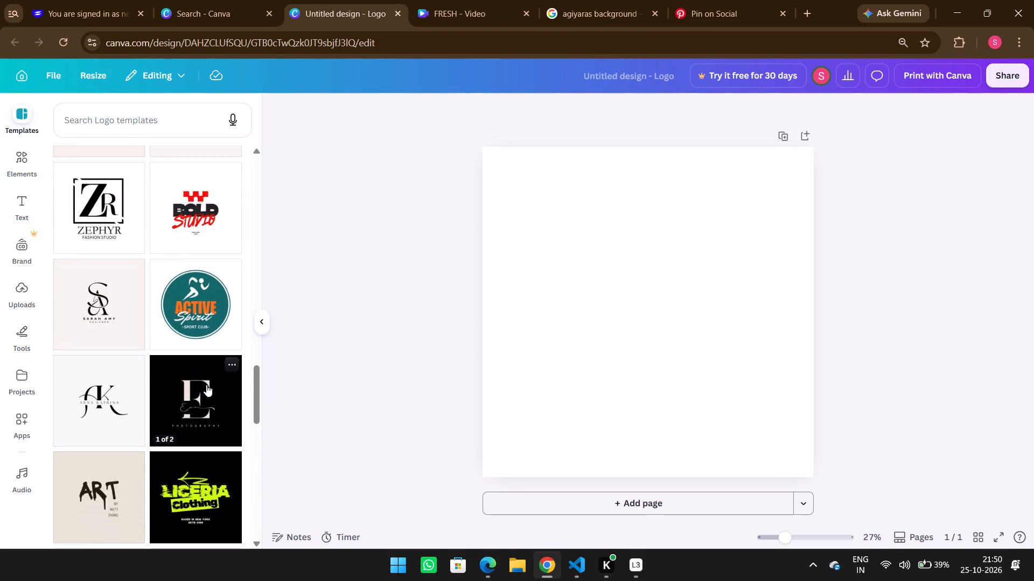
scroll(206, 385, "down", 5)
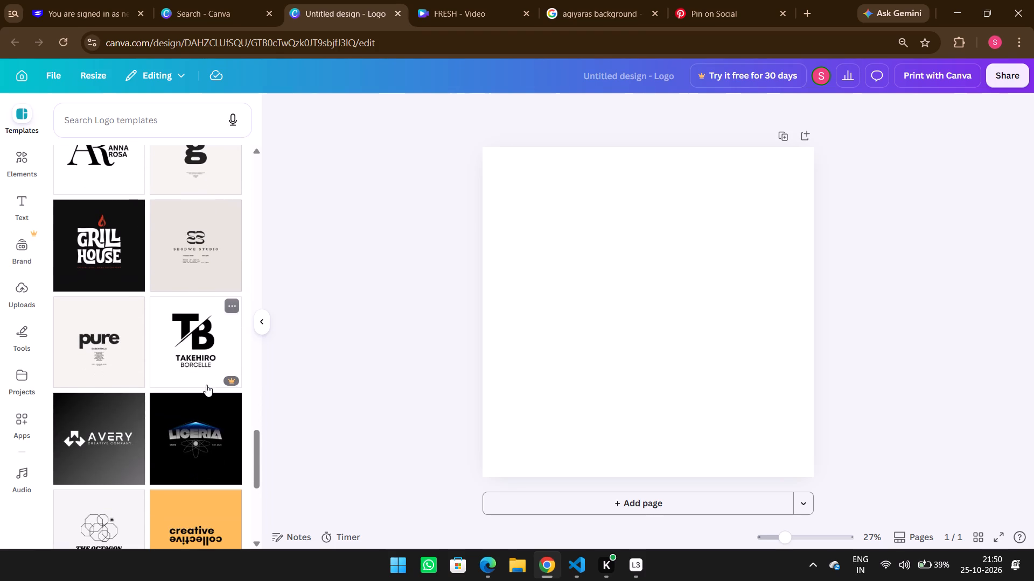
scroll(206, 385, "down", 4)
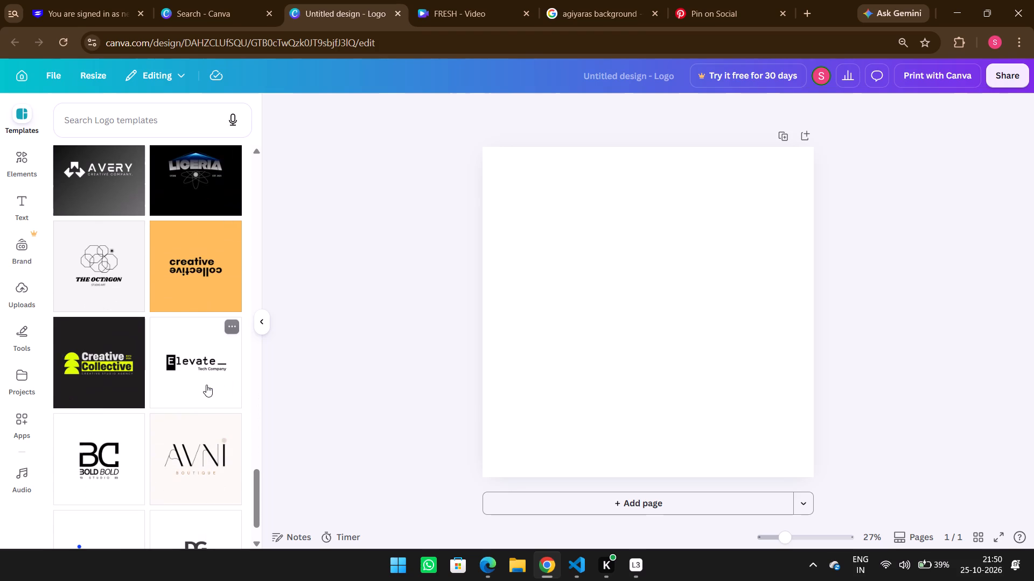
scroll(206, 385, "down", 3)
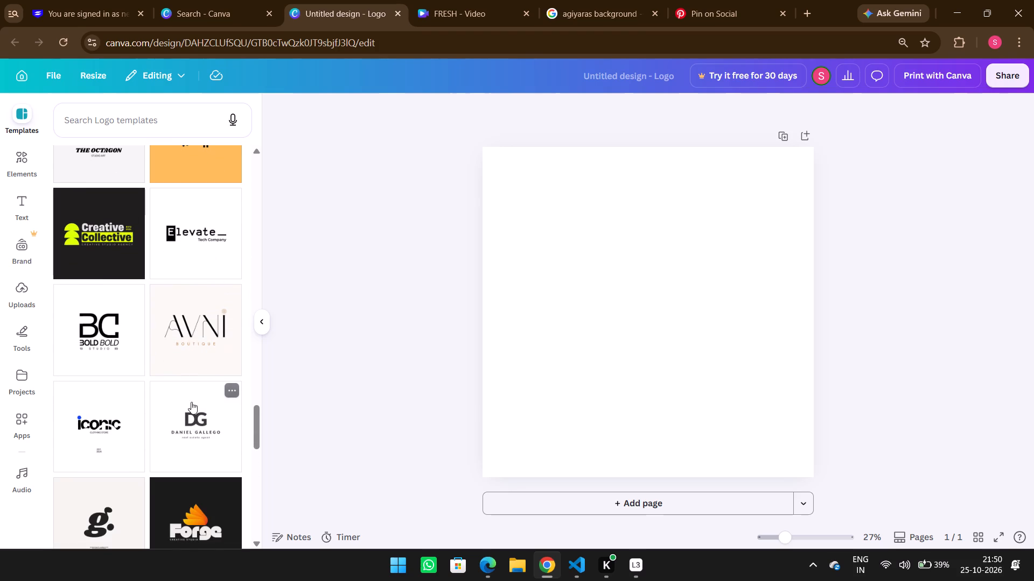
scroll(202, 448, "down", 4)
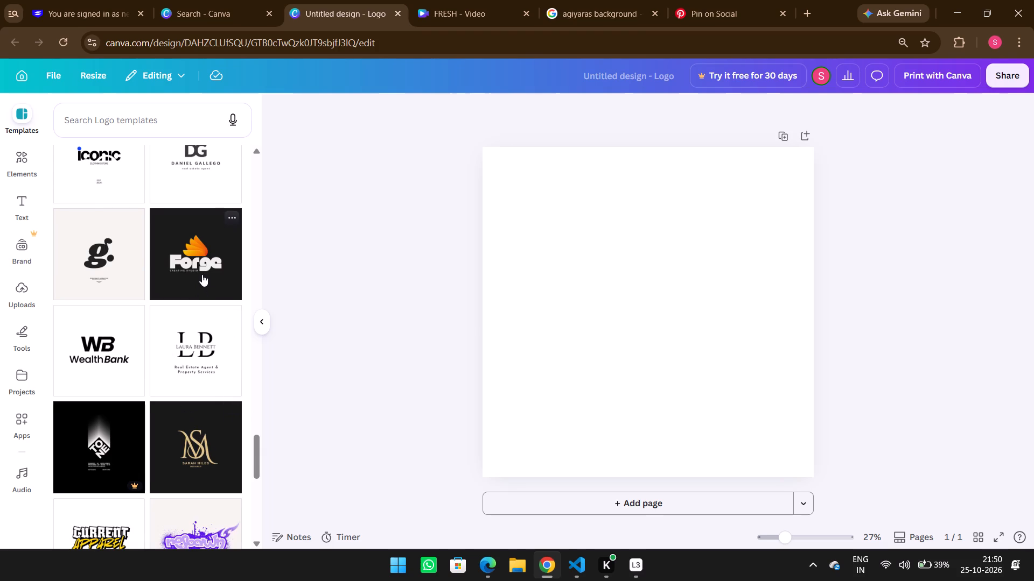
scroll(202, 275, "down", 3)
scroll(176, 323, "down", 3)
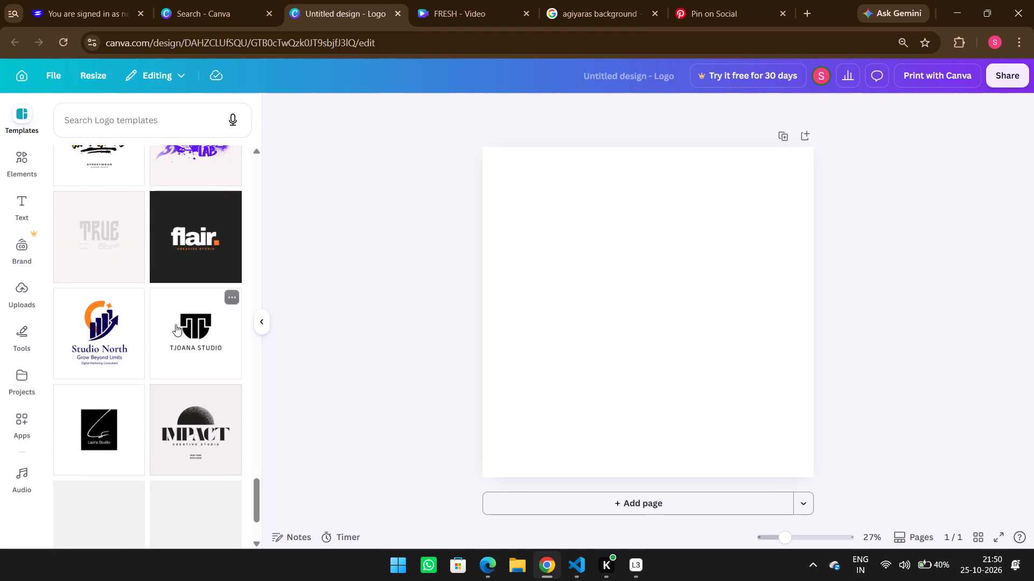
scroll(176, 324, "up", 11)
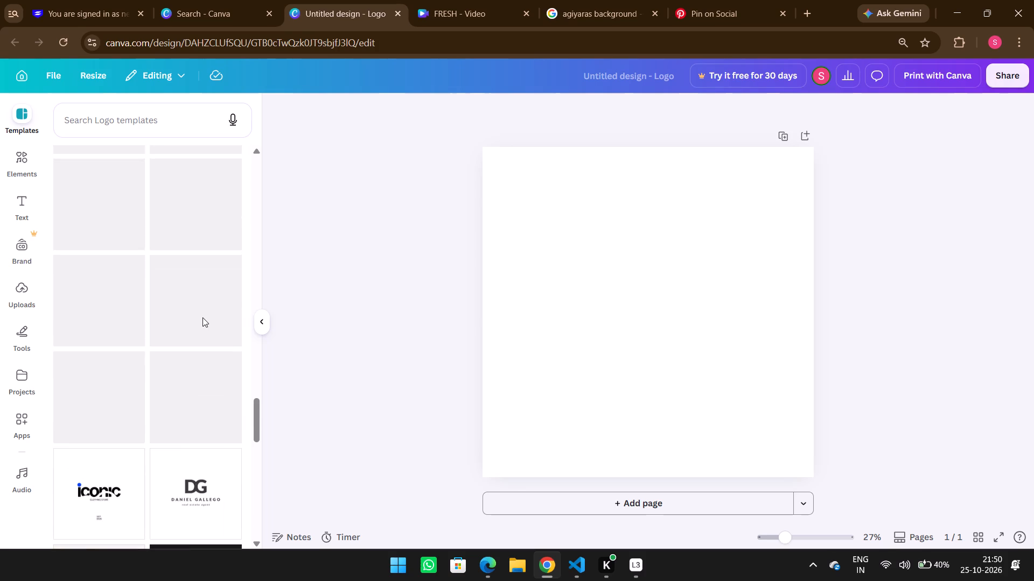
scroll(202, 317, "down", 5)
scroll(187, 329, "up", 9)
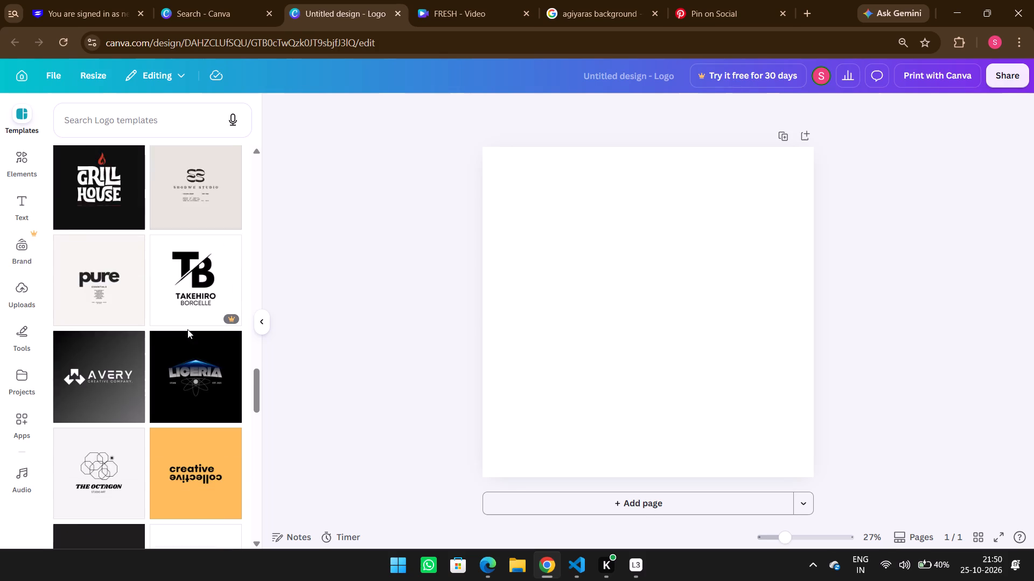
scroll(187, 329, "up", 10)
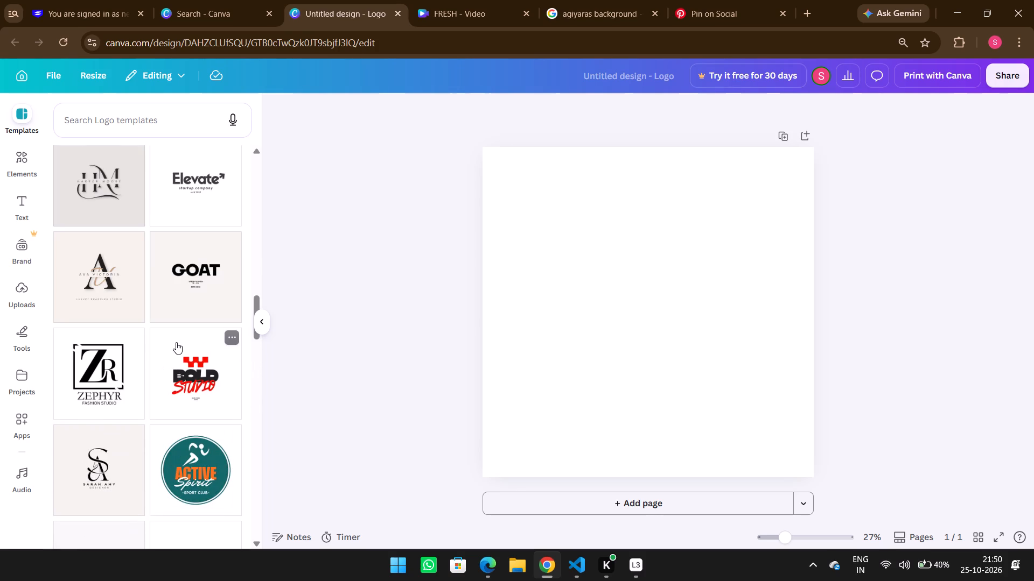
scroll(176, 342, "up", 3)
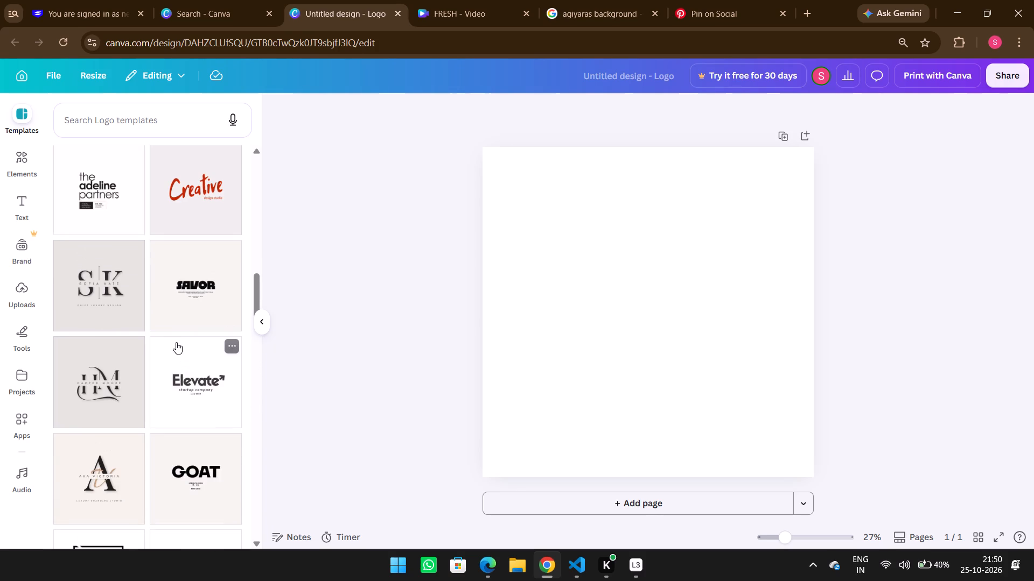
scroll(176, 342, "up", 3)
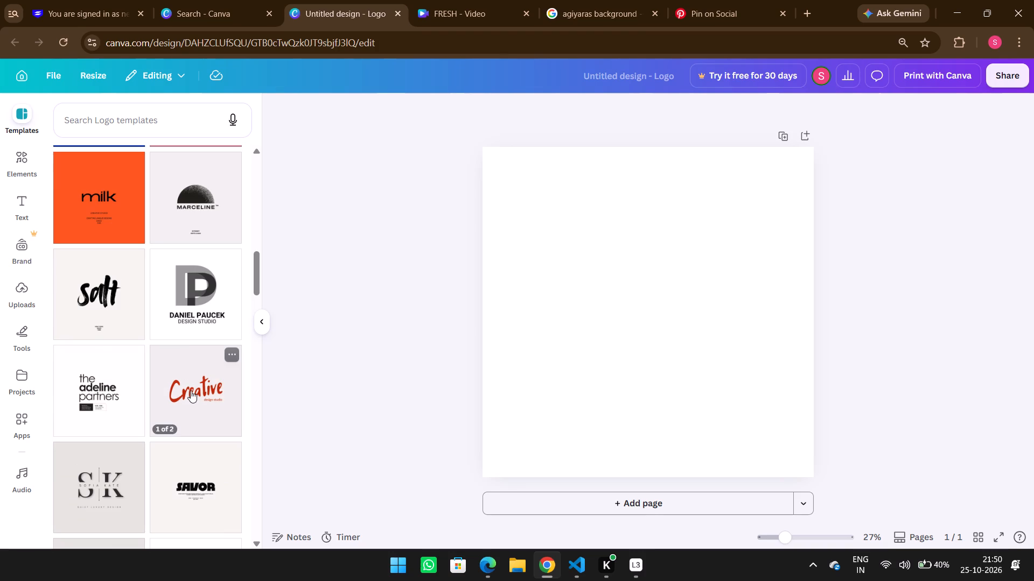
scroll(190, 391, "up", 4)
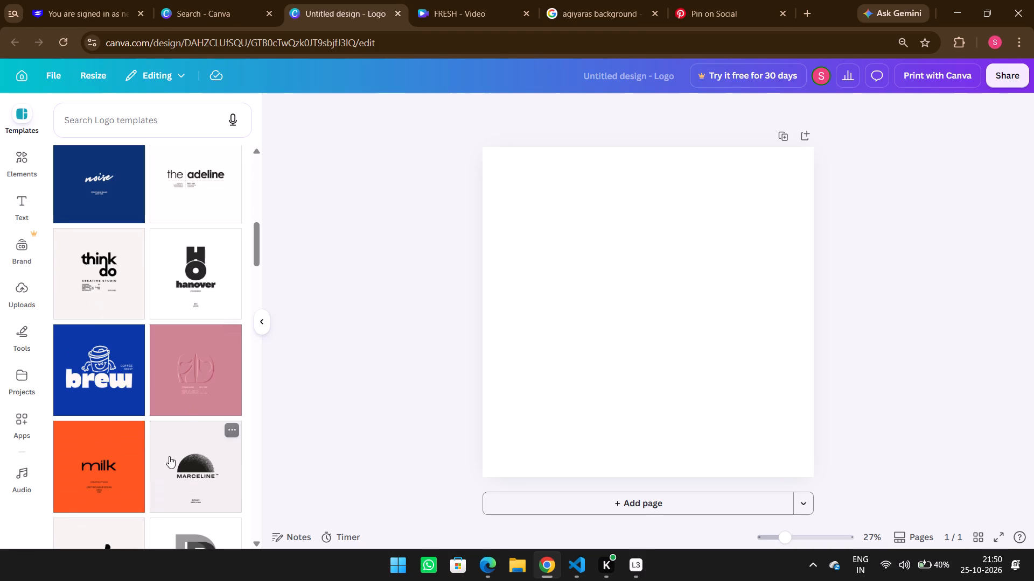
scroll(185, 344, "up", 2)
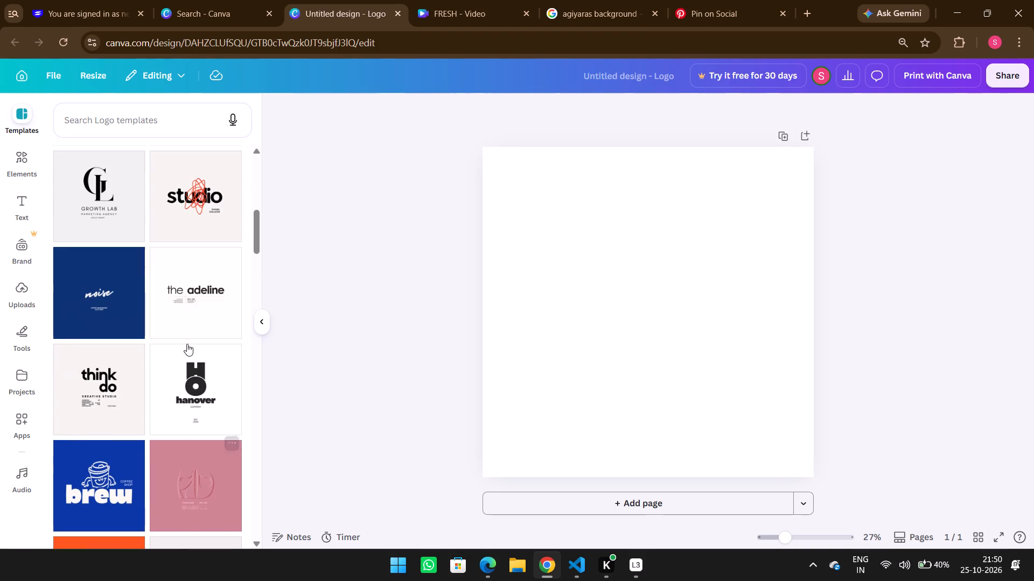
scroll(187, 344, "up", 2)
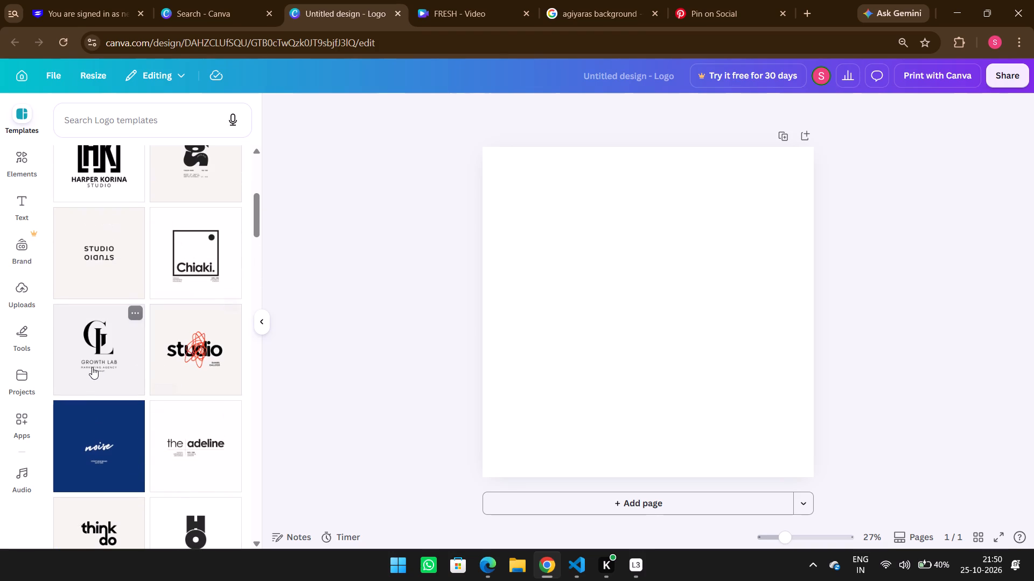
scroll(92, 367, "up", 5)
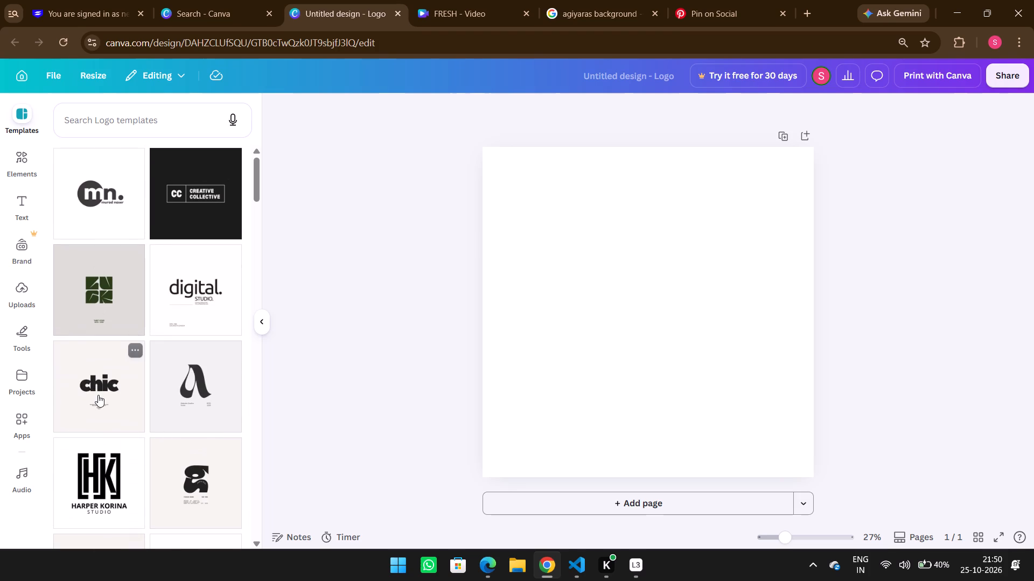
scroll(98, 395, "down", 20)
scroll(102, 387, "up", 19)
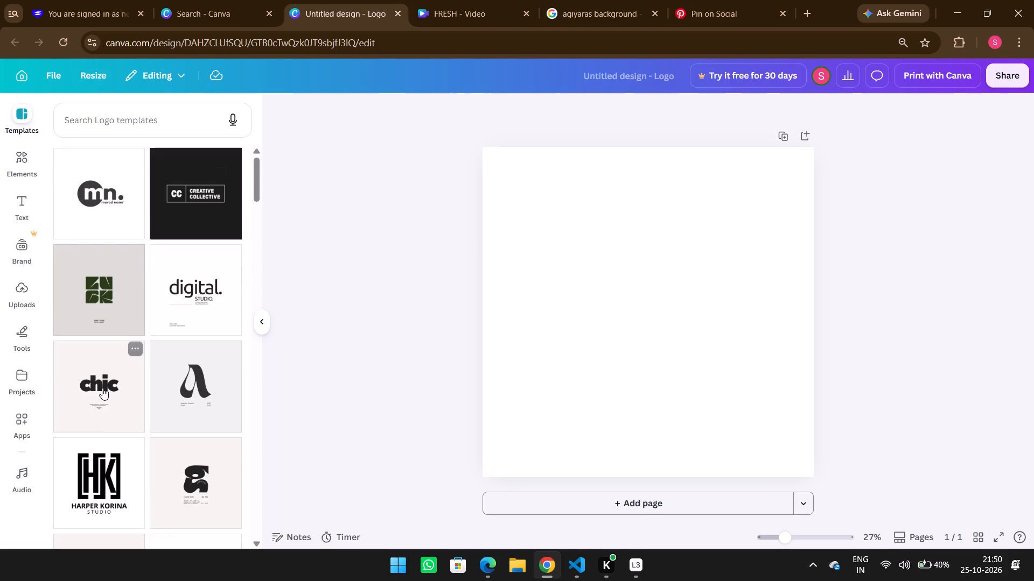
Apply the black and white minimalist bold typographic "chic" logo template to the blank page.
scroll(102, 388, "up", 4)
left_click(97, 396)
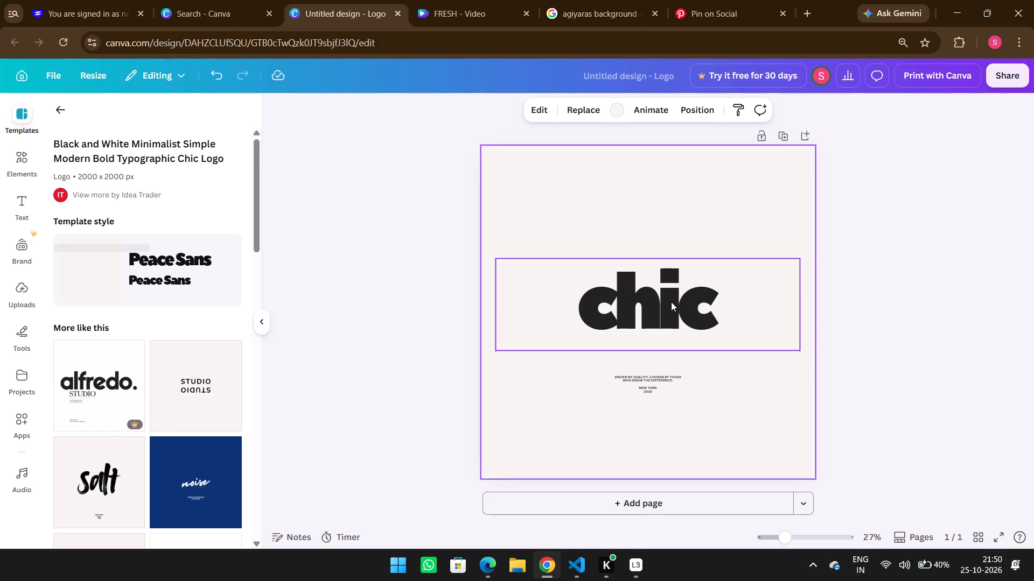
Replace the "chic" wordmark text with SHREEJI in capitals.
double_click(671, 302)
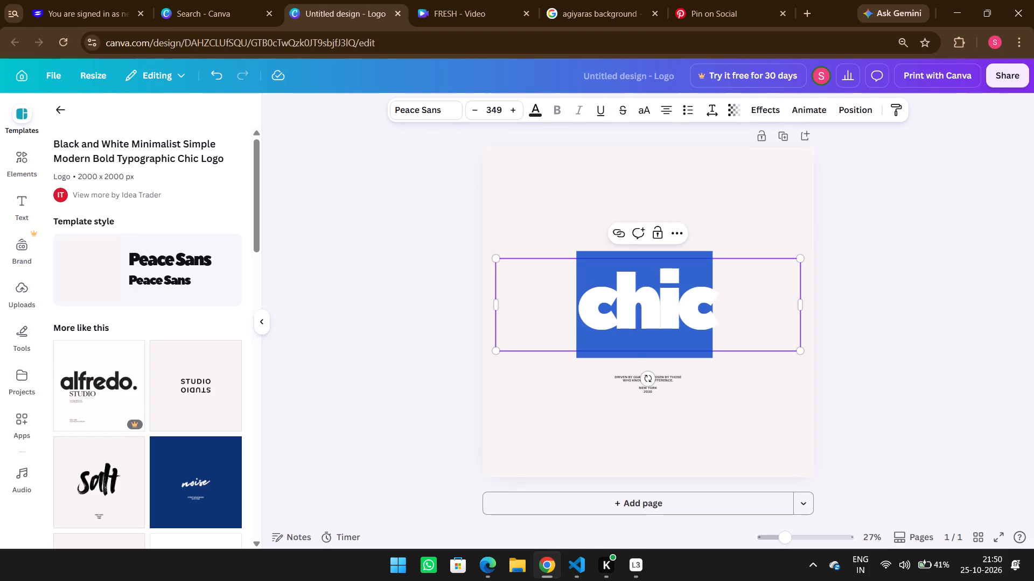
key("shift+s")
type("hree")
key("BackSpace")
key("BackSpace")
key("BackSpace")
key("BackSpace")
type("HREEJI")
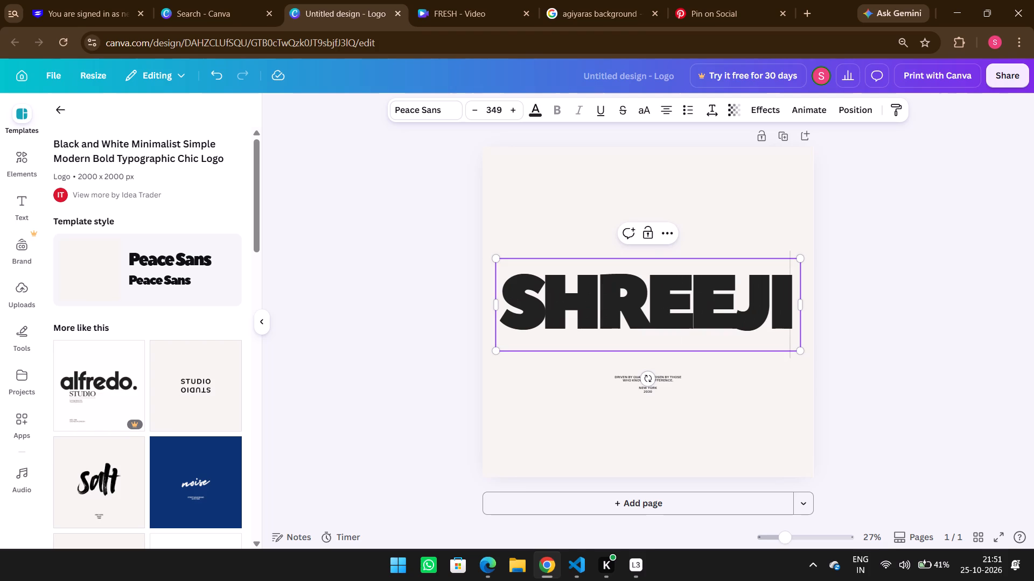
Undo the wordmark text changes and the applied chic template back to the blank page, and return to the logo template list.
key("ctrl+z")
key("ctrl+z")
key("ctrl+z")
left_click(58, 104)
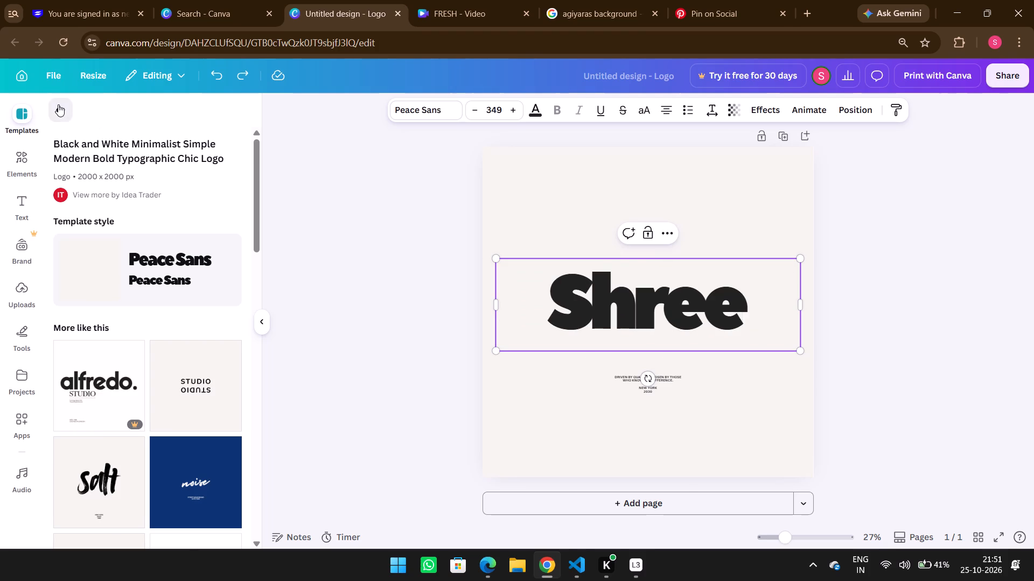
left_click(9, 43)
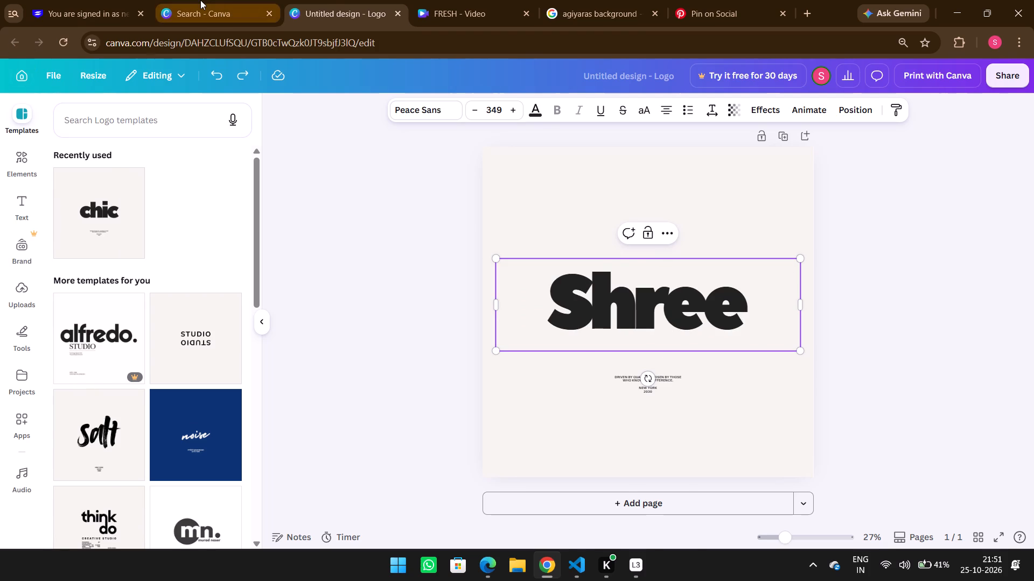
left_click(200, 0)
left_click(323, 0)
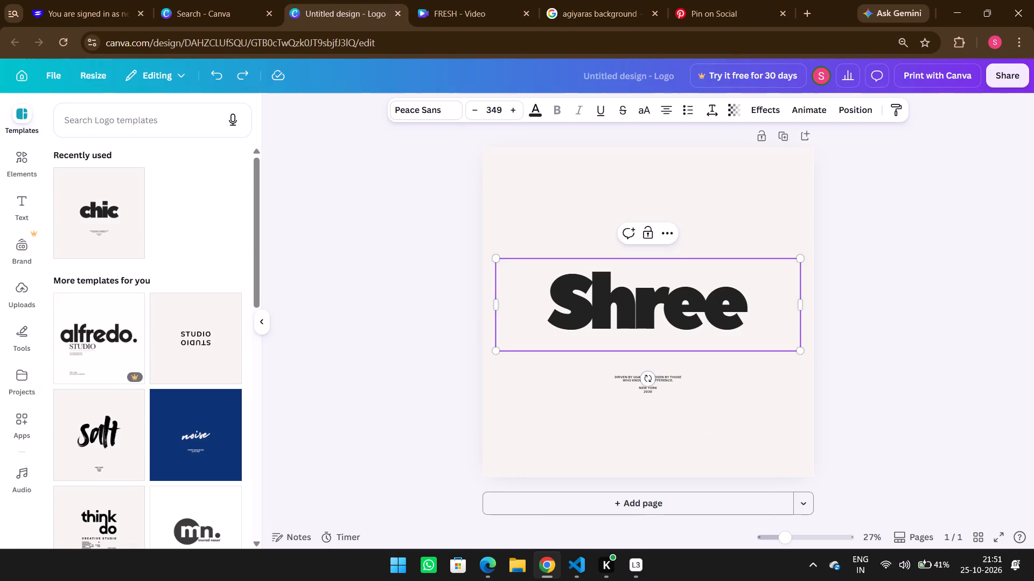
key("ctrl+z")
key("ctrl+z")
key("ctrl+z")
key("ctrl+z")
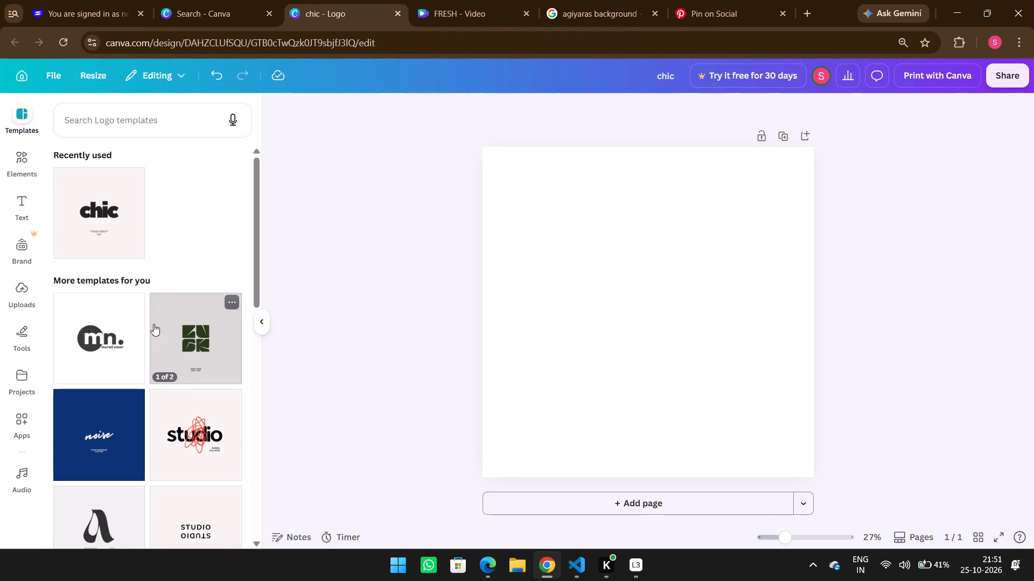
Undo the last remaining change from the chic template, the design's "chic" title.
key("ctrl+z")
Browse the suggested logo templates for a style that suits a clothing brand, and return to the start of the list.
scroll(145, 380, "down", 2)
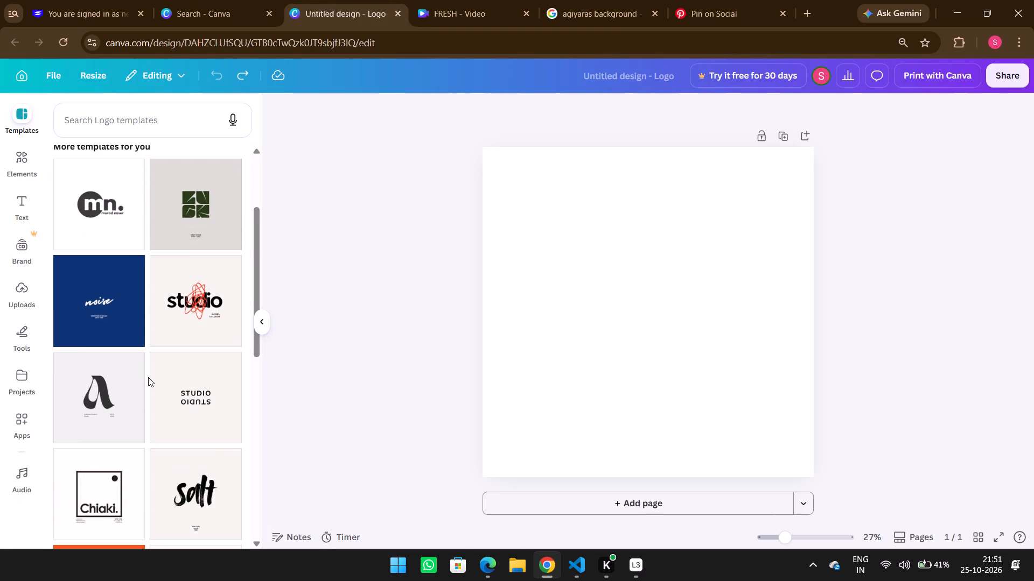
scroll(148, 377, "down", 12)
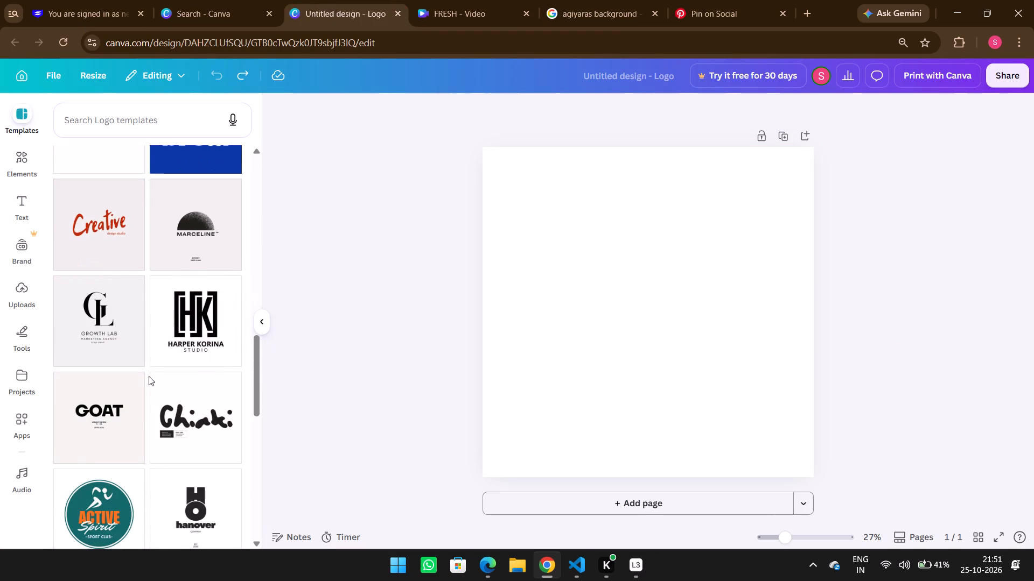
scroll(149, 377, "down", 8)
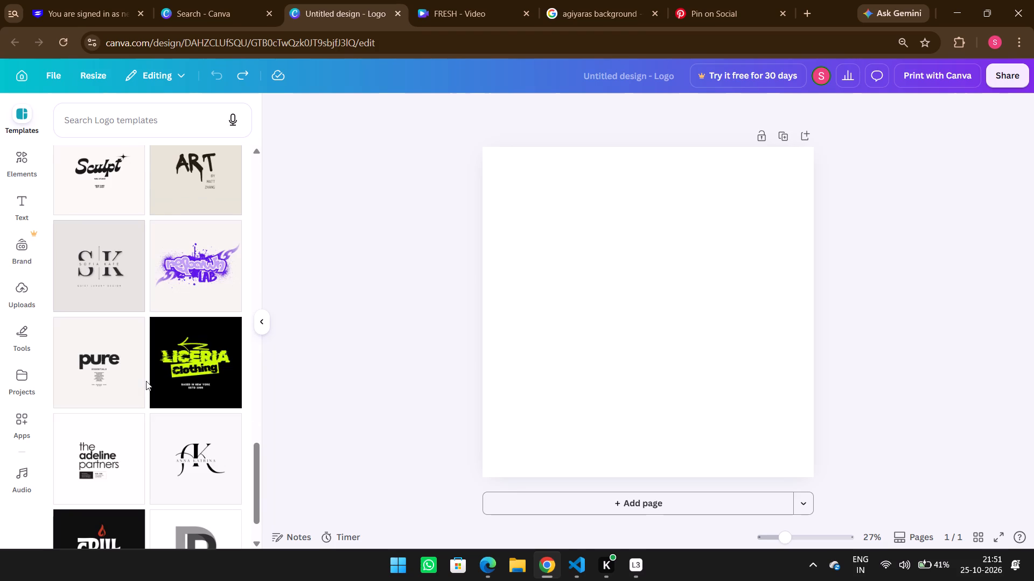
scroll(146, 381, "down", 10)
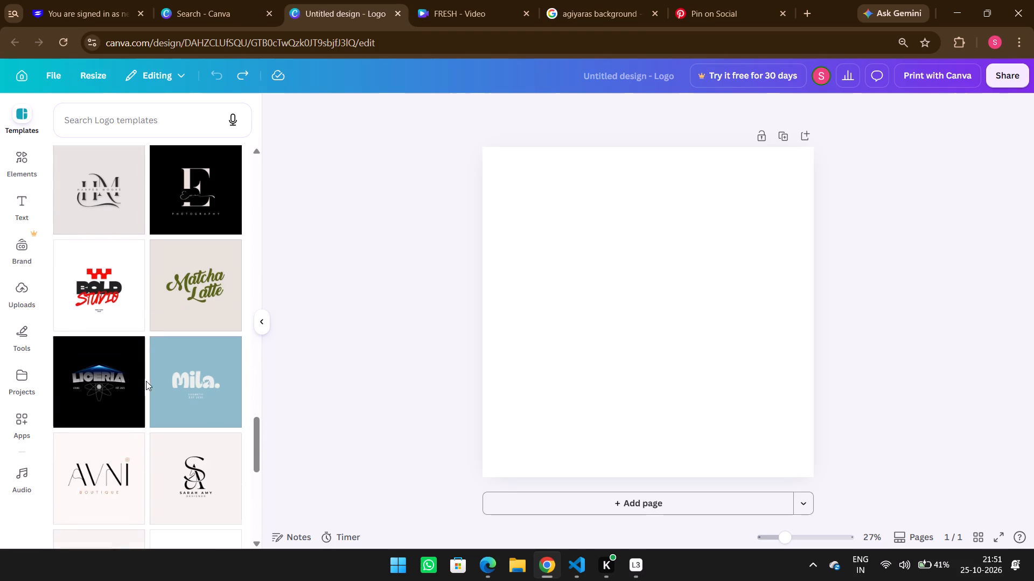
scroll(146, 381, "down", 11)
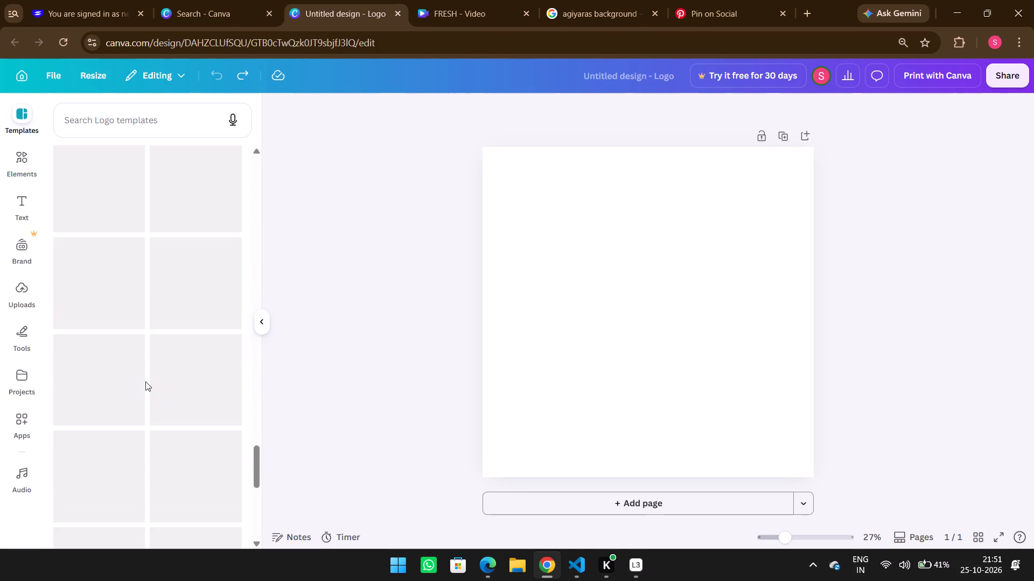
scroll(145, 382, "down", 1)
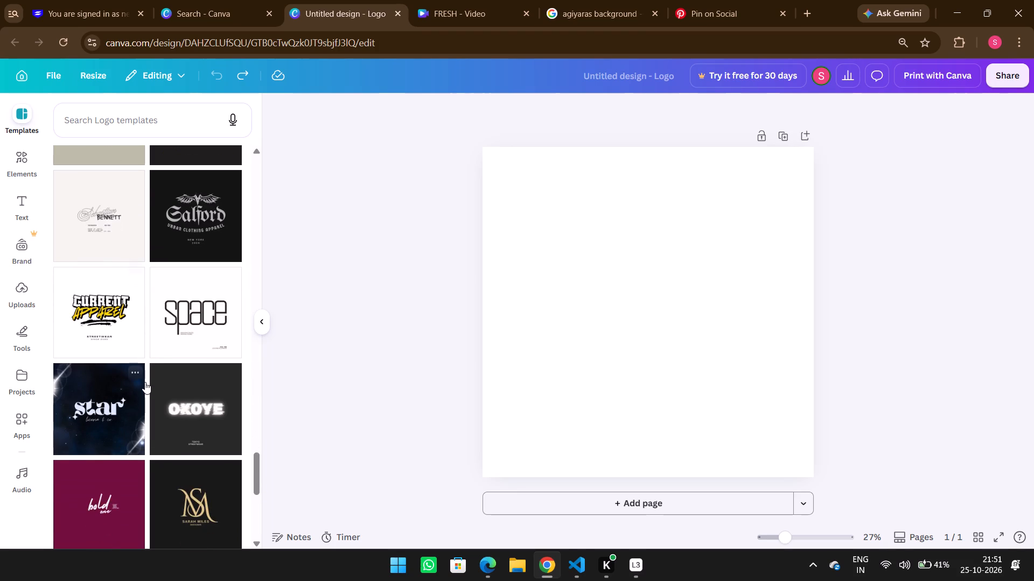
scroll(145, 382, "down", 3)
scroll(145, 382, "up", 4)
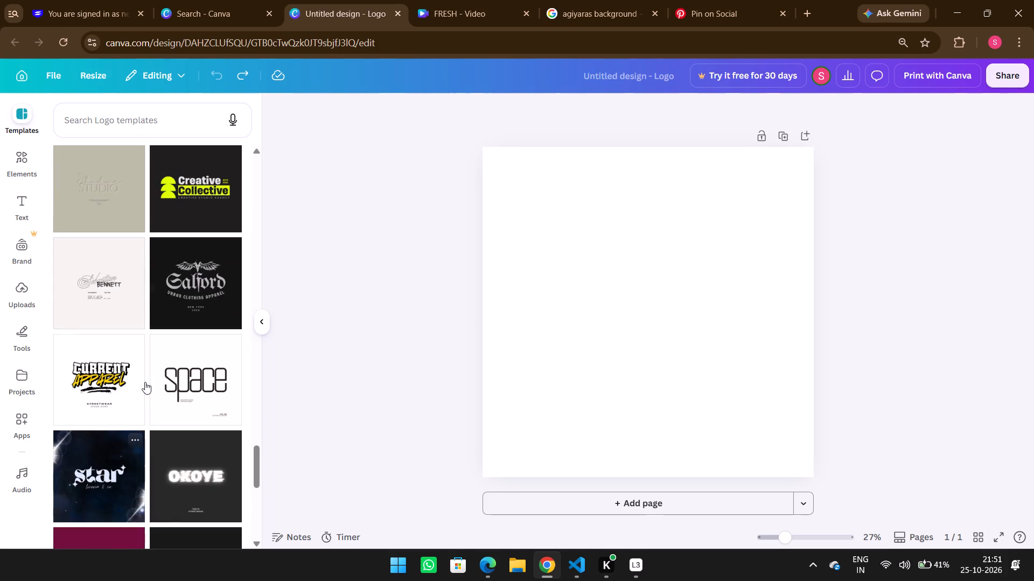
scroll(145, 382, "up", 19)
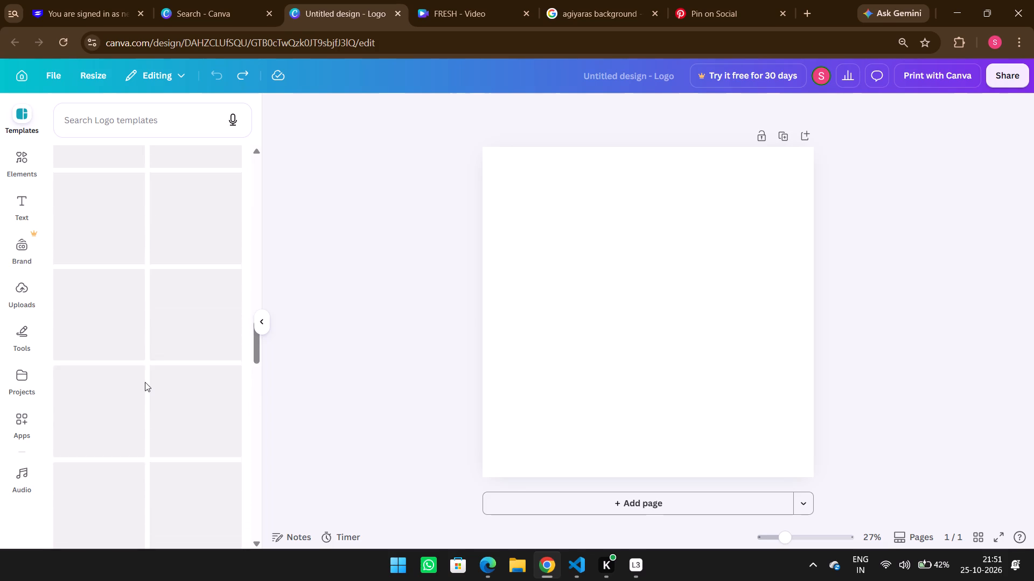
scroll(145, 382, "up", 20)
scroll(145, 382, "up", 14)
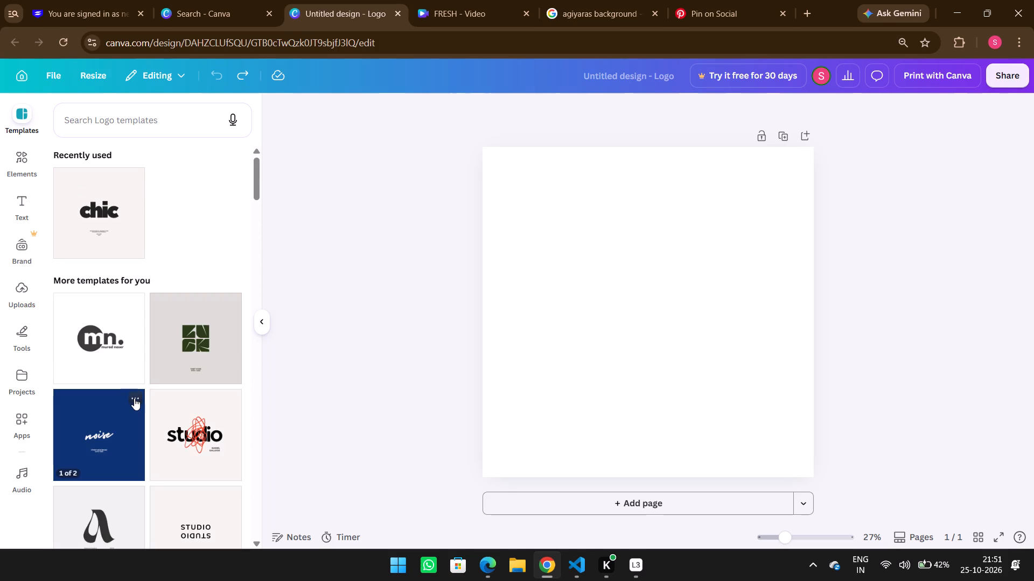
Go through the suggested logo templates again and further down the list, comparing wordmark, monogram and apparel designs for the SHREEJI logo.
scroll(128, 407, "down", 8)
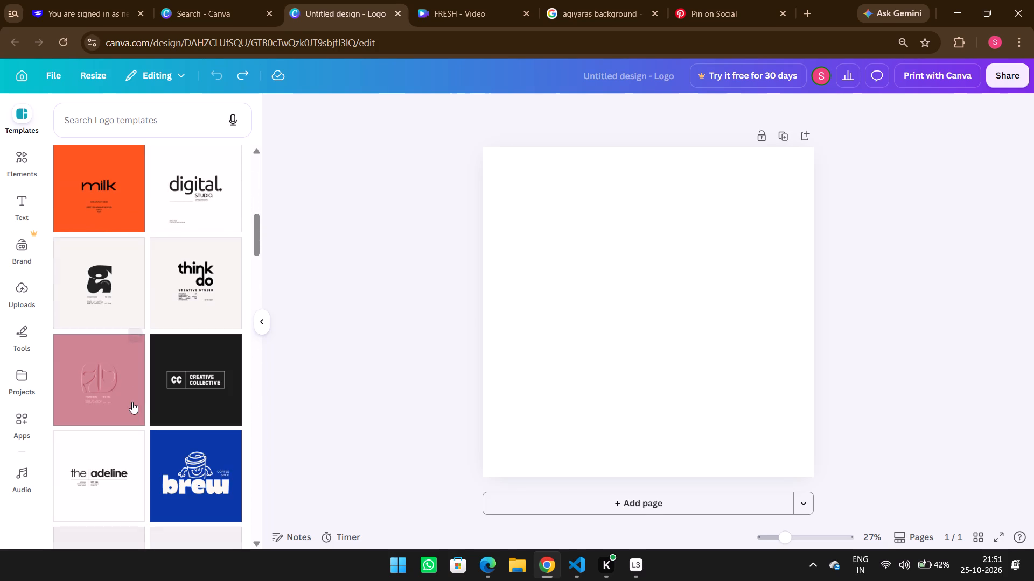
scroll(151, 378, "down", 2)
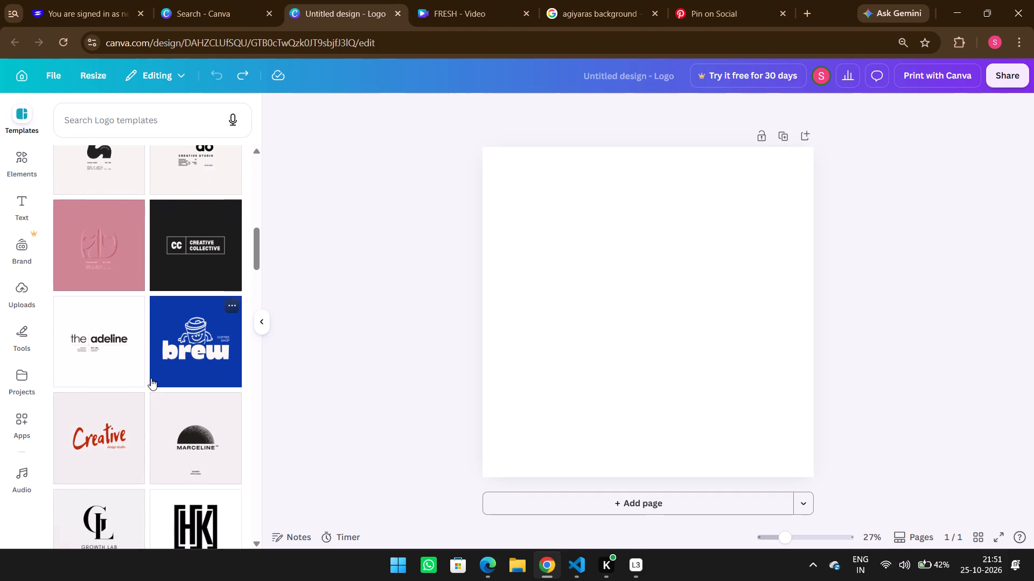
scroll(131, 382, "down", 2)
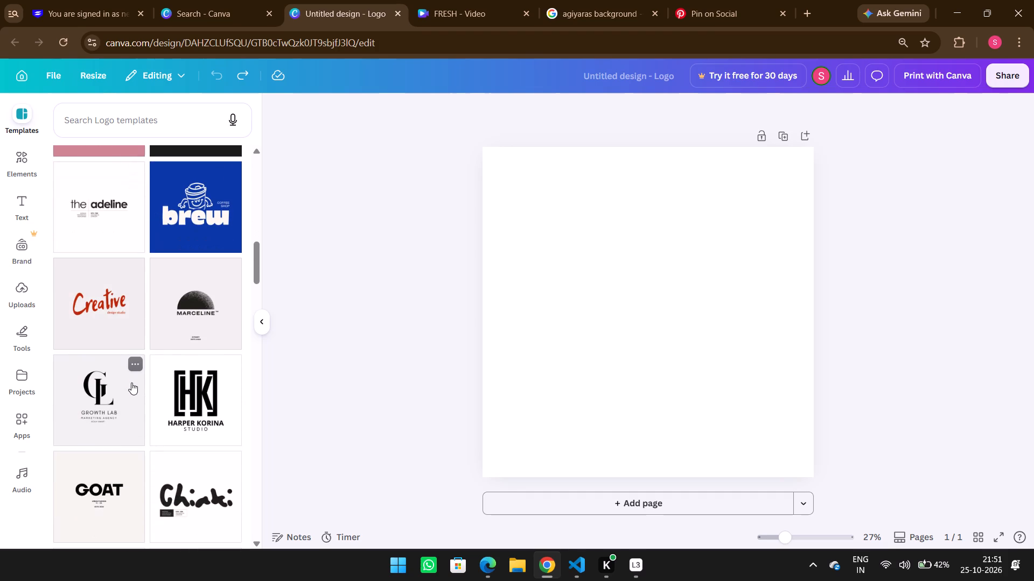
scroll(131, 382, "down", 8)
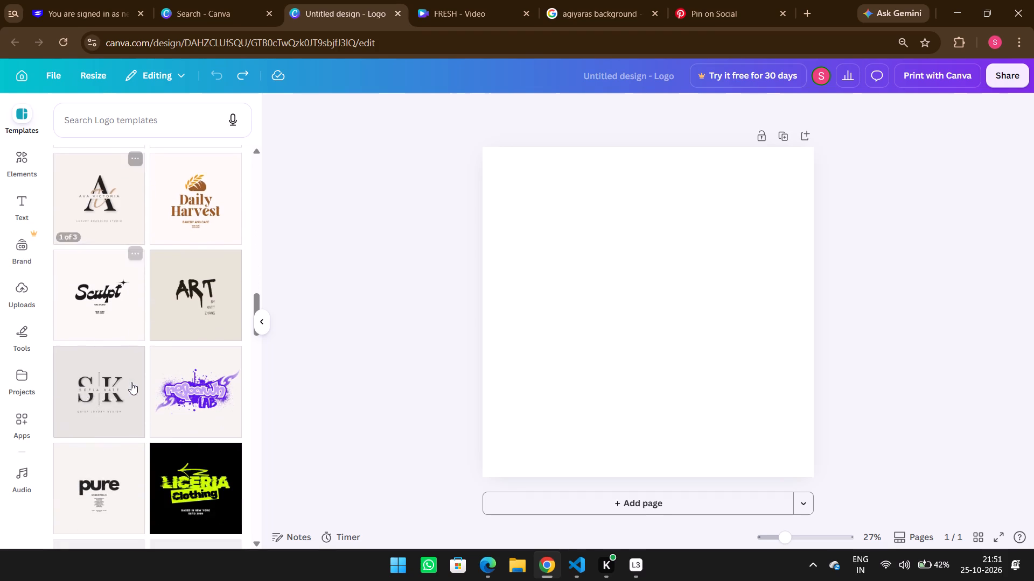
scroll(131, 382, "down", 8)
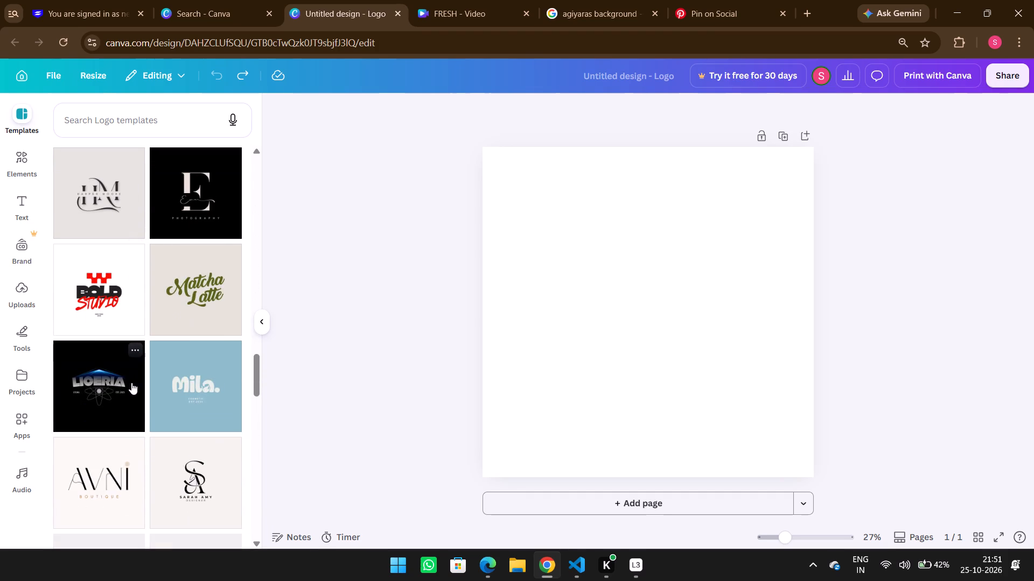
scroll(131, 382, "down", 10)
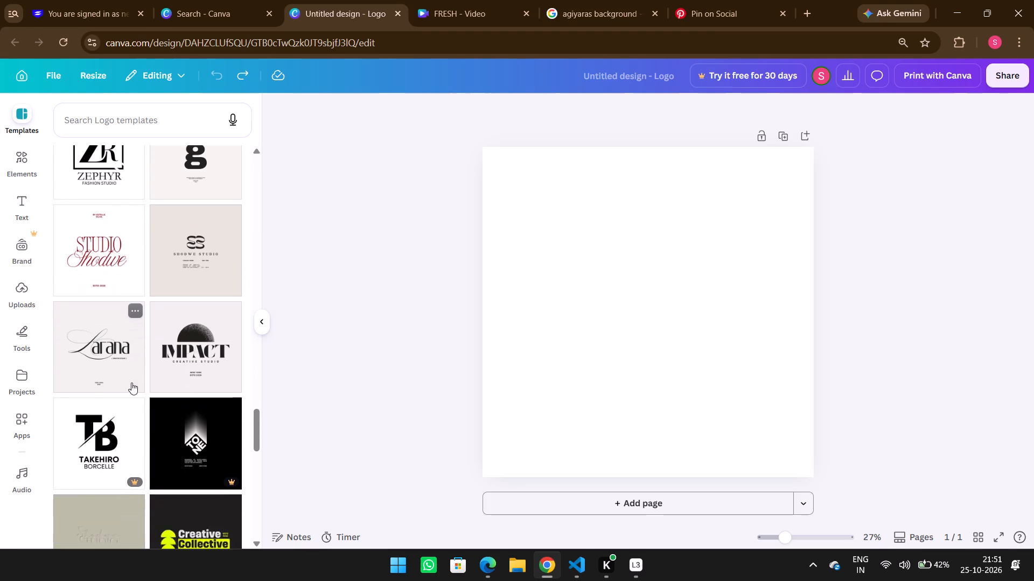
scroll(131, 382, "down", 6)
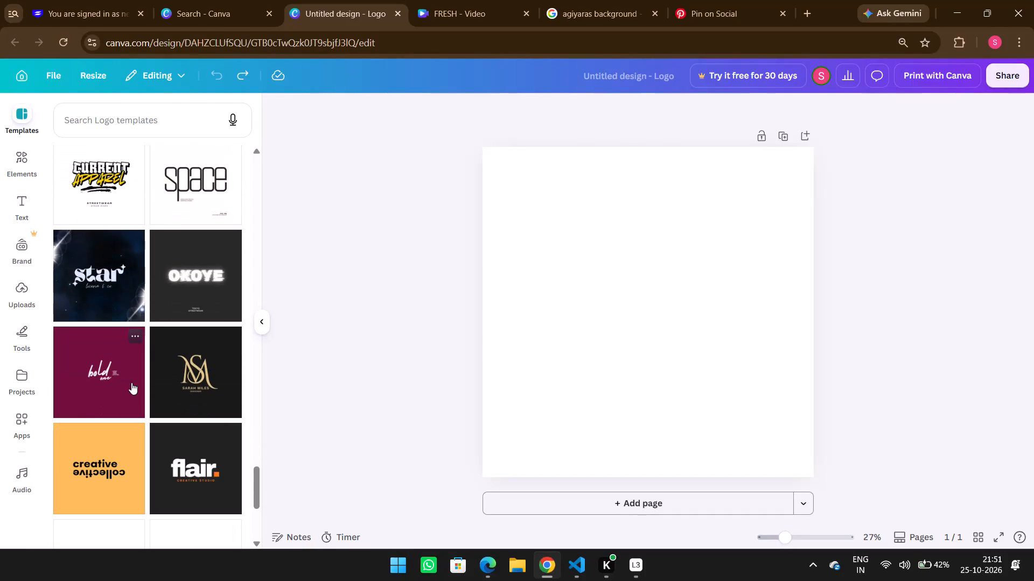
scroll(131, 382, "down", 3)
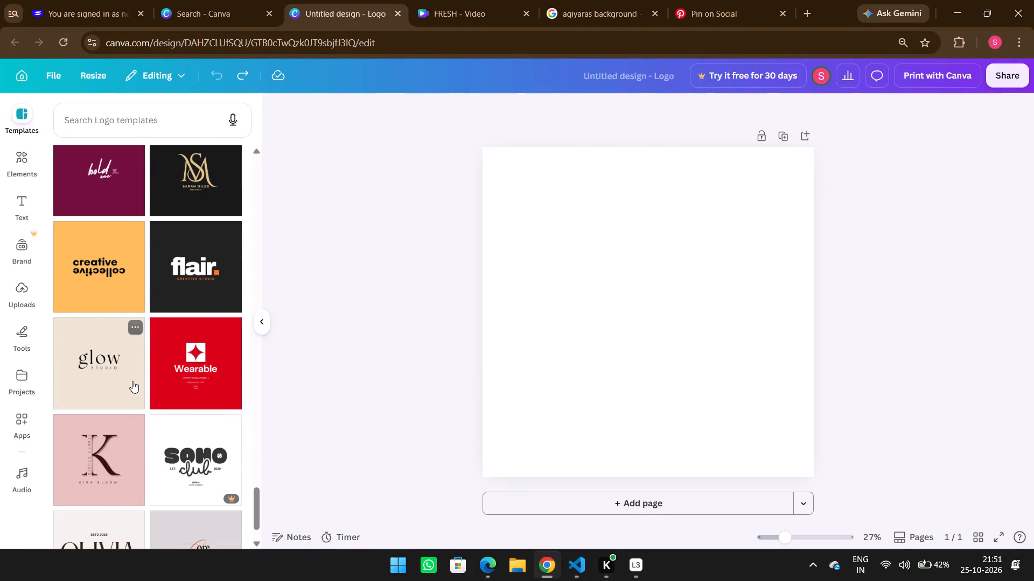
scroll(132, 381, "down", 4)
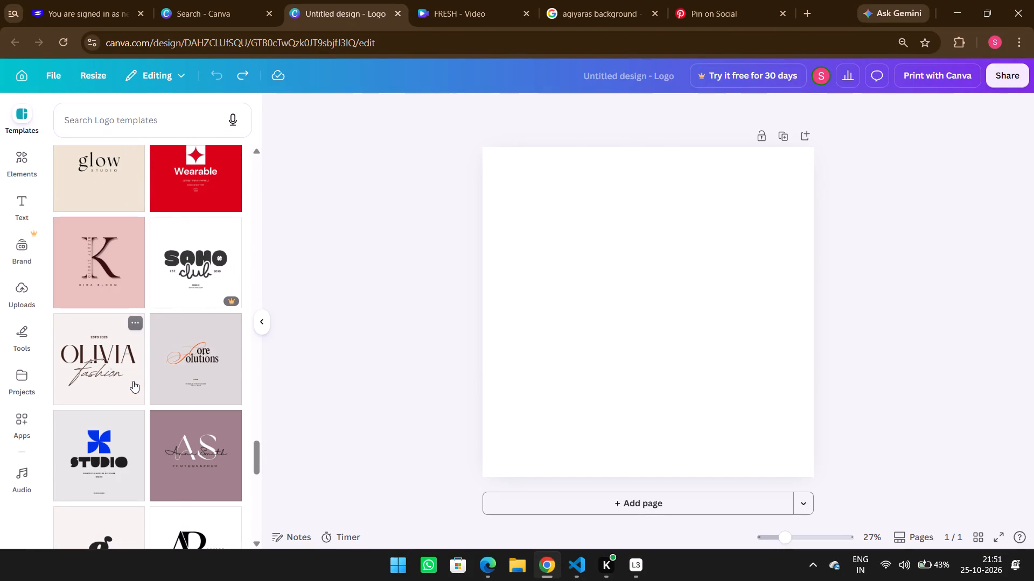
scroll(133, 381, "down", 3)
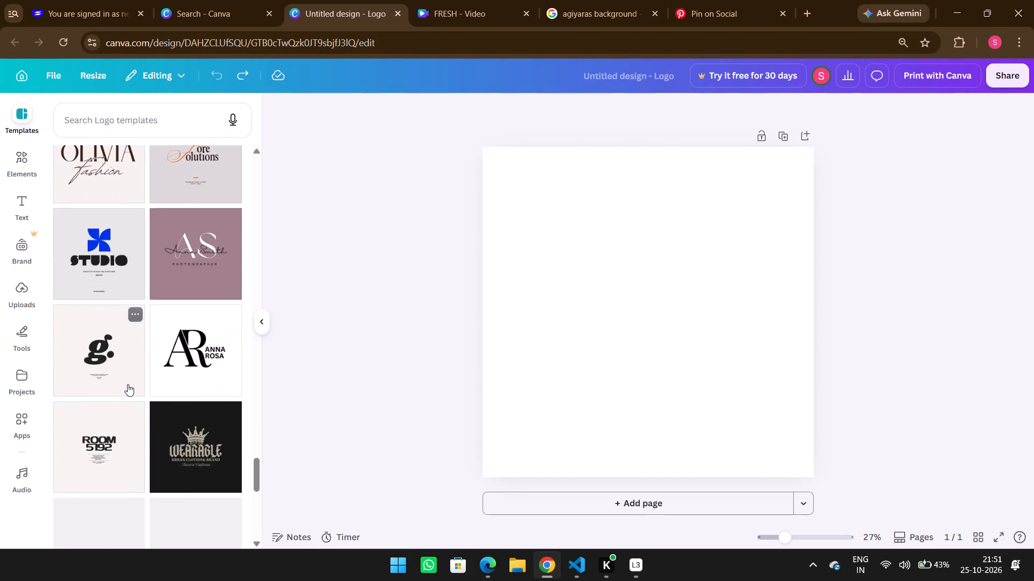
scroll(128, 384, "down", 2)
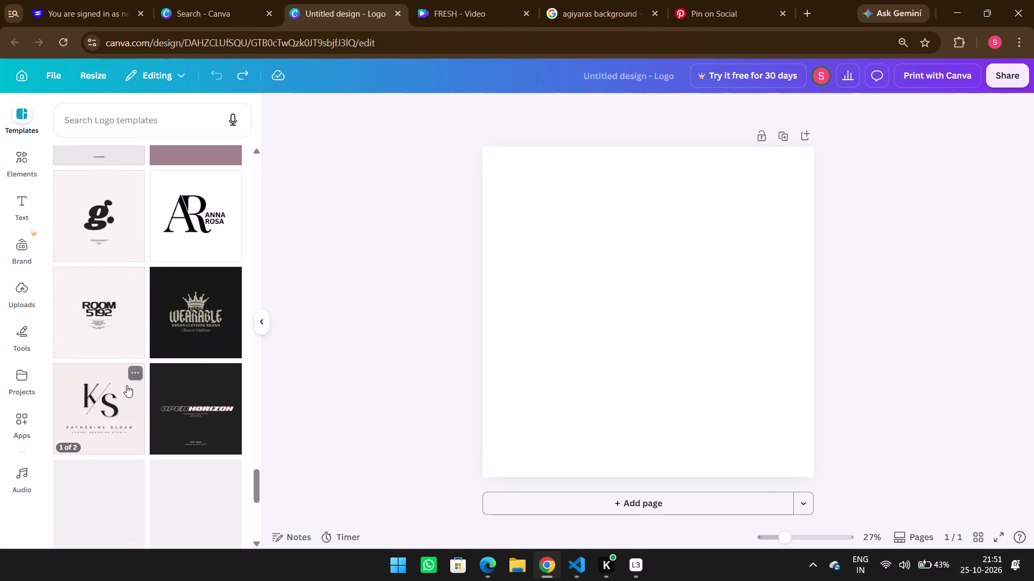
scroll(127, 385, "up", 2)
scroll(127, 385, "down", 5)
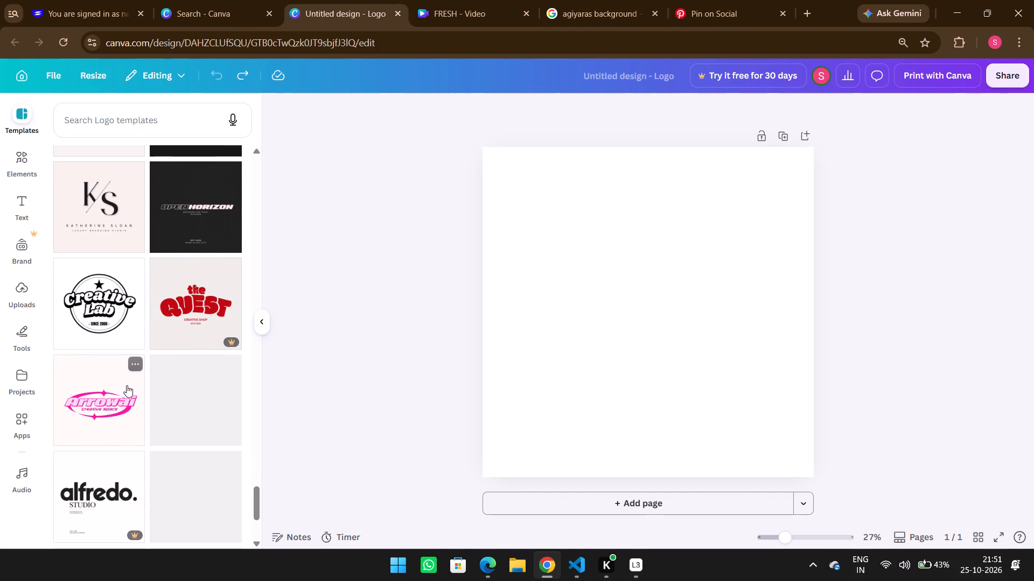
scroll(127, 385, "down", 3)
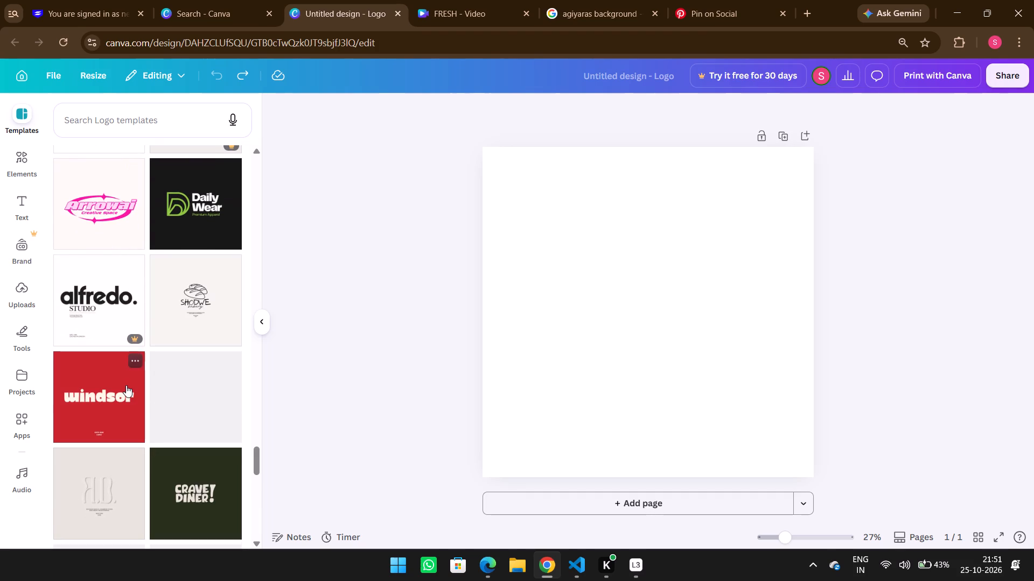
scroll(127, 385, "down", 3)
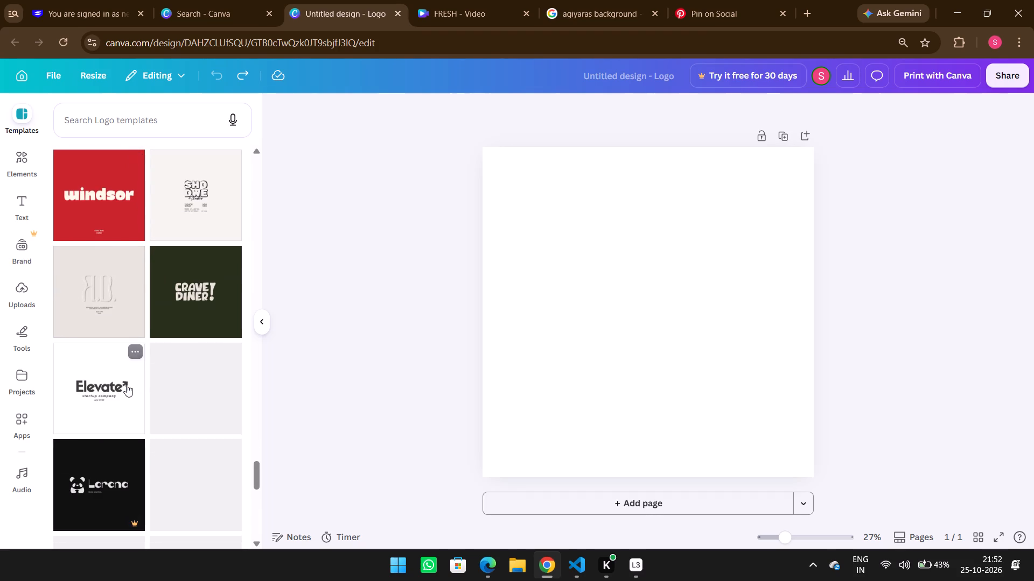
scroll(151, 427, "down", 4)
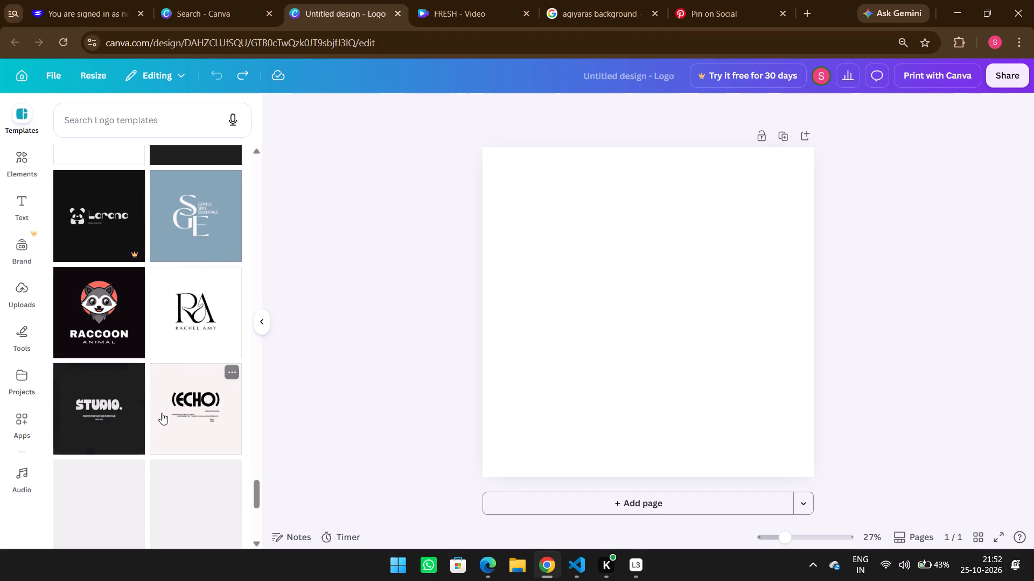
scroll(162, 413, "down", 1)
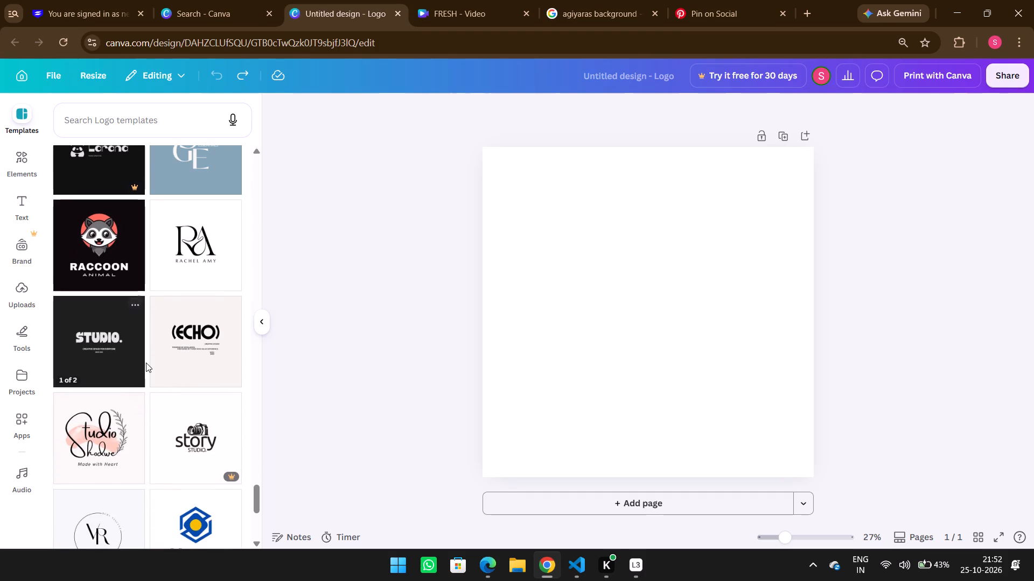
scroll(146, 363, "down", 4)
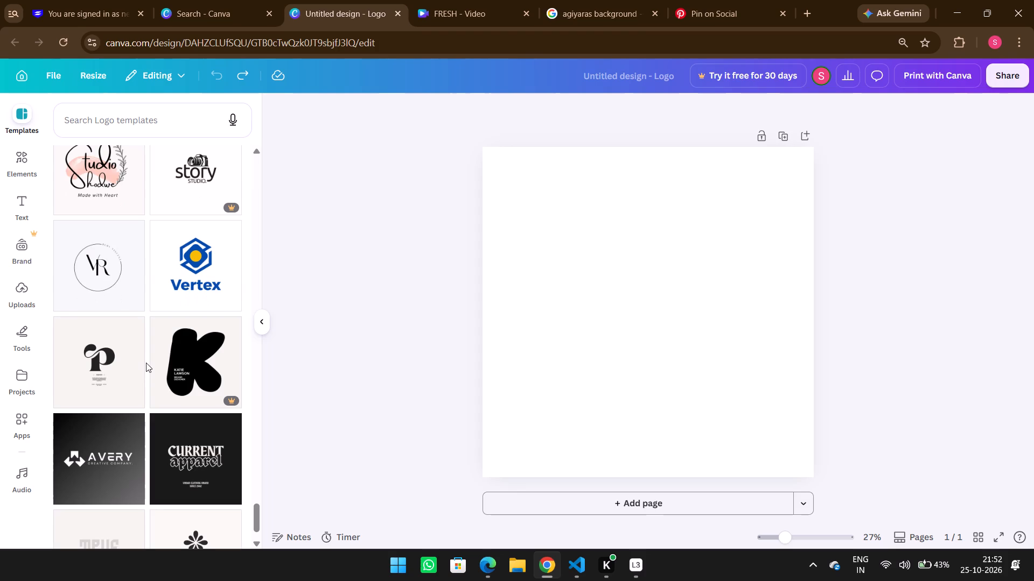
scroll(146, 363, "down", 3)
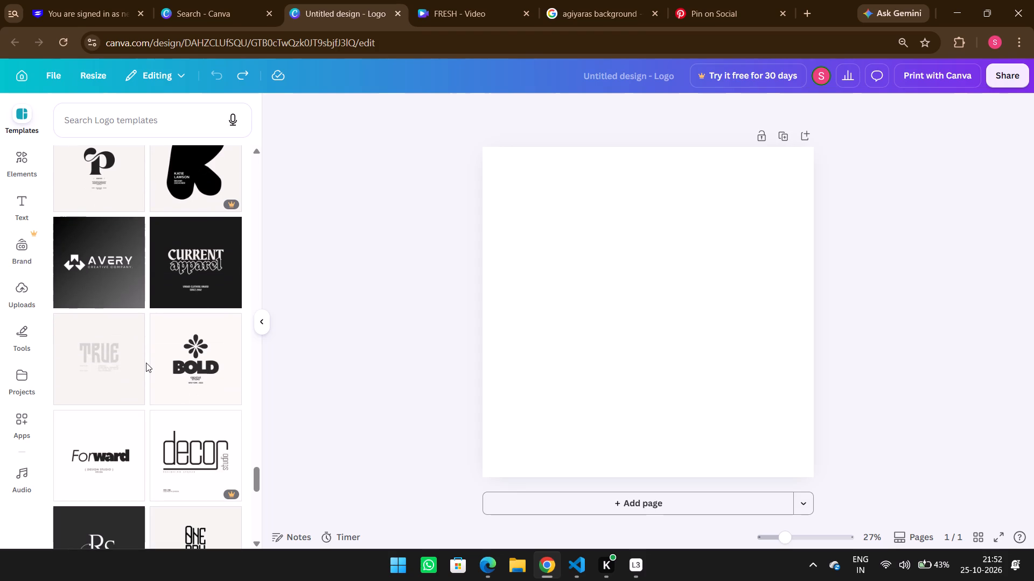
scroll(146, 363, "down", 3)
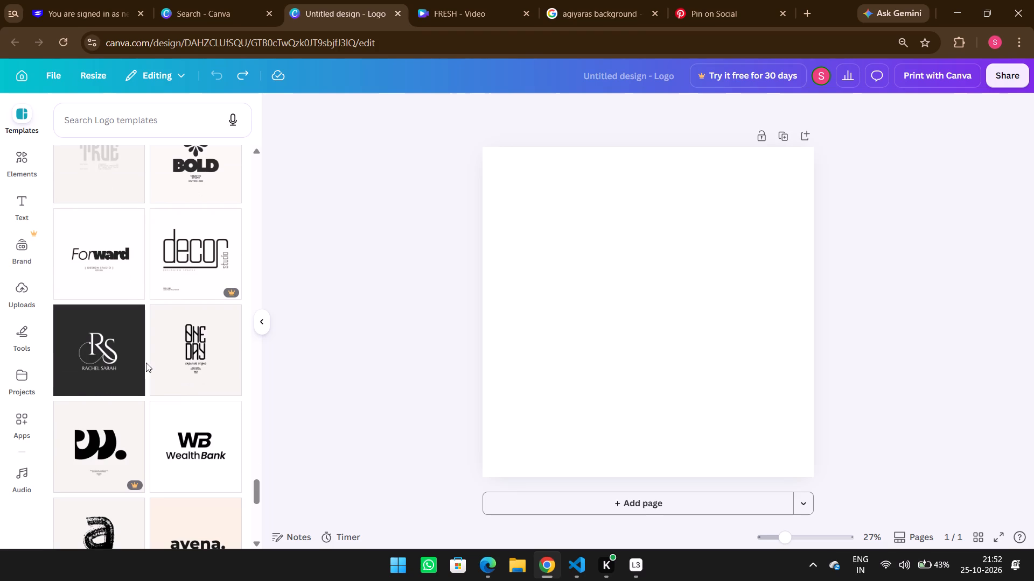
scroll(146, 363, "up", 1)
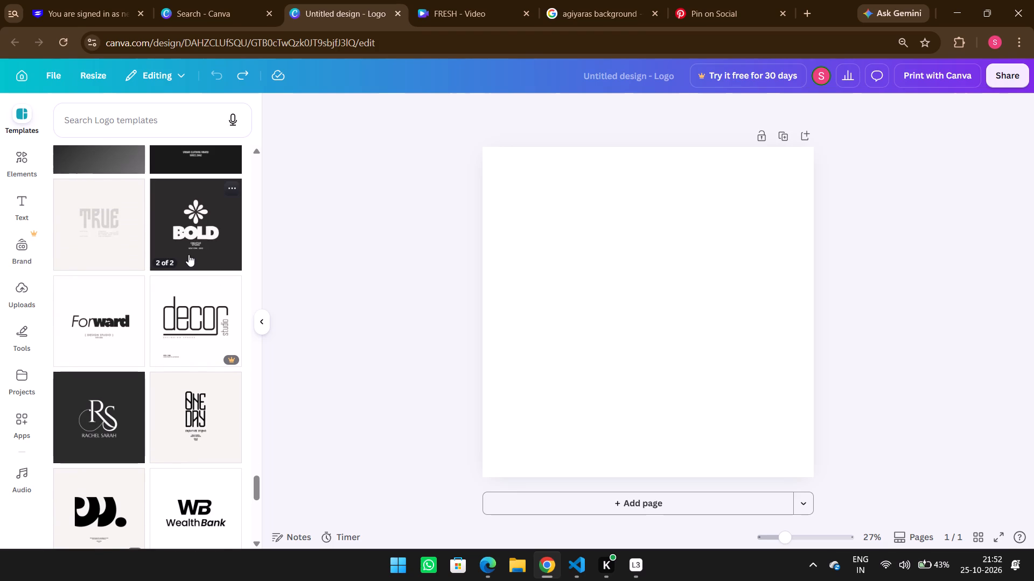
scroll(188, 254, "down", 3)
scroll(152, 339, "down", 4)
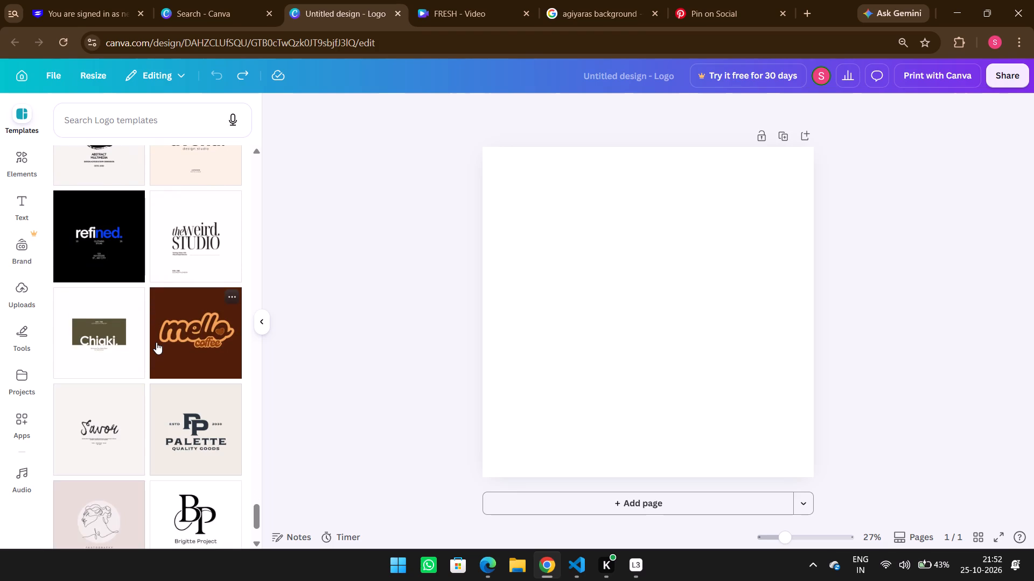
scroll(156, 342, "down", 7)
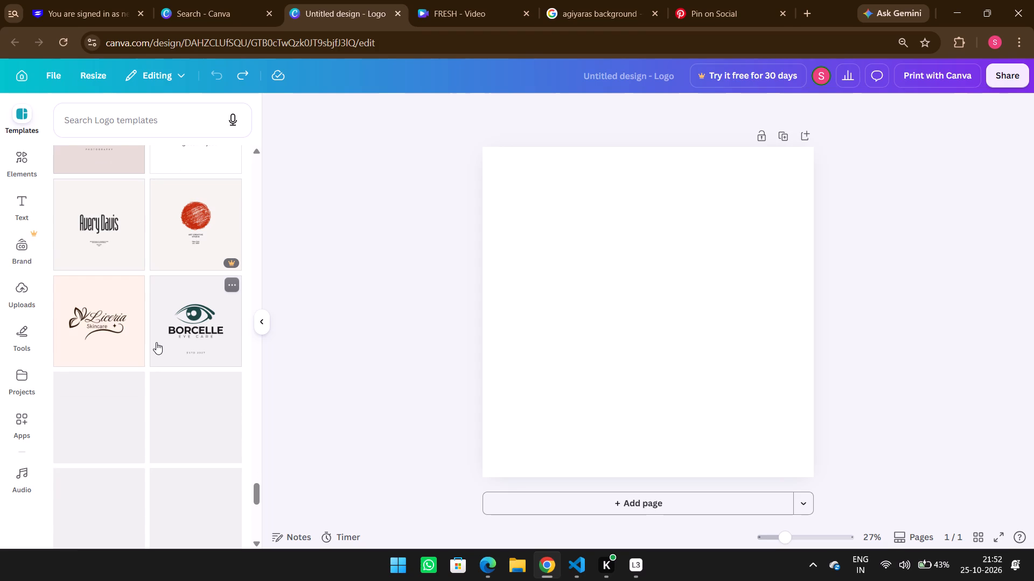
scroll(156, 342, "down", 3)
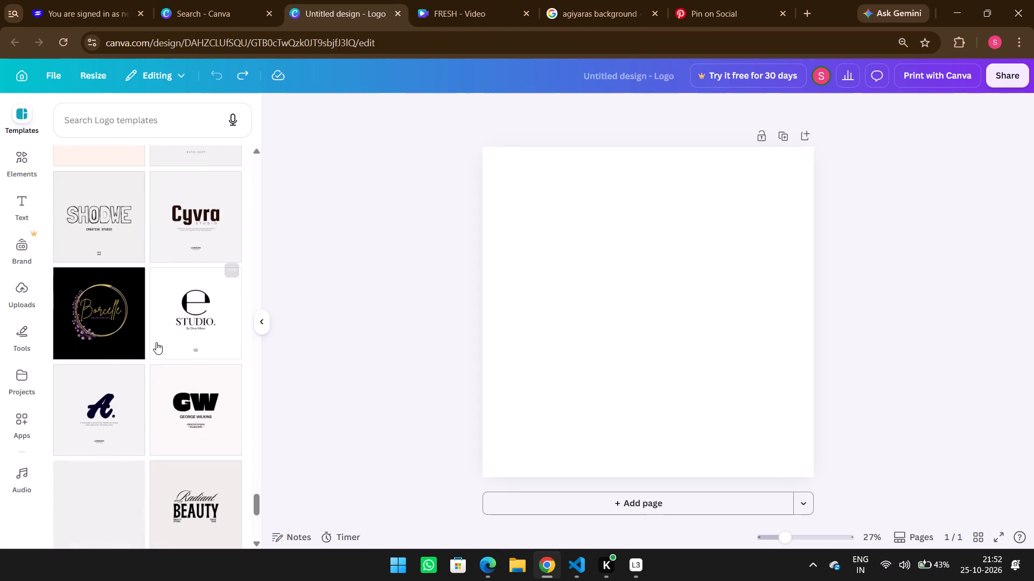
scroll(187, 402, "down", 3)
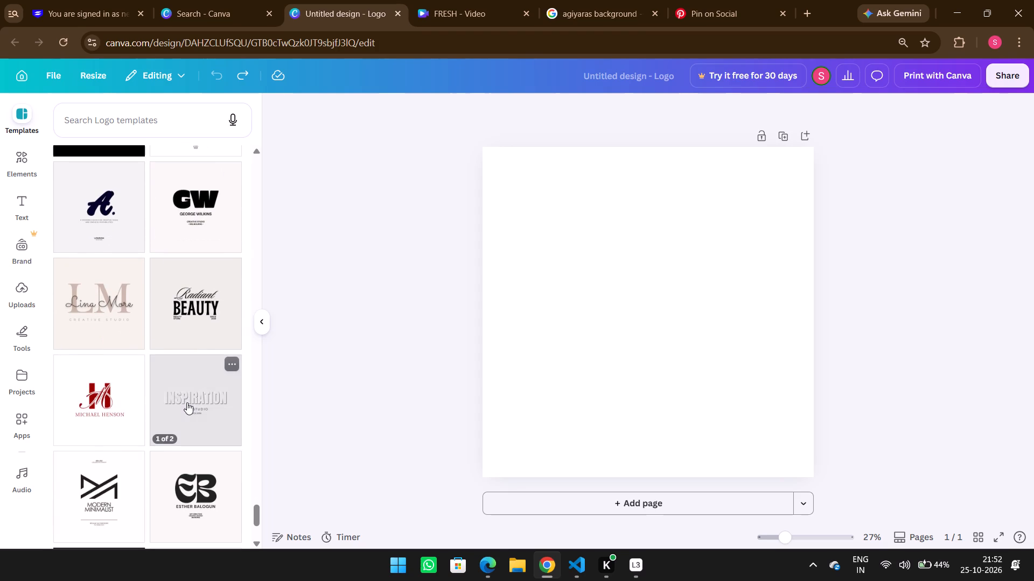
scroll(187, 402, "down", 6)
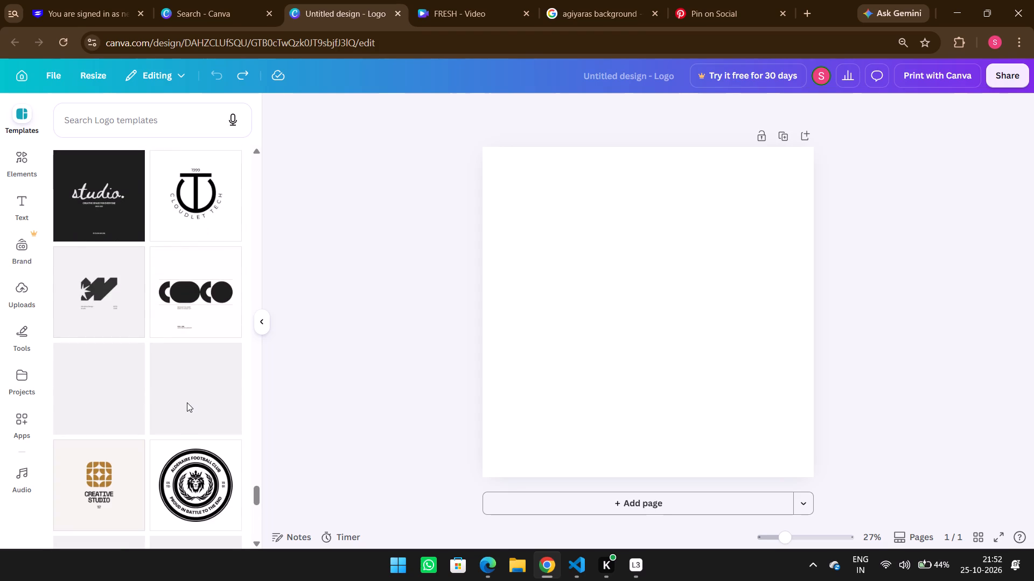
scroll(191, 410, "down", 1)
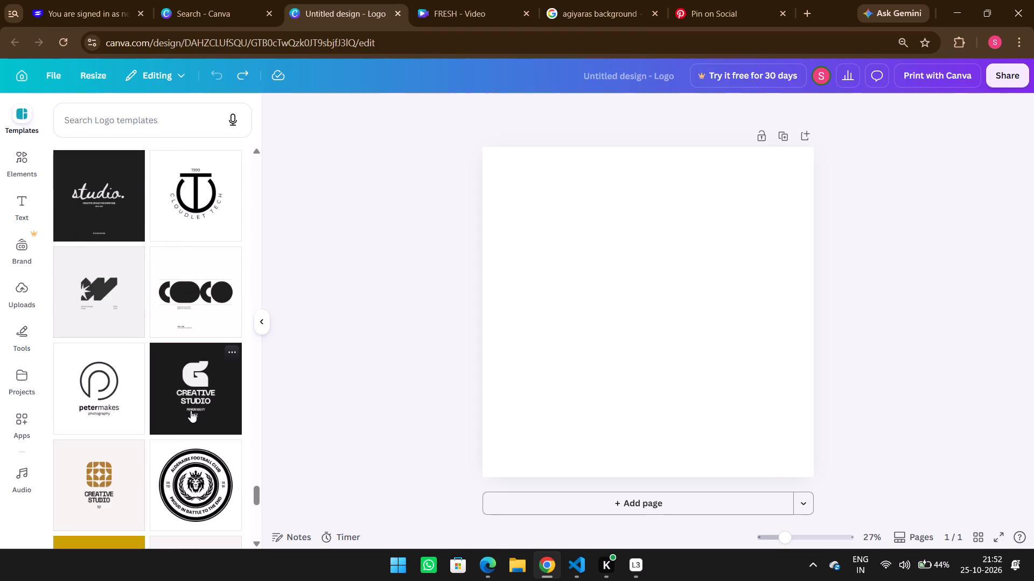
Browse further down the suggested logo templates, comparing monogram, wordmark, apparel and beauty designs as candidates for the SHREEJI clothing logo.
scroll(191, 414, "down", 5)
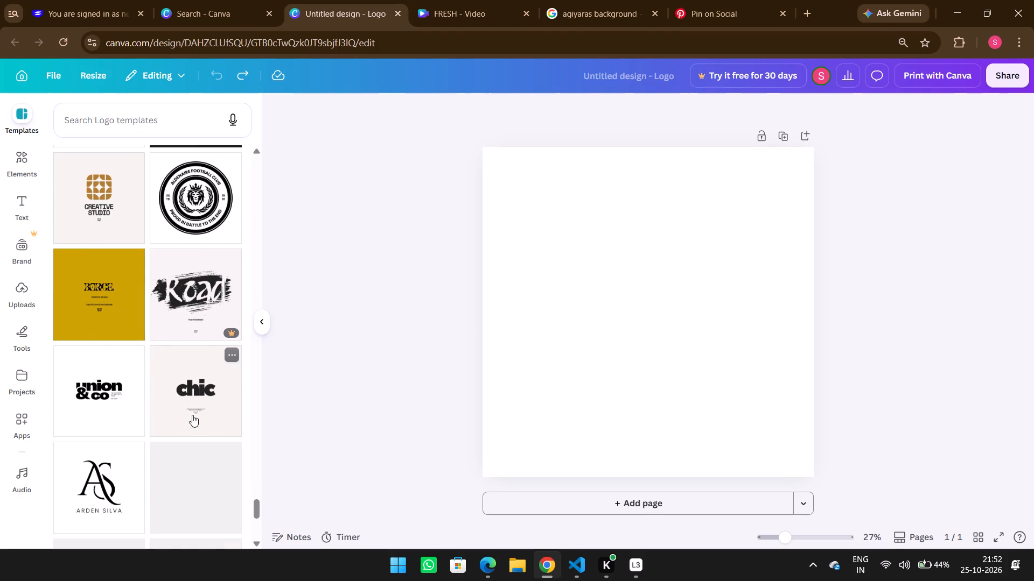
scroll(192, 415, "down", 7)
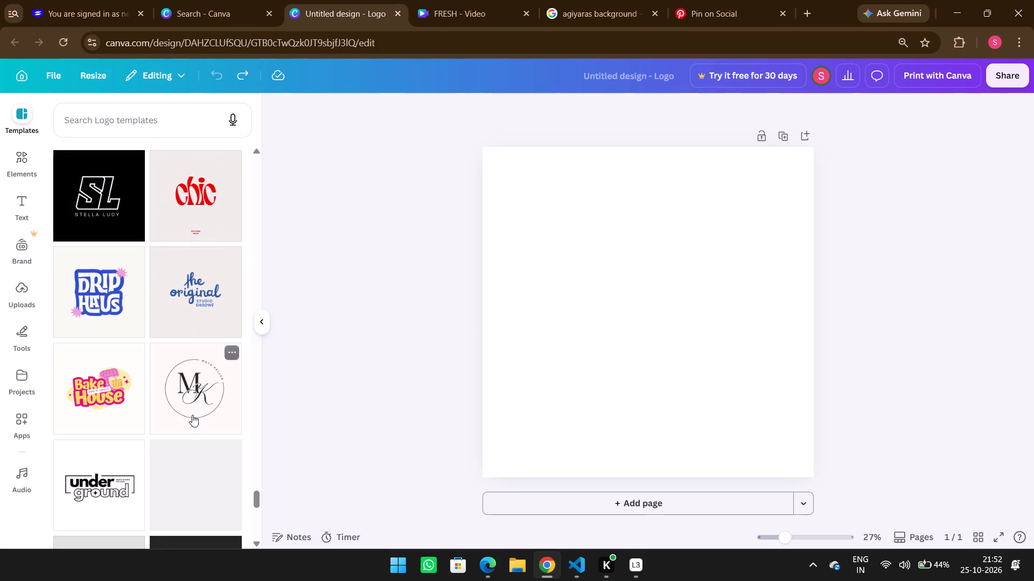
scroll(192, 415, "down", 3)
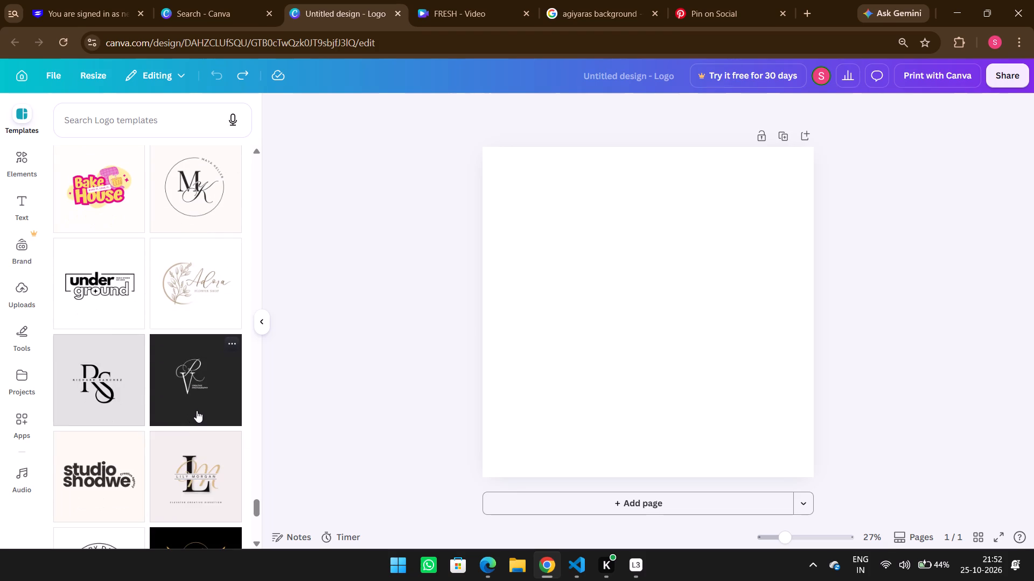
scroll(197, 410, "down", 4)
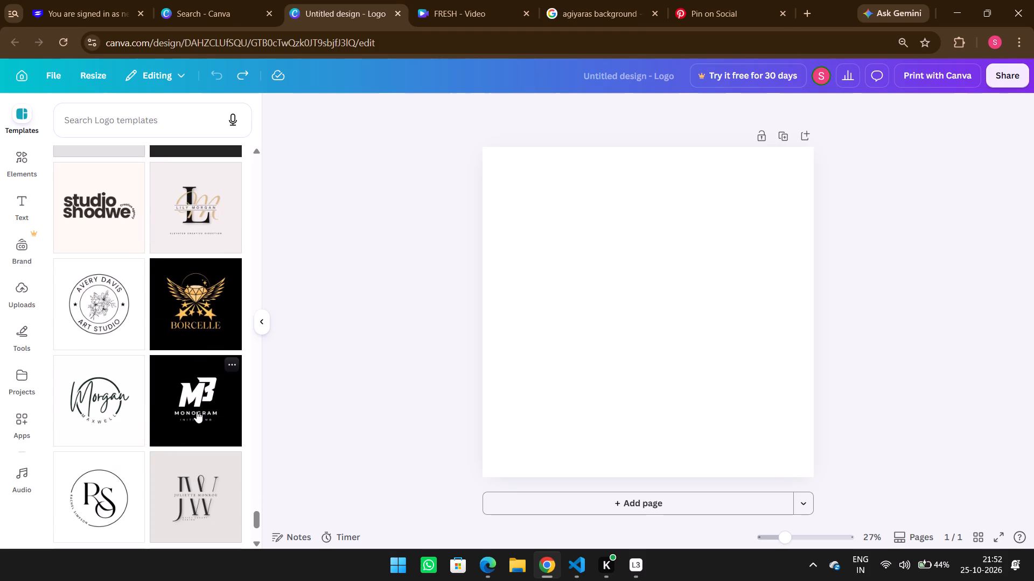
scroll(197, 411, "down", 6)
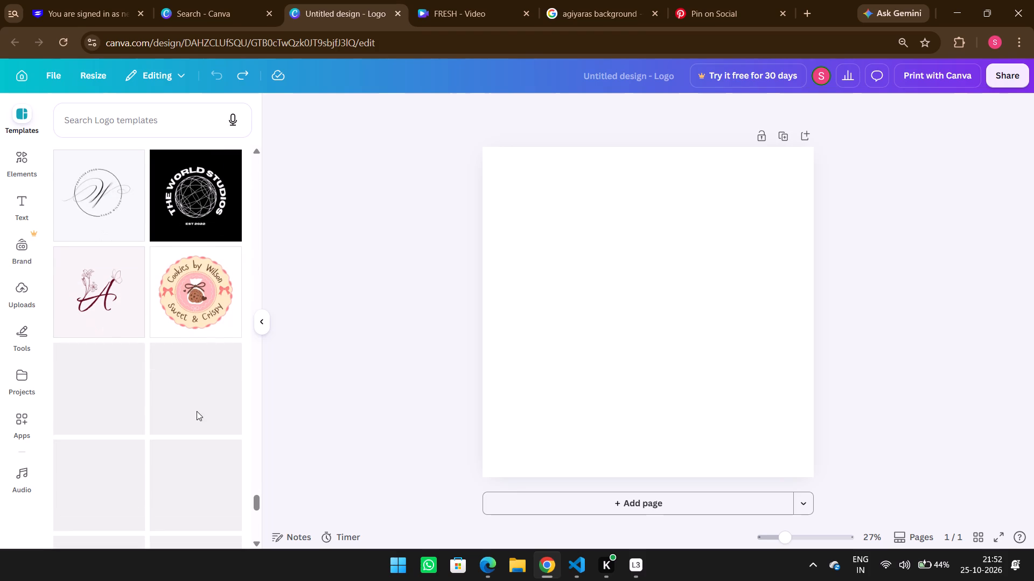
scroll(195, 412, "down", 3)
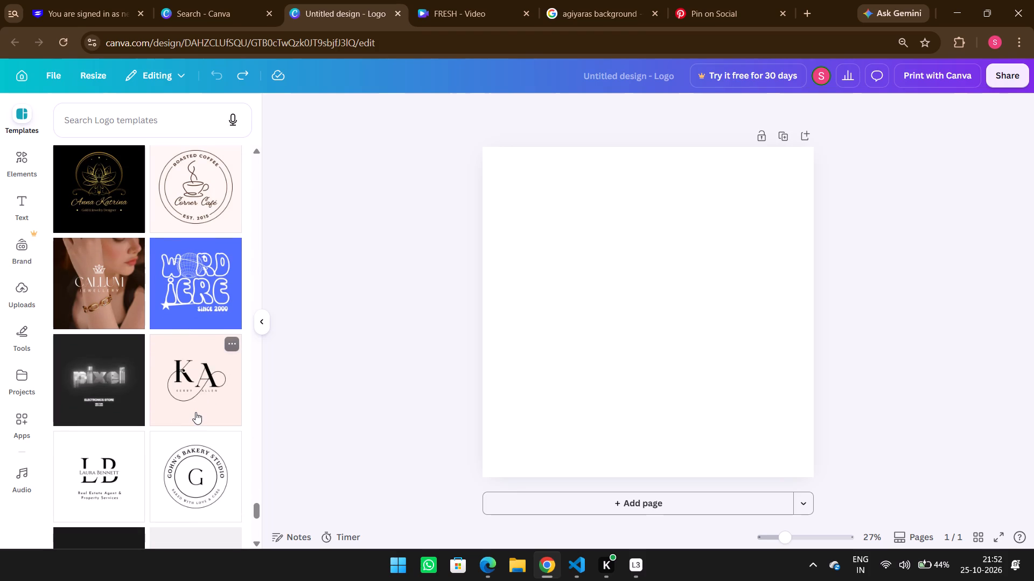
scroll(194, 414, "down", 6)
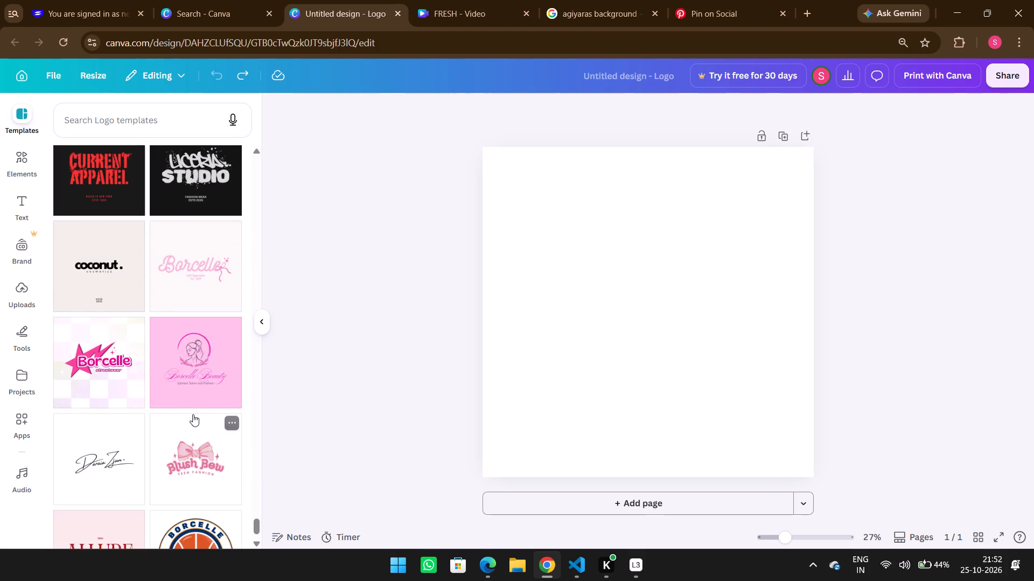
scroll(193, 414, "up", 2)
scroll(193, 414, "down", 5)
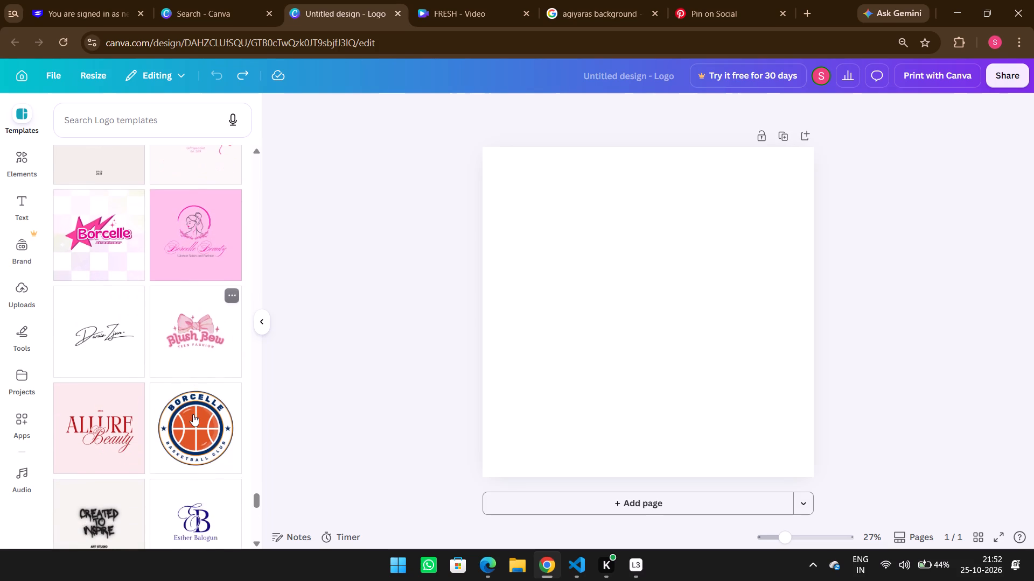
scroll(193, 414, "down", 6)
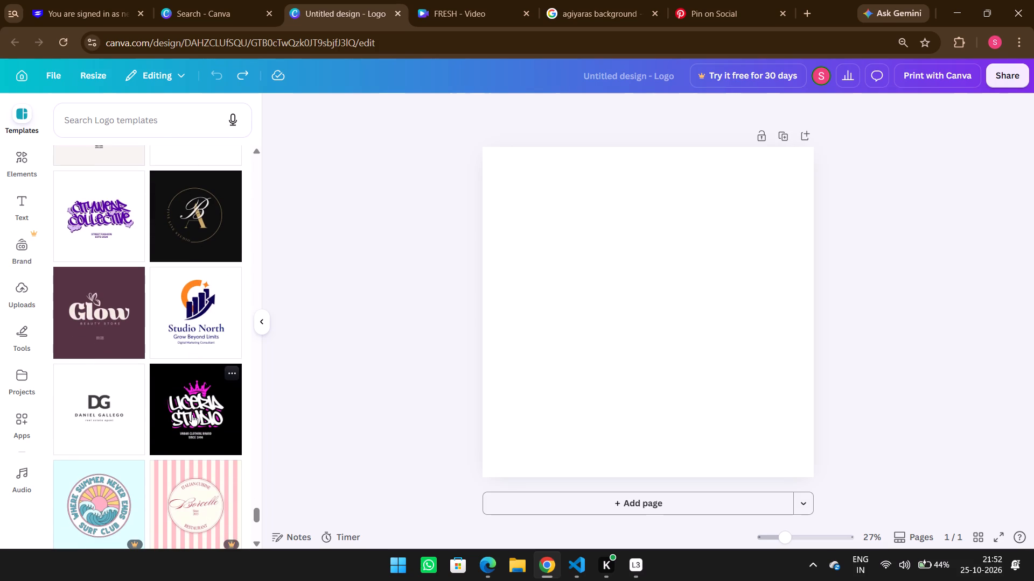
scroll(179, 416, "down", 10)
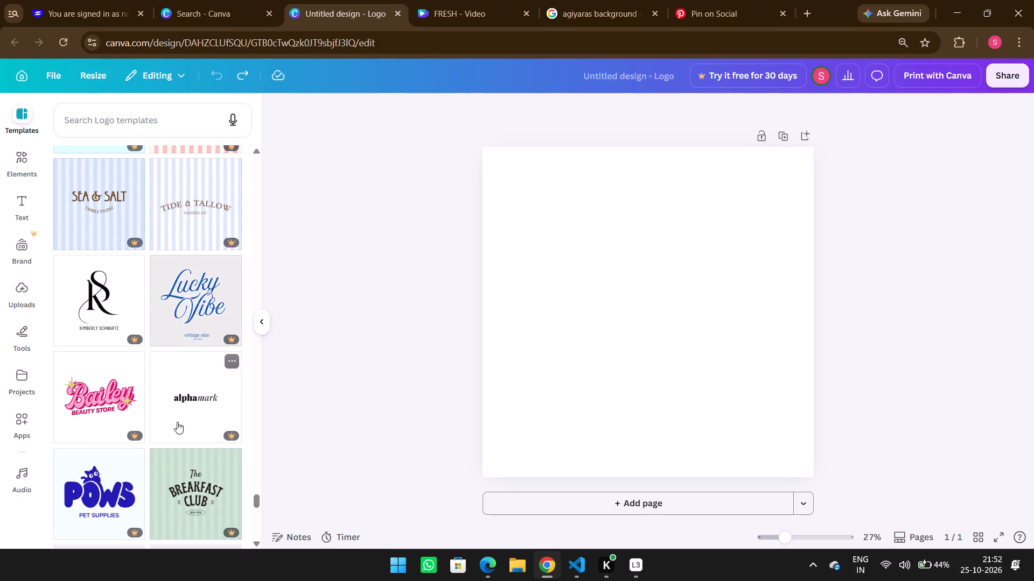
scroll(178, 426, "down", 3)
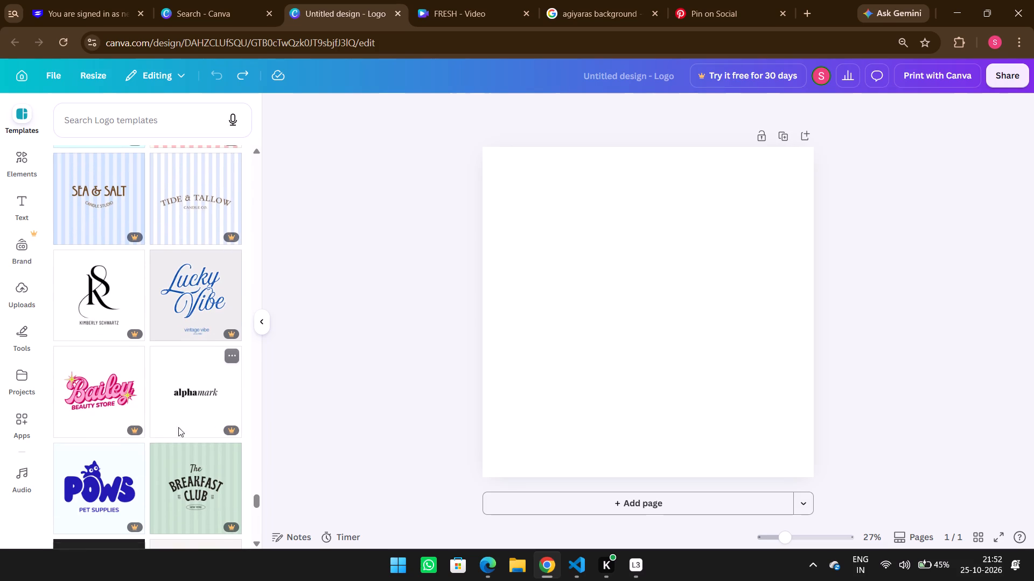
scroll(179, 427, "down", 5)
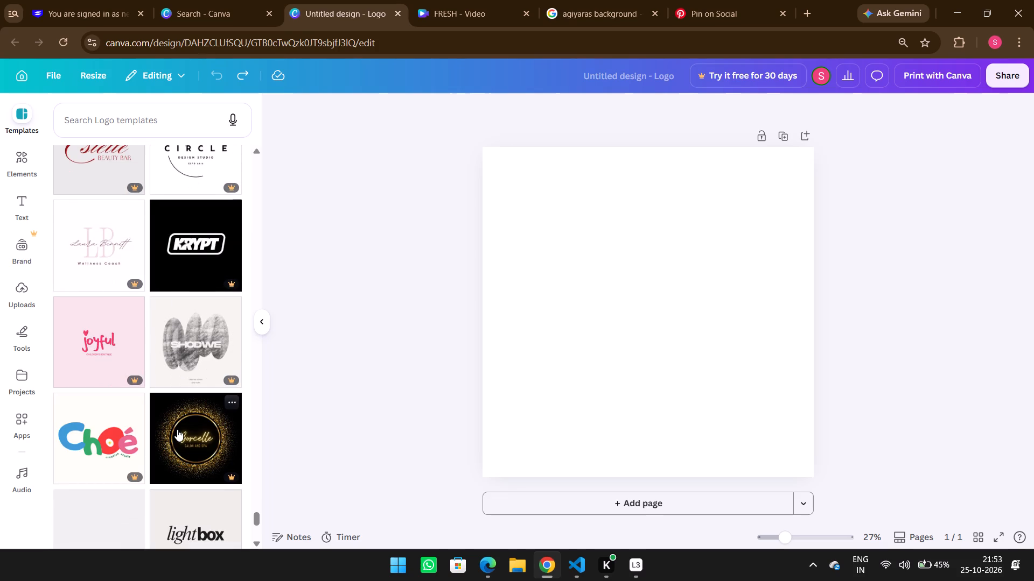
scroll(177, 429, "down", 6)
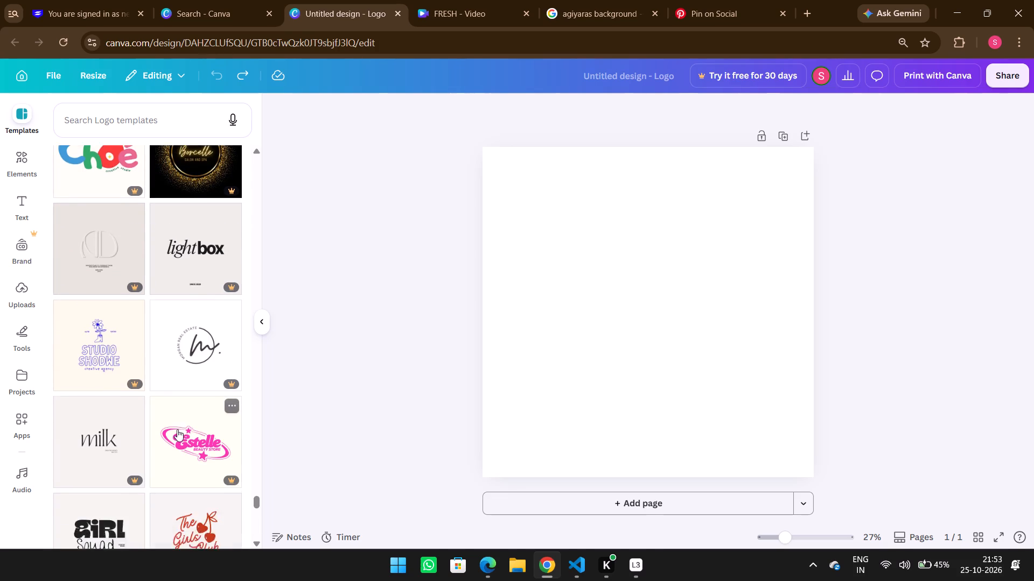
scroll(177, 429, "down", 4)
Go back up through the logo templates already passed, re-examining the bold wordmark and minimalist designs for one that suits the brand.
scroll(177, 429, "up", 12)
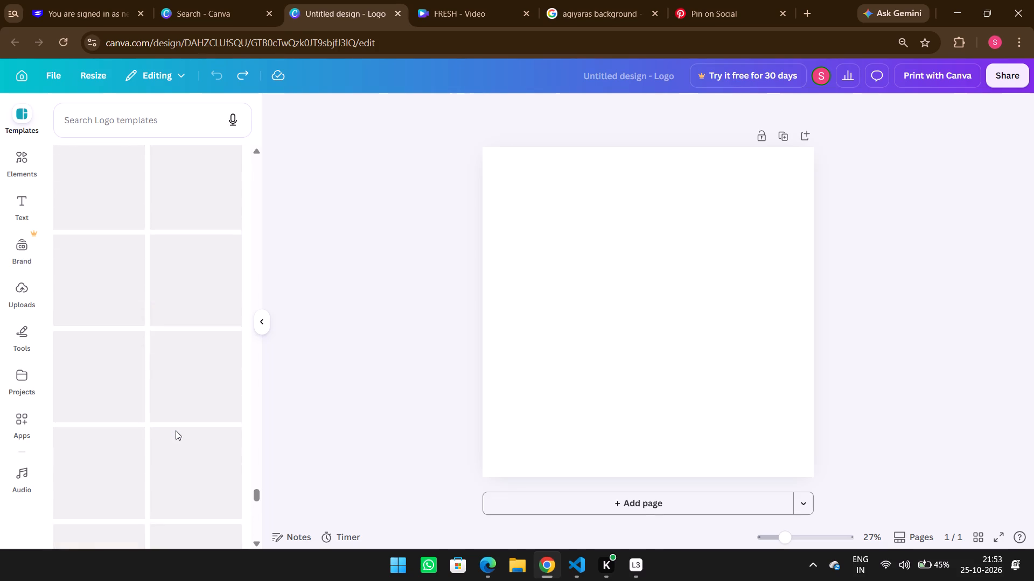
scroll(176, 430, "up", 10)
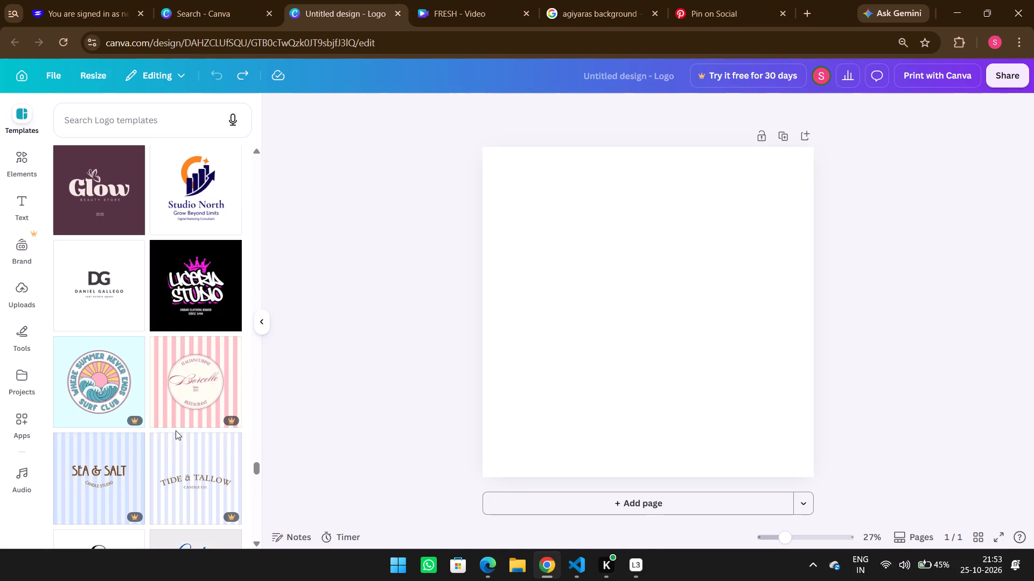
scroll(176, 430, "up", 6)
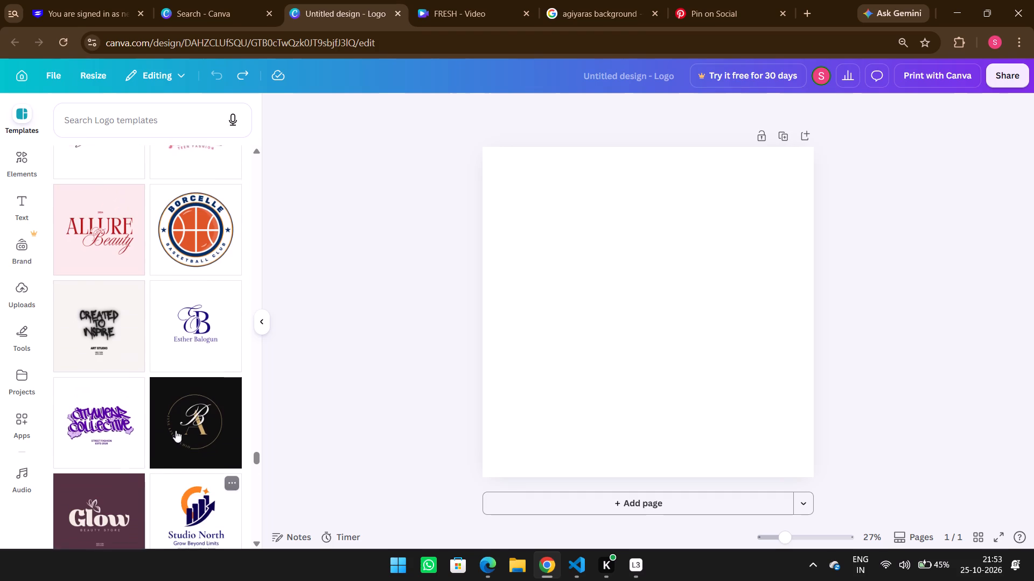
scroll(176, 430, "up", 3)
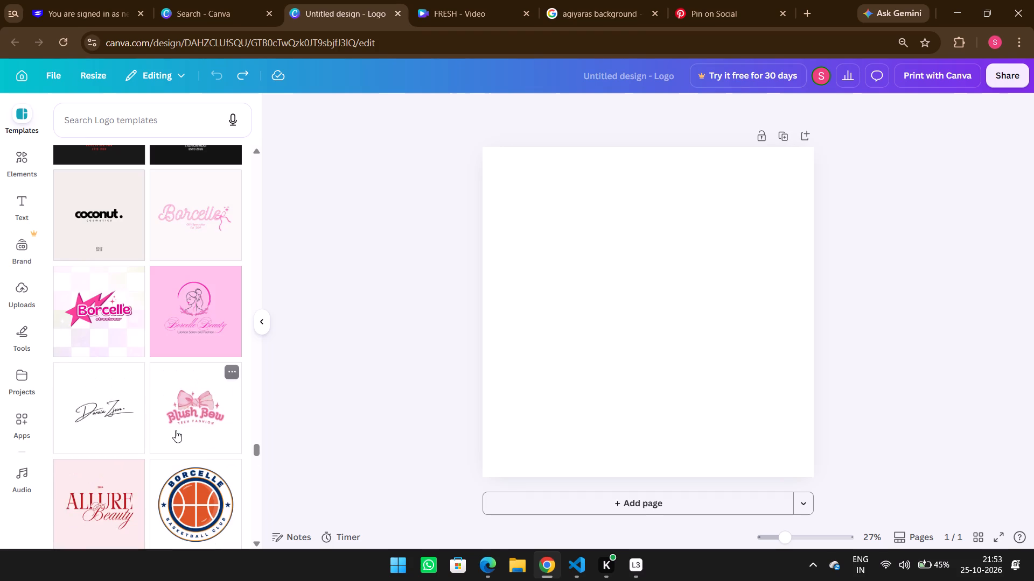
scroll(176, 430, "up", 3)
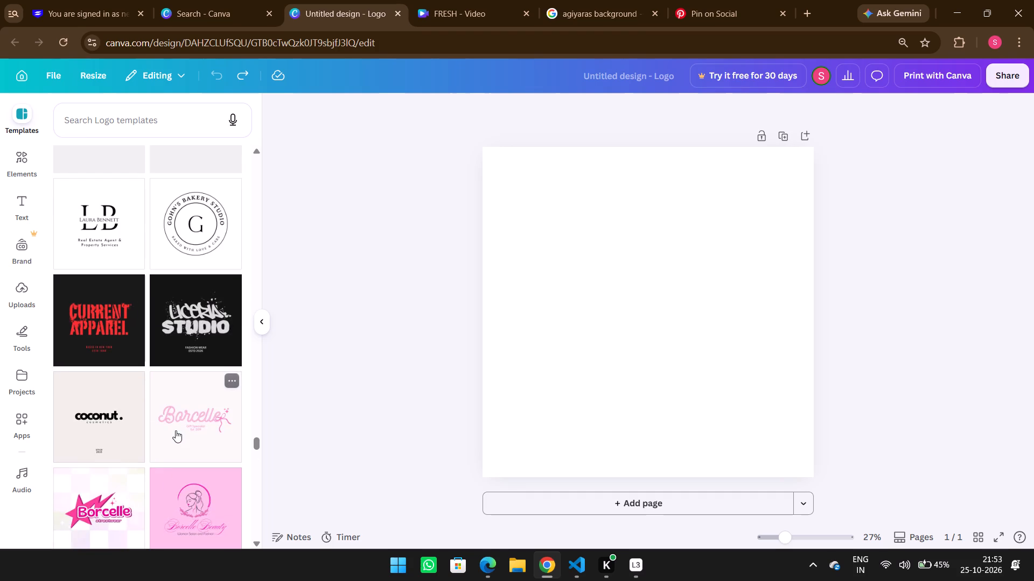
scroll(176, 430, "up", 12)
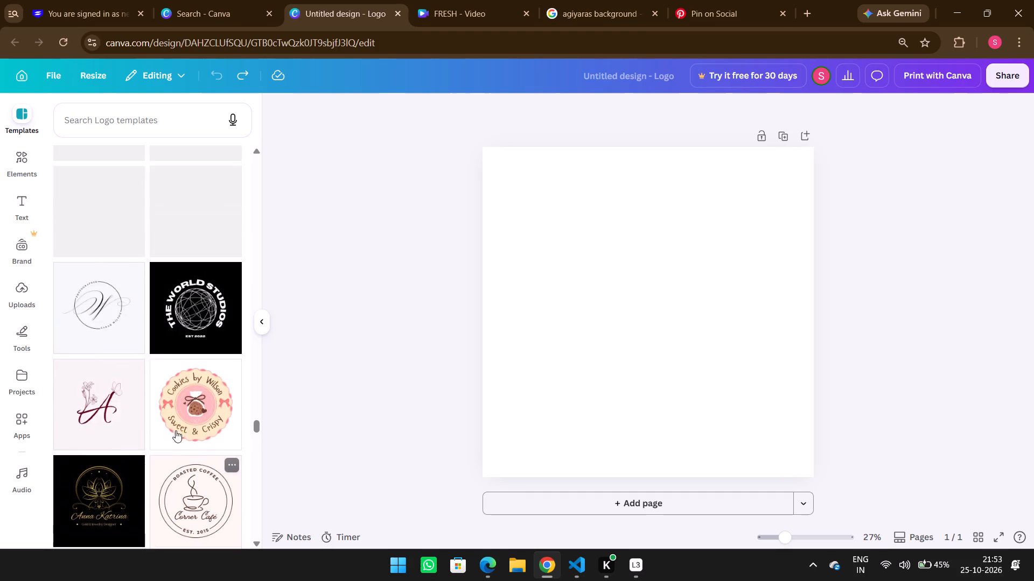
scroll(176, 430, "up", 3)
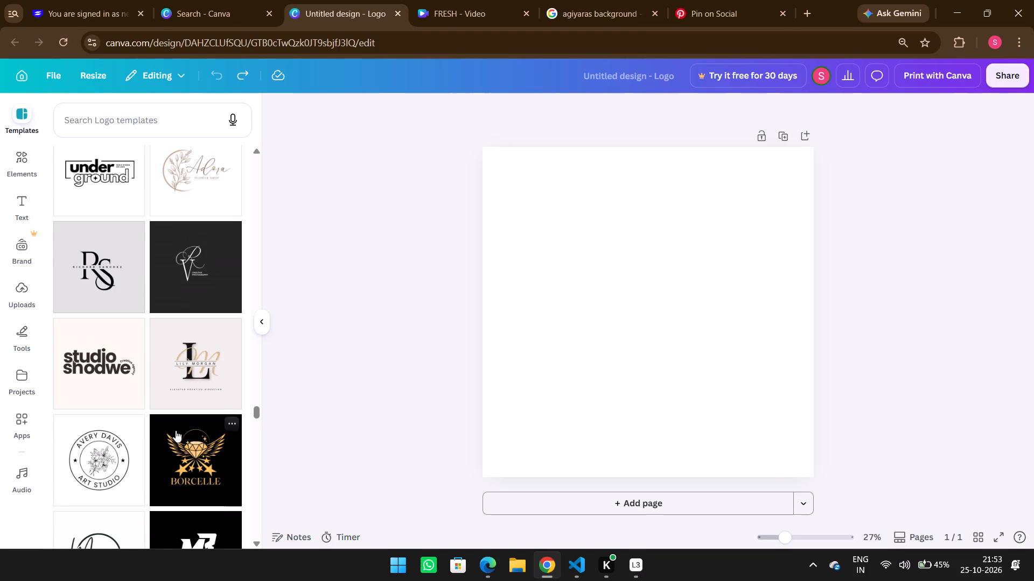
scroll(176, 430, "up", 7)
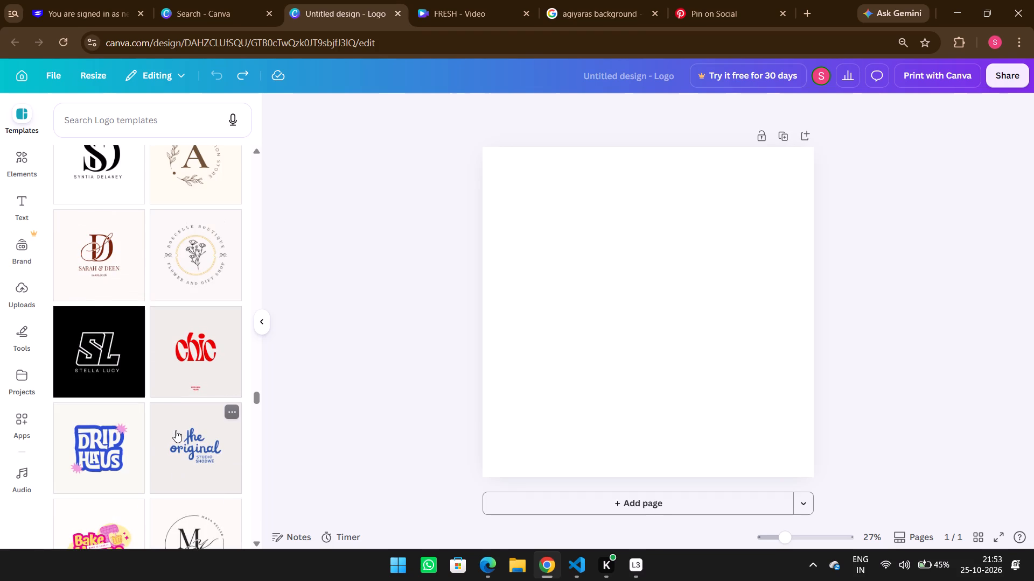
scroll(176, 430, "up", 10)
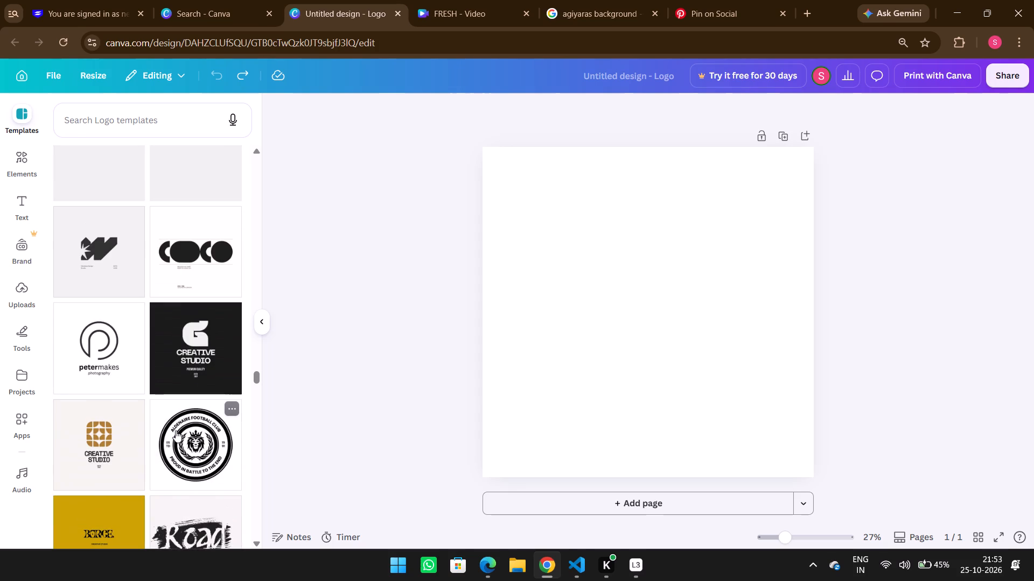
scroll(176, 430, "up", 3)
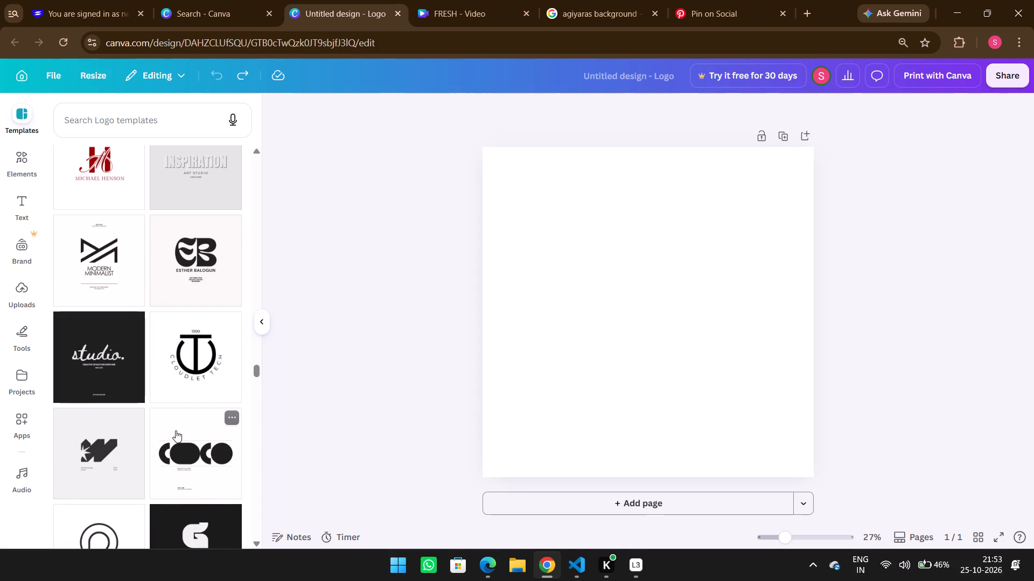
scroll(176, 430, "up", 1)
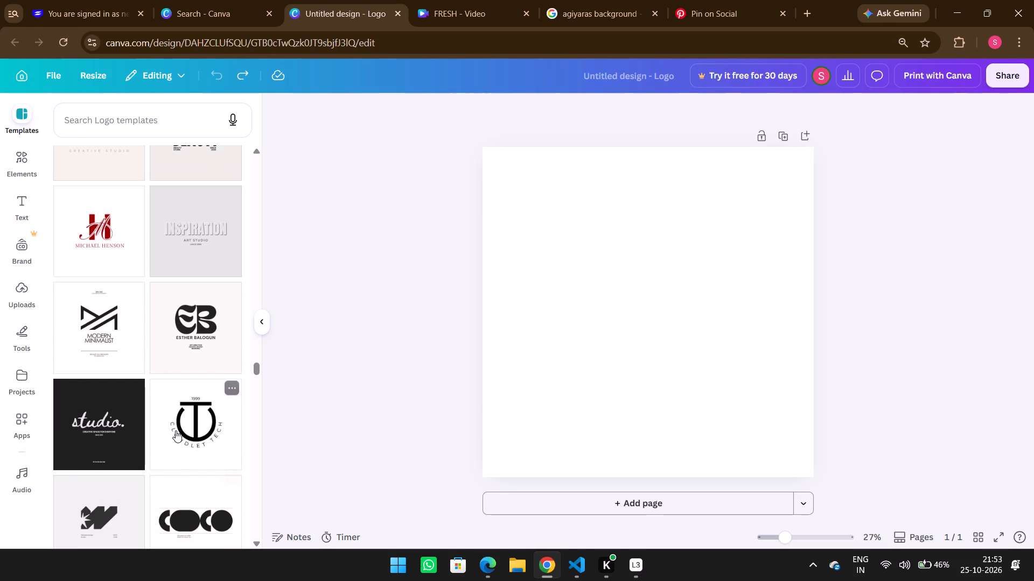
scroll(176, 430, "up", 2)
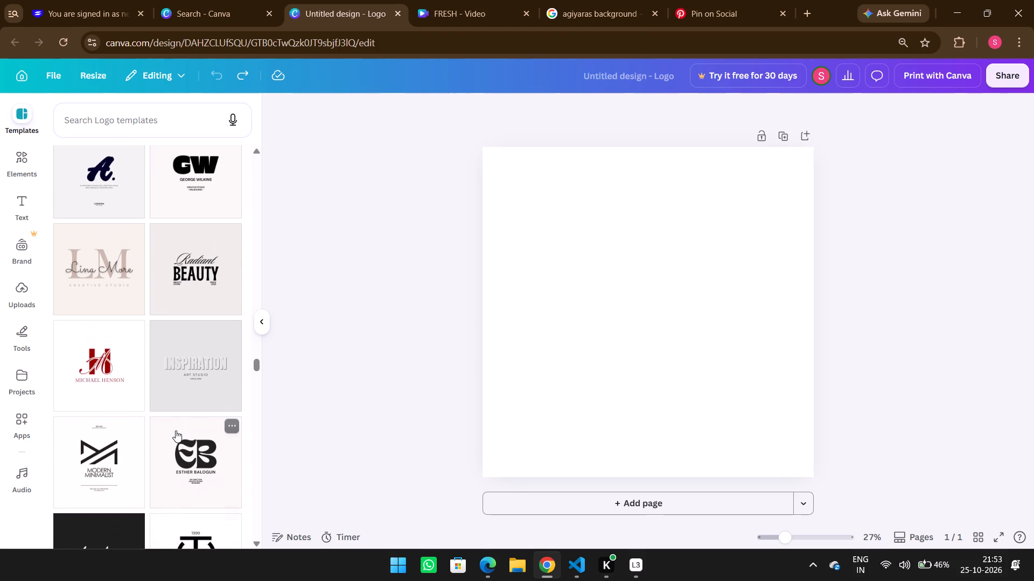
scroll(176, 430, "up", 3)
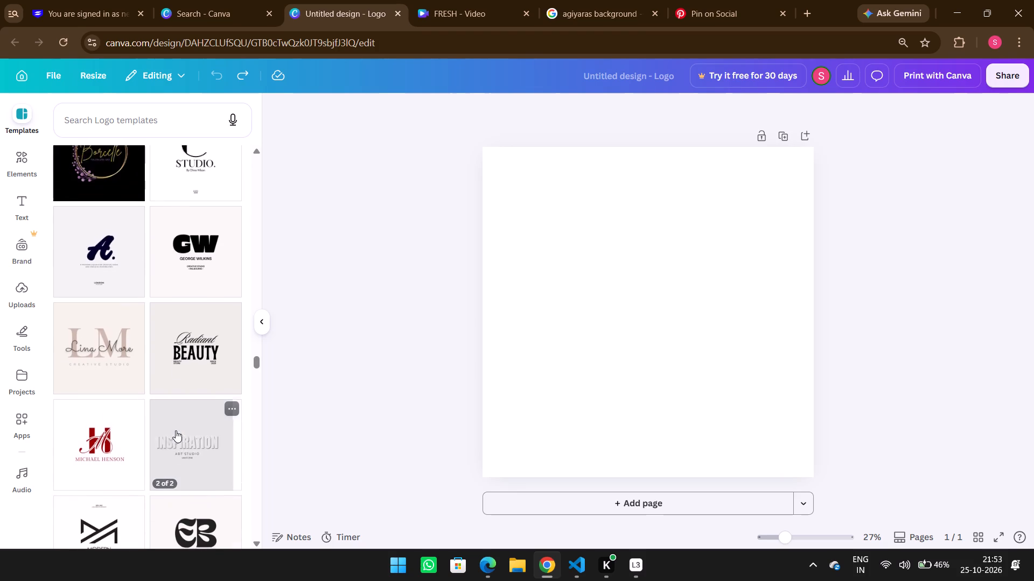
scroll(176, 430, "up", 3)
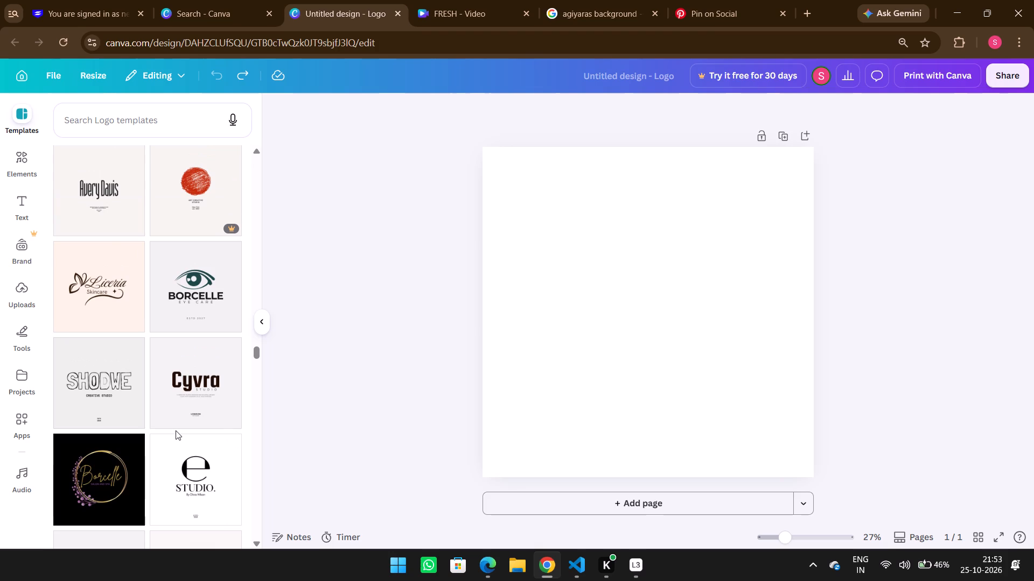
scroll(176, 430, "up", 5)
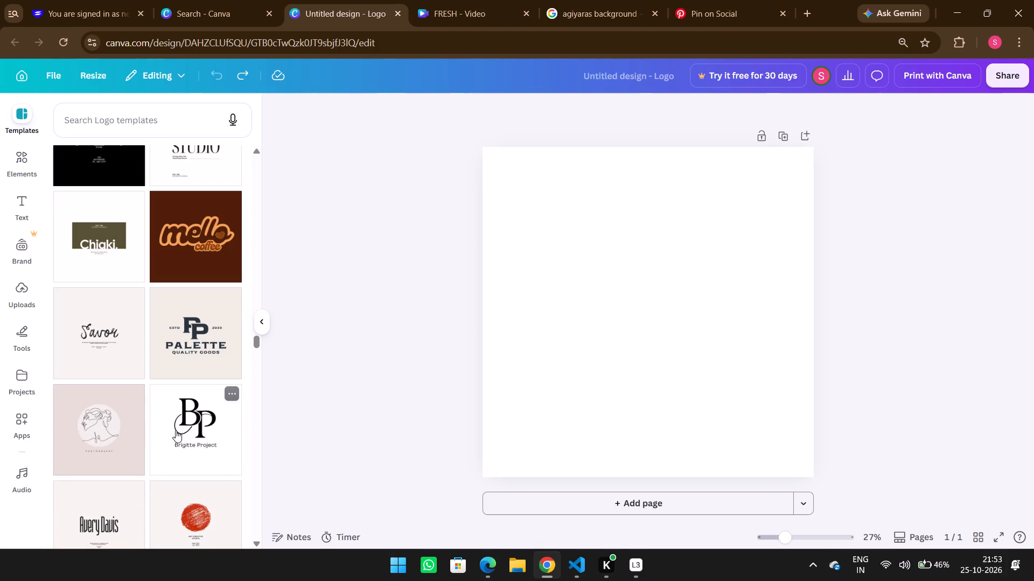
scroll(176, 430, "up", 5)
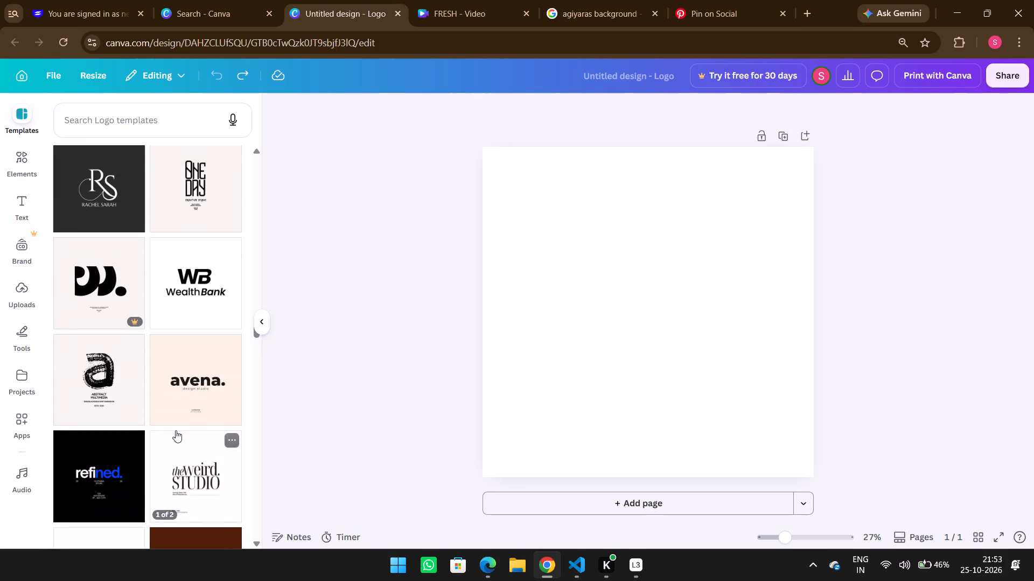
scroll(176, 430, "up", 5)
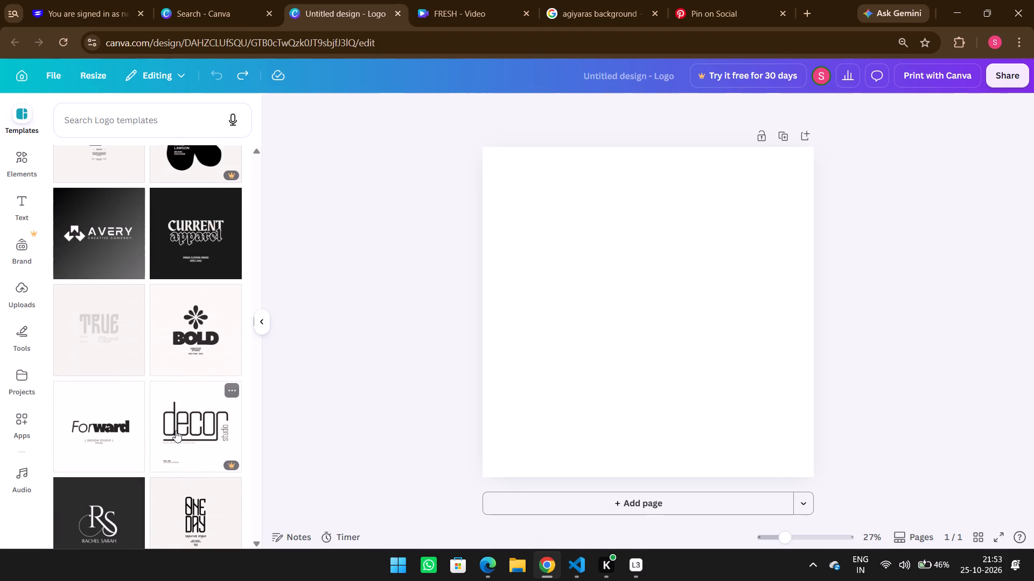
Open the Black White Bold Modern Creative Studio Logo template, check its similar designs, and apply its light-background page to the blank design.
left_click(184, 341)
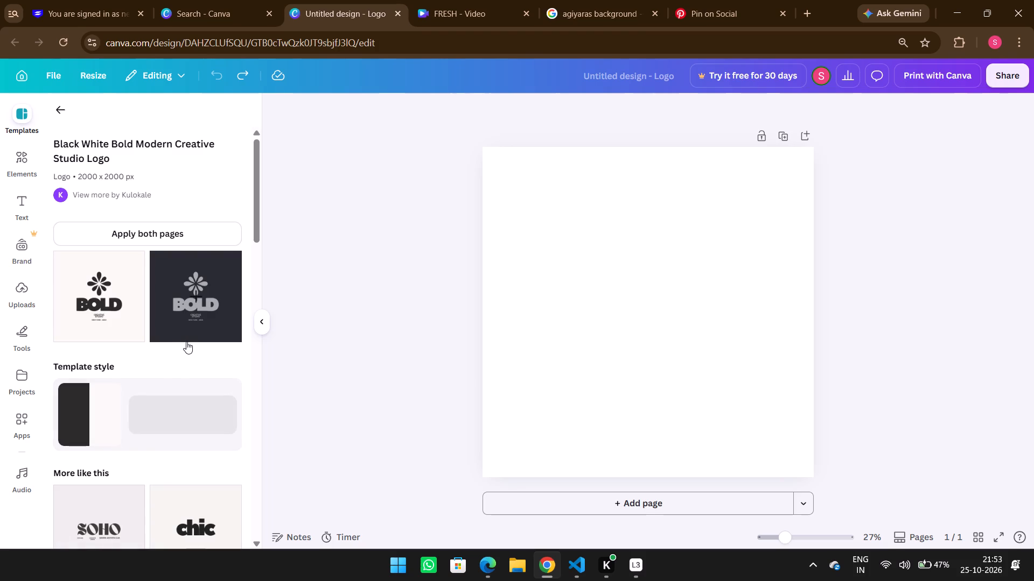
scroll(162, 389, "down", 6)
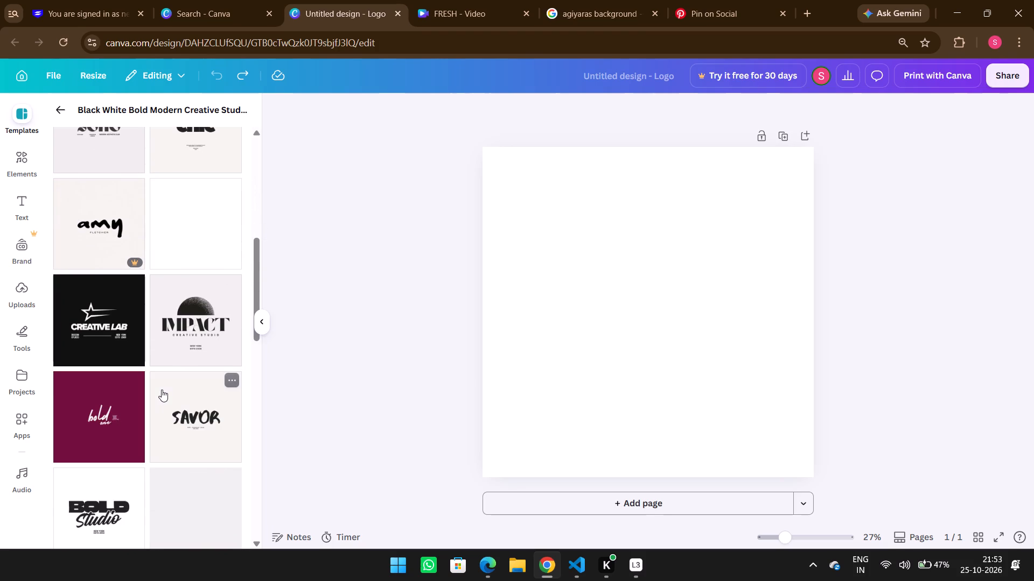
scroll(162, 389, "down", 2)
scroll(163, 390, "up", 1)
scroll(163, 390, "down", 4)
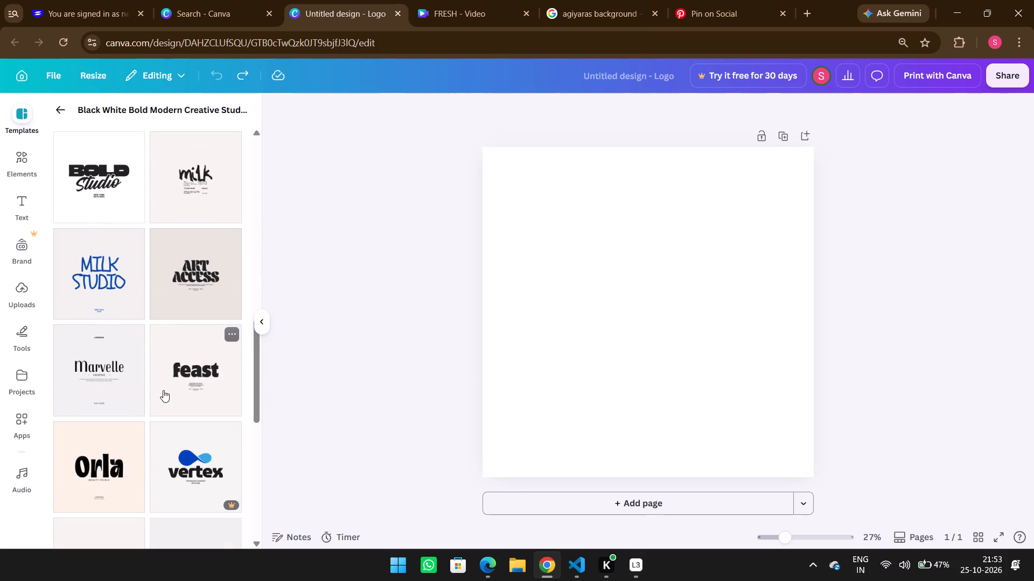
scroll(163, 390, "up", 9)
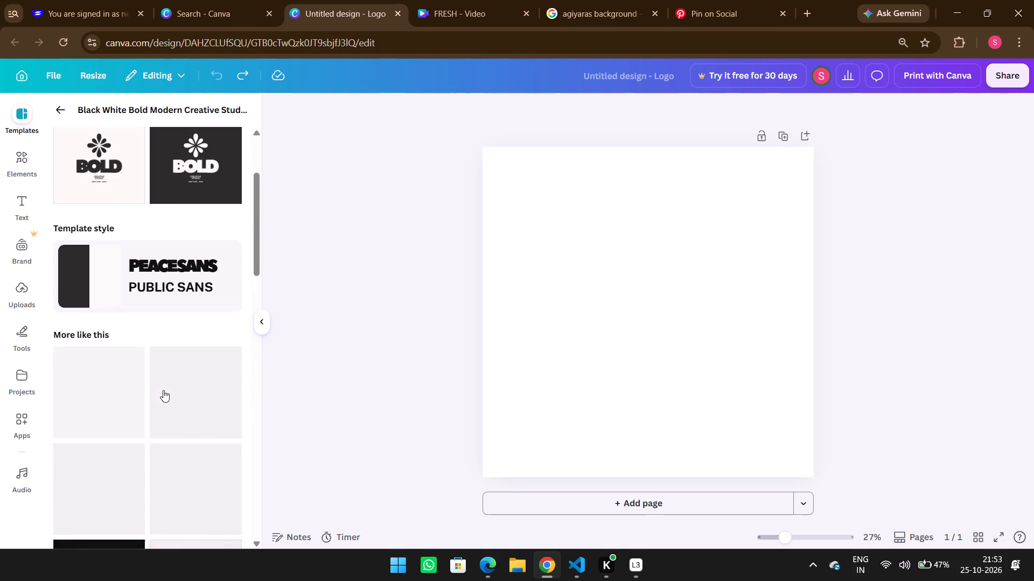
scroll(163, 390, "up", 7)
left_click(107, 298)
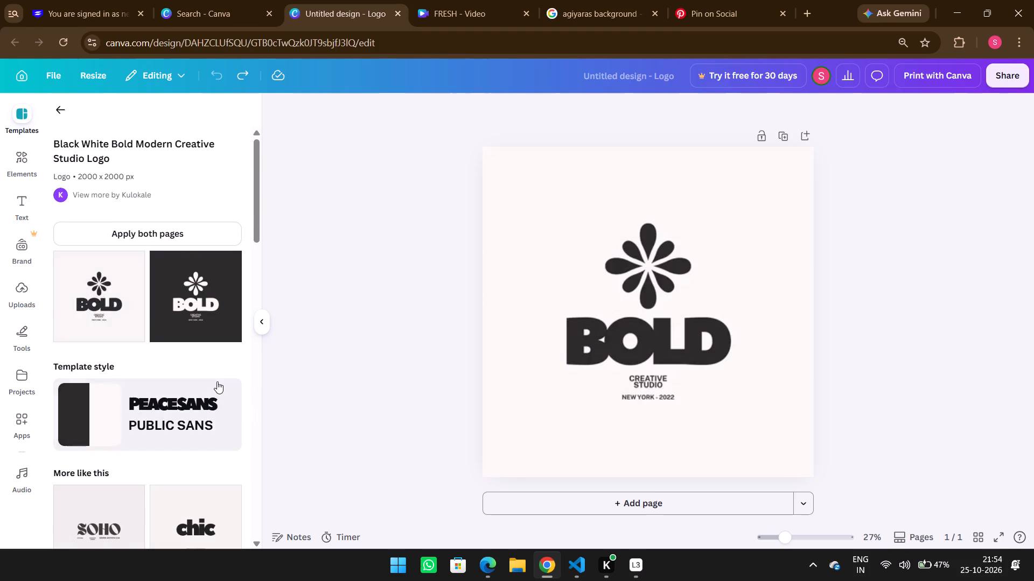
Browse the designs similar to the Black White Bold Modern Creative Studio Logo for other wordmark styles suited to SHREEJI.
scroll(217, 381, "down", 9)
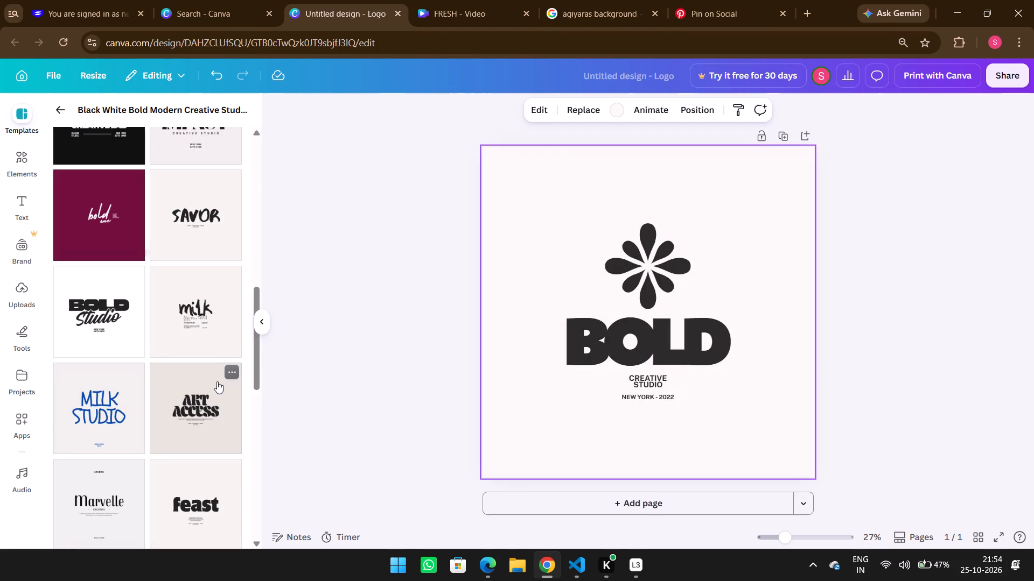
scroll(216, 381, "down", 6)
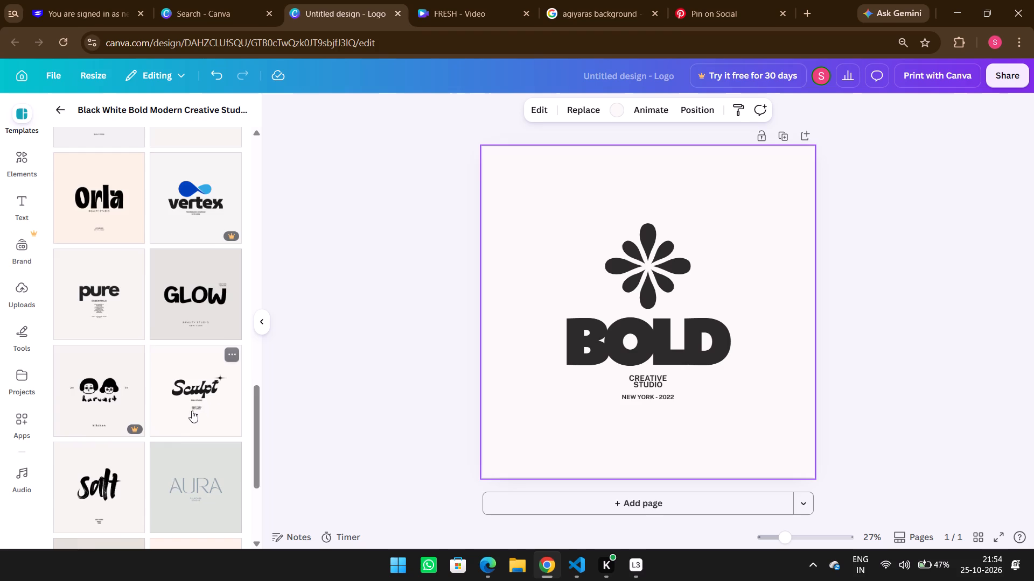
scroll(184, 419, "down", 6)
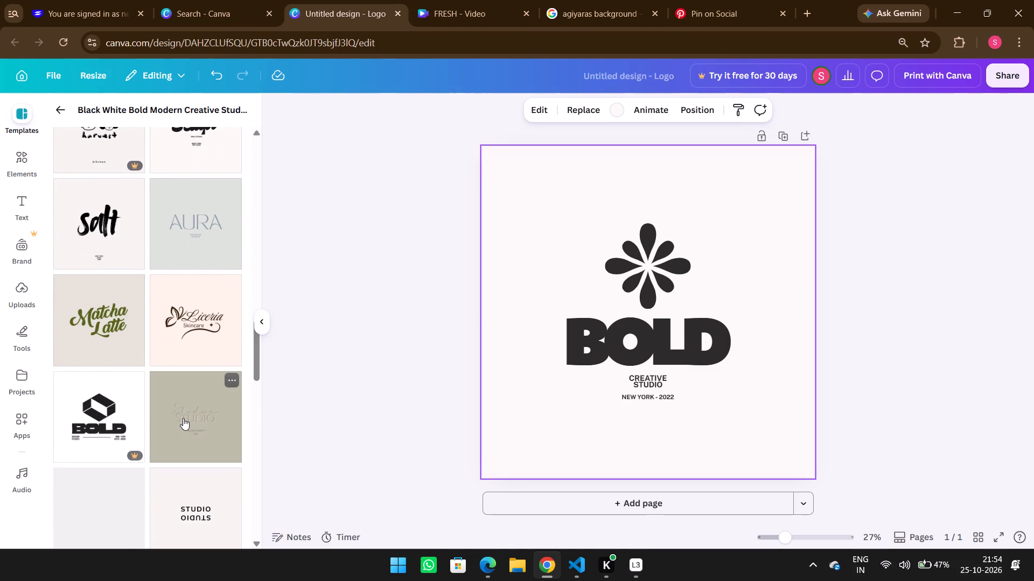
Replace the BOLD headline with SHREEJI and widen its text box to about 1,400 px so the word fits.
left_click(604, 362)
double_click(603, 344)
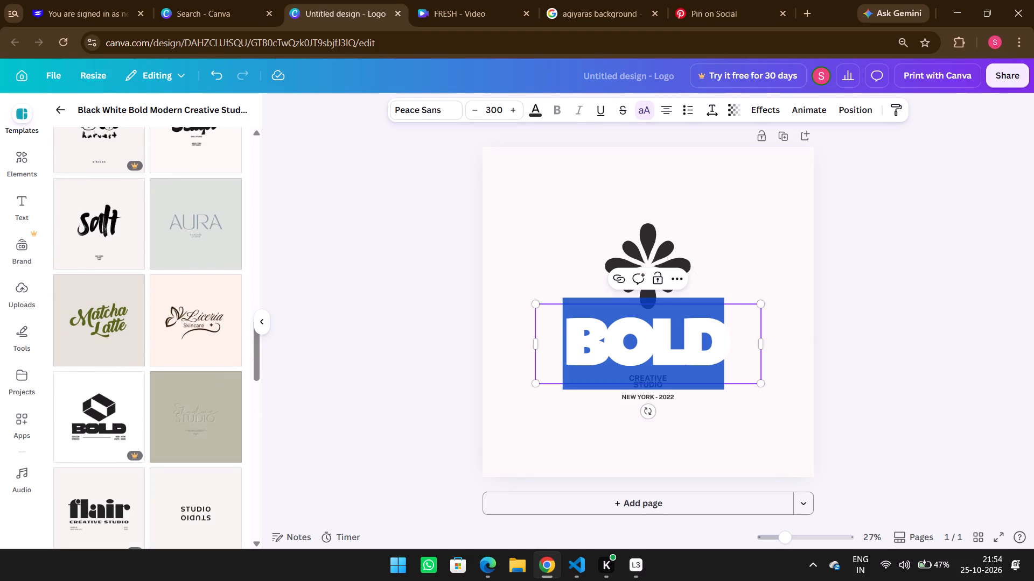
type("SHREEJI")
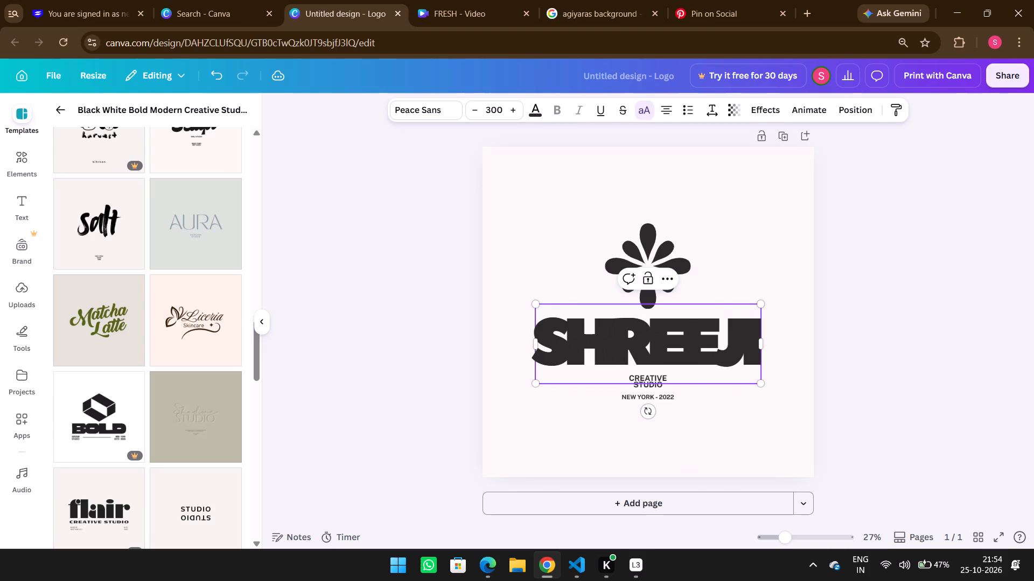
left_click_drag(765, 339, 772, 340)
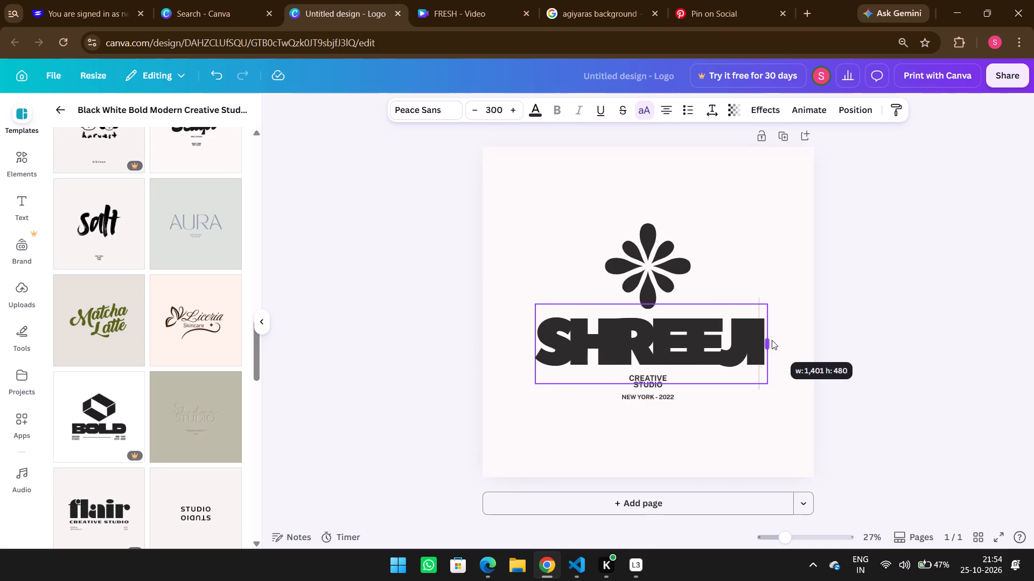
left_click_drag(772, 340, 770, 339)
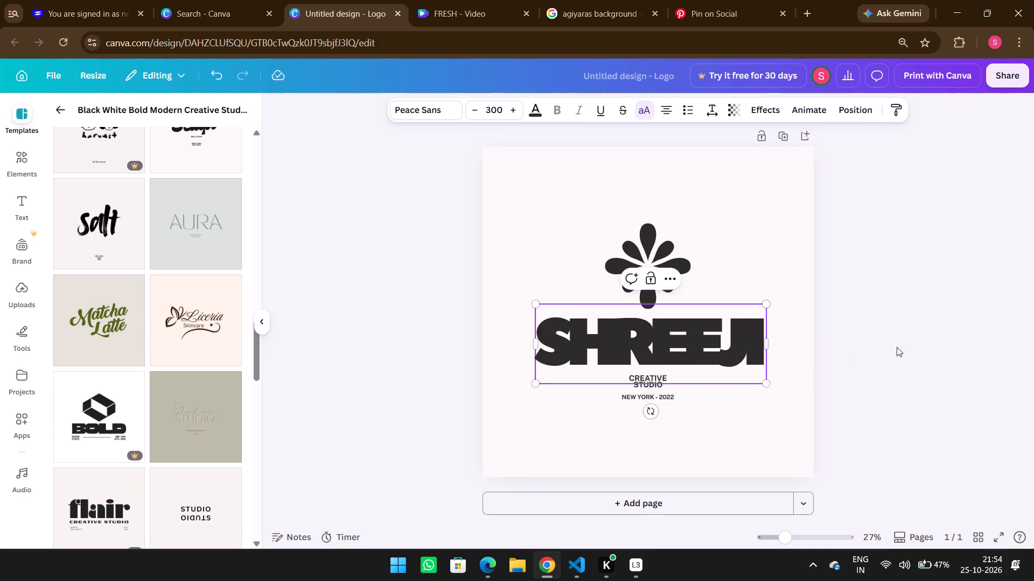
left_click(897, 347)
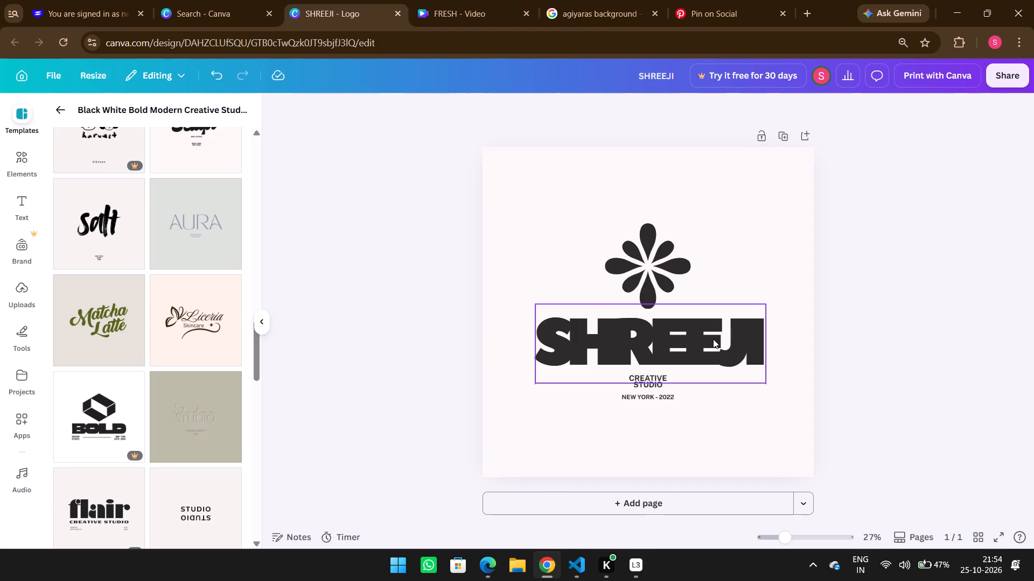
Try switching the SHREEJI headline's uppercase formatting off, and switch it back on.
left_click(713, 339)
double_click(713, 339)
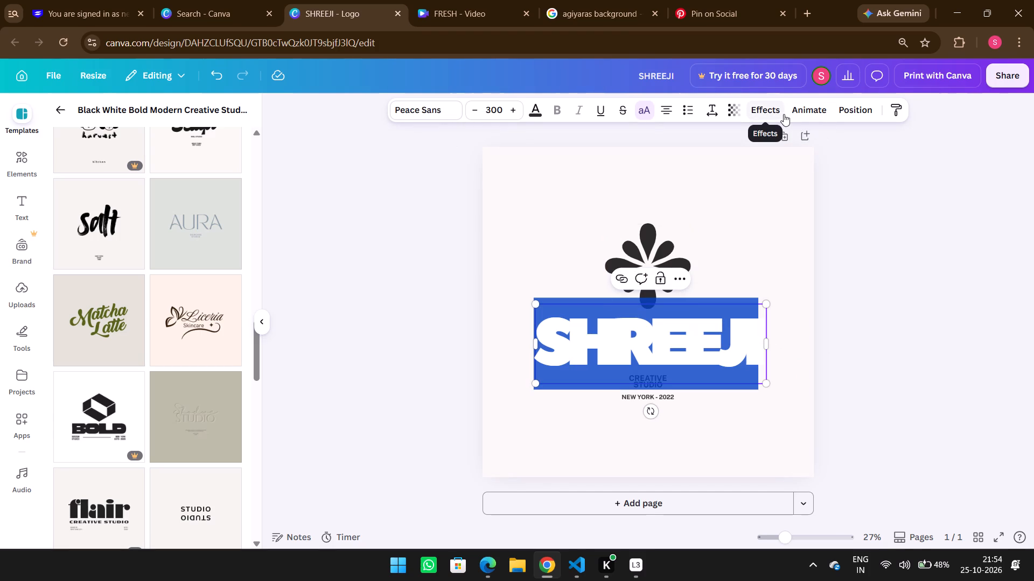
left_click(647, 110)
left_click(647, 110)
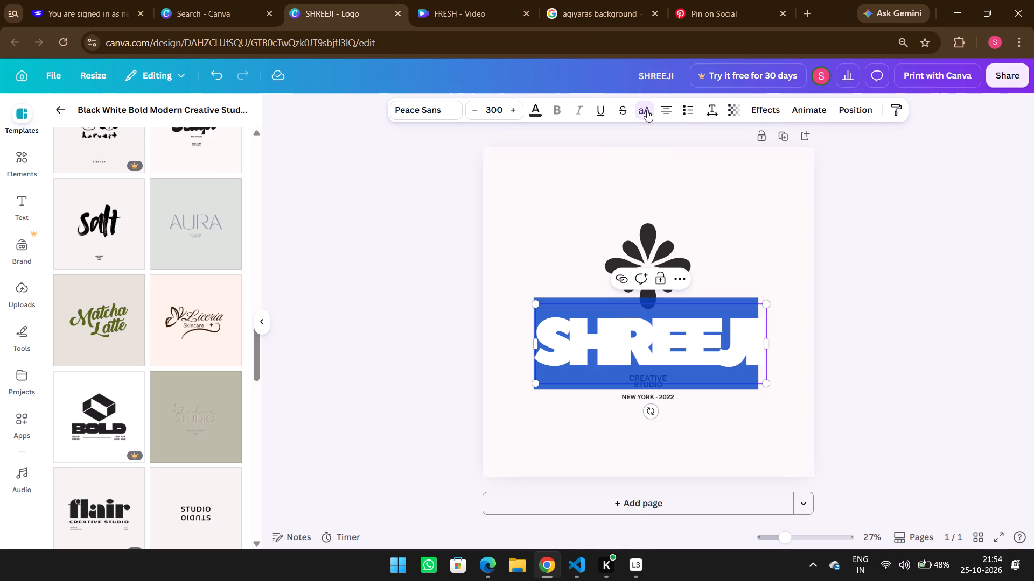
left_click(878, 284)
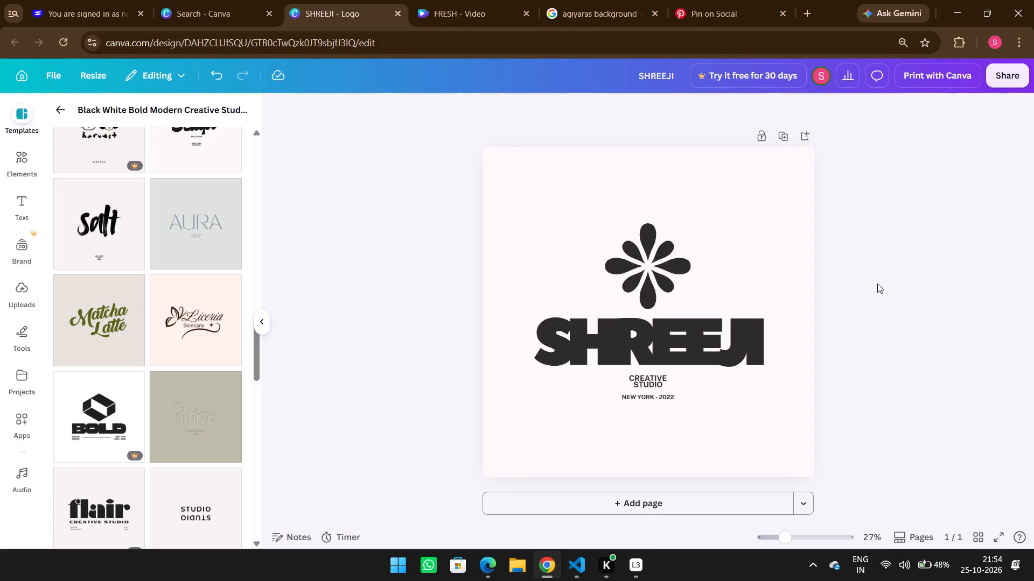
Look back up through the similar designs, and copy the flower symbol from above the SHREEJI headline.
scroll(194, 321, "up", 4)
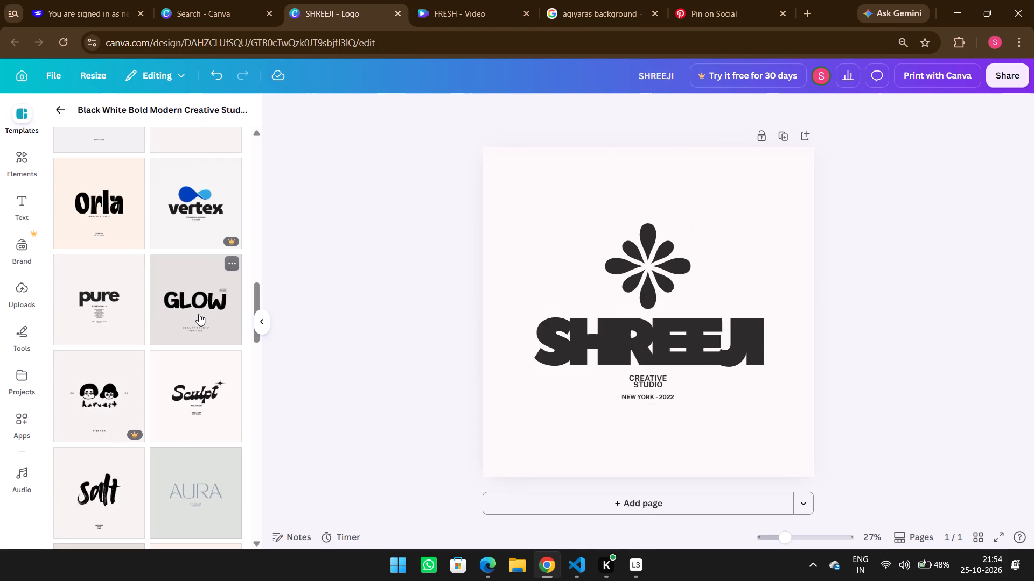
scroll(165, 316, "up", 4)
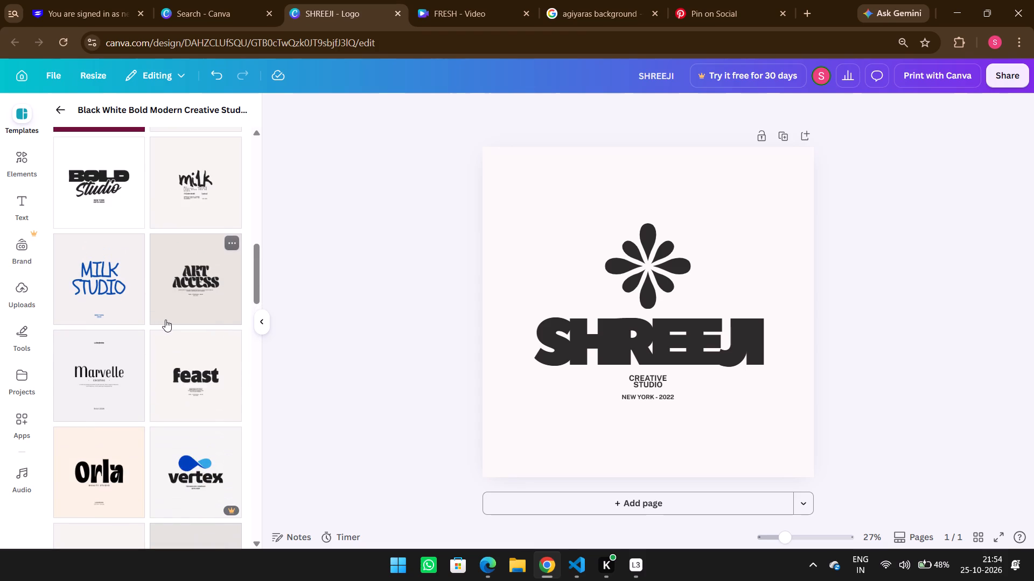
scroll(165, 320, "up", 5)
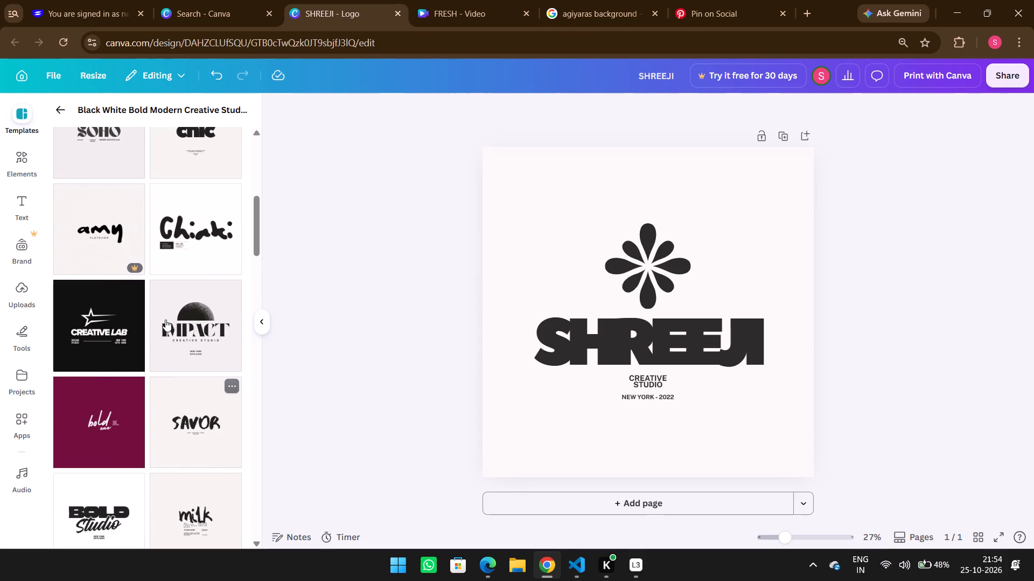
scroll(165, 320, "up", 2)
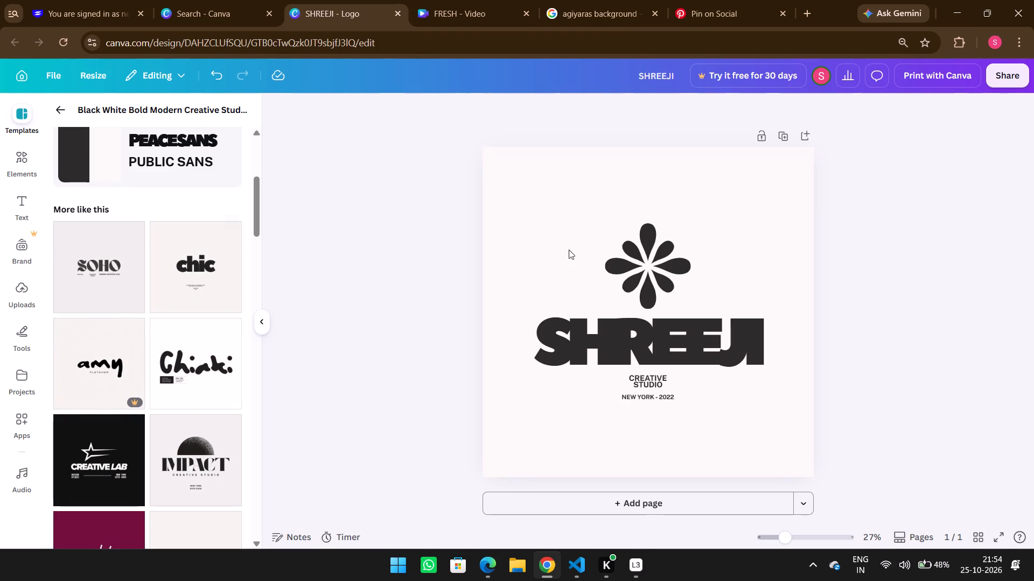
left_click(665, 274)
key("ctrl+c")
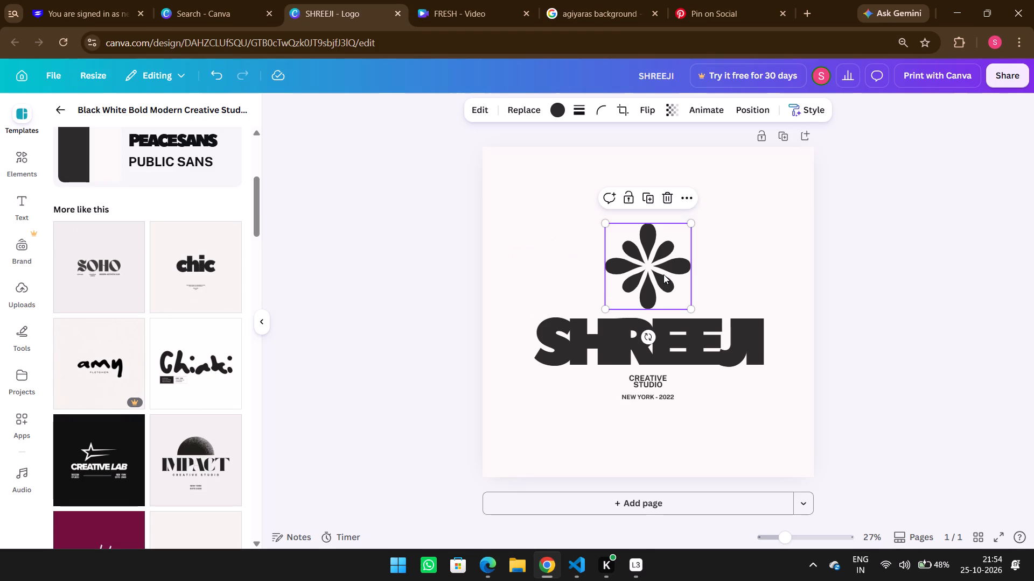
key("ctrl+c")
key("ctrl+c")
key("ctrl+c")
key("ctrl+c")
key("ctrl+c")
Add the Black and White Minimalist Simple Modern Bold Typographic Chic Logo template as a new page.
left_click(193, 280)
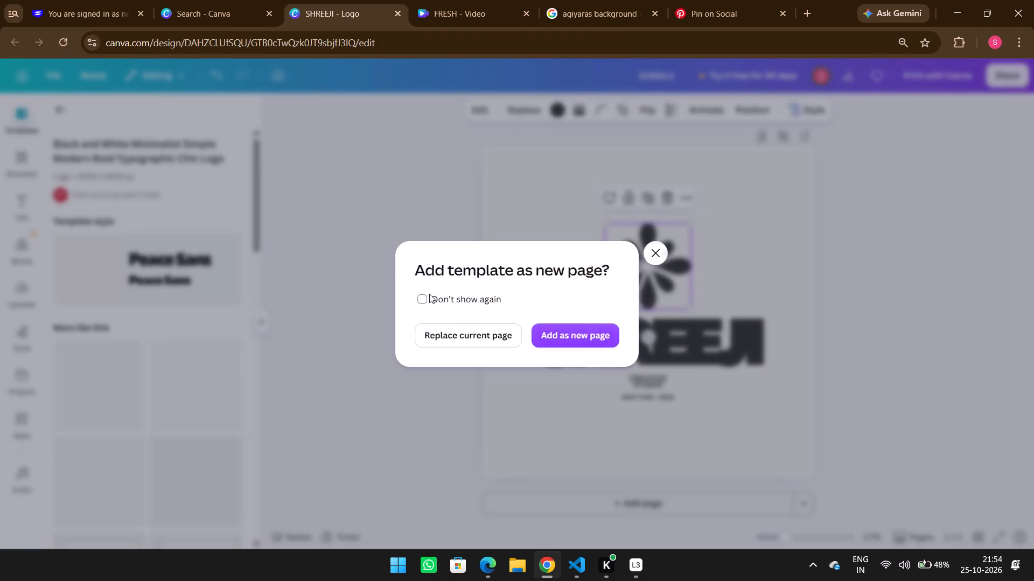
left_click(564, 334)
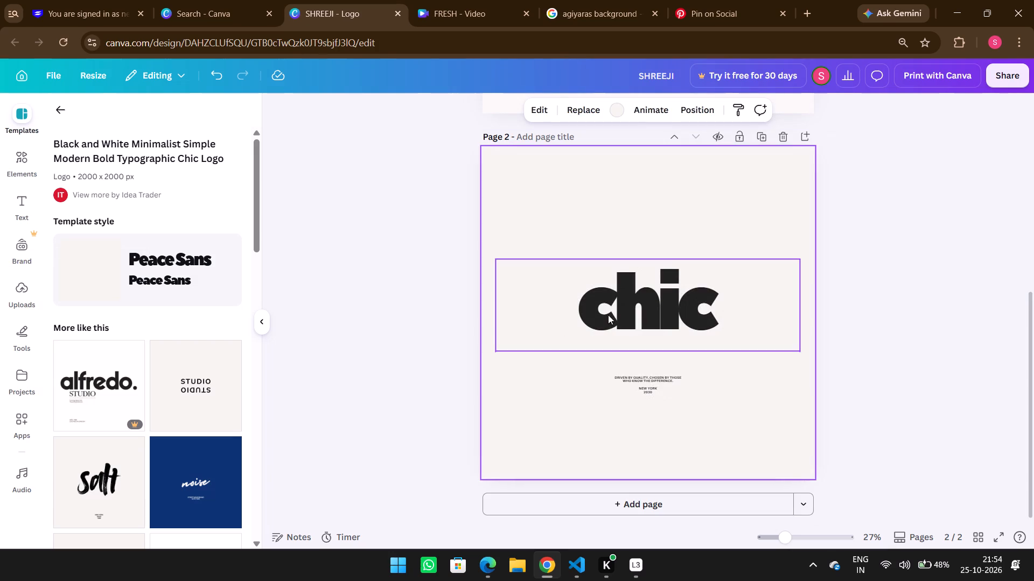
Replace the chic headline on page 2 with SHREEJI and reduce its font size to 292.
double_click(615, 308)
type("SHREEJI")
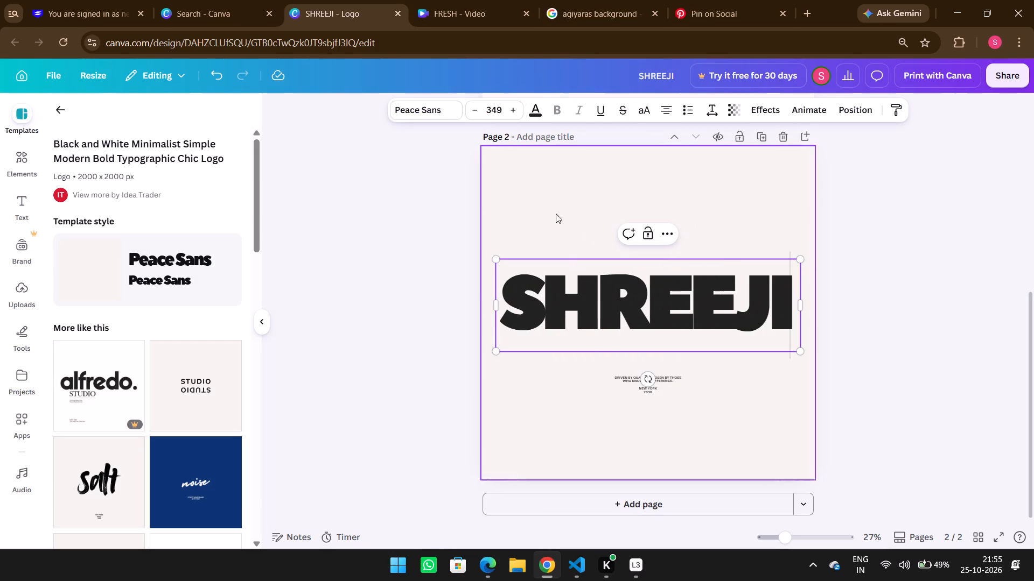
triple_click(472, 119)
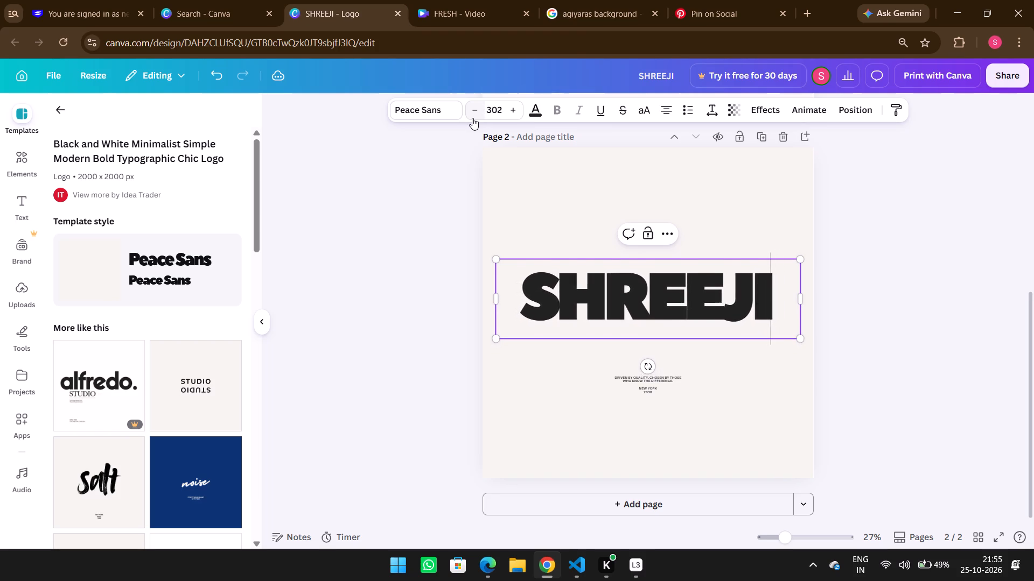
Browse the designs similar to the Chic logo template, comparing wordmark and monogram styles for the SHREEJI logo.
scroll(146, 429, "down", 2)
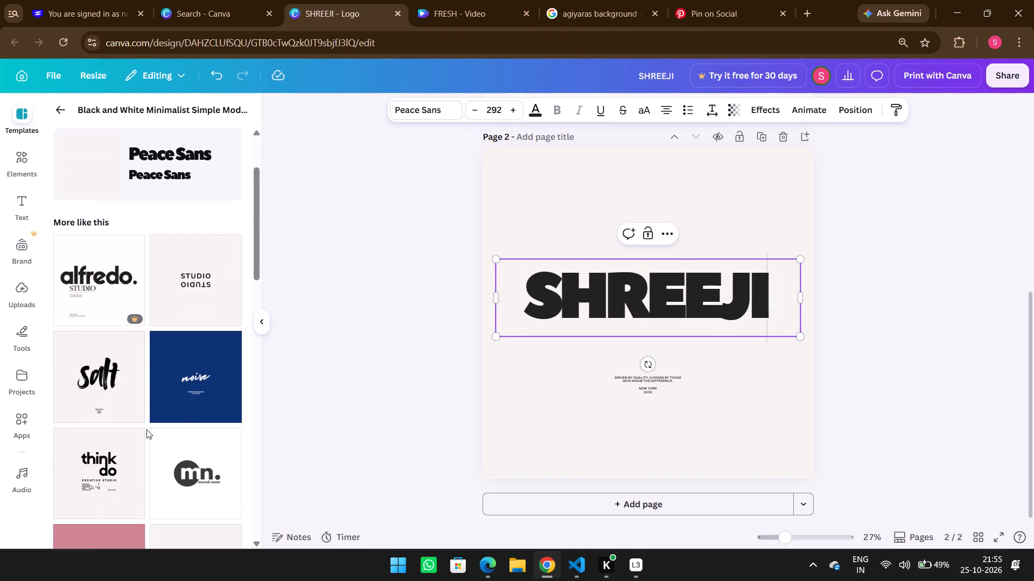
scroll(146, 429, "down", 4)
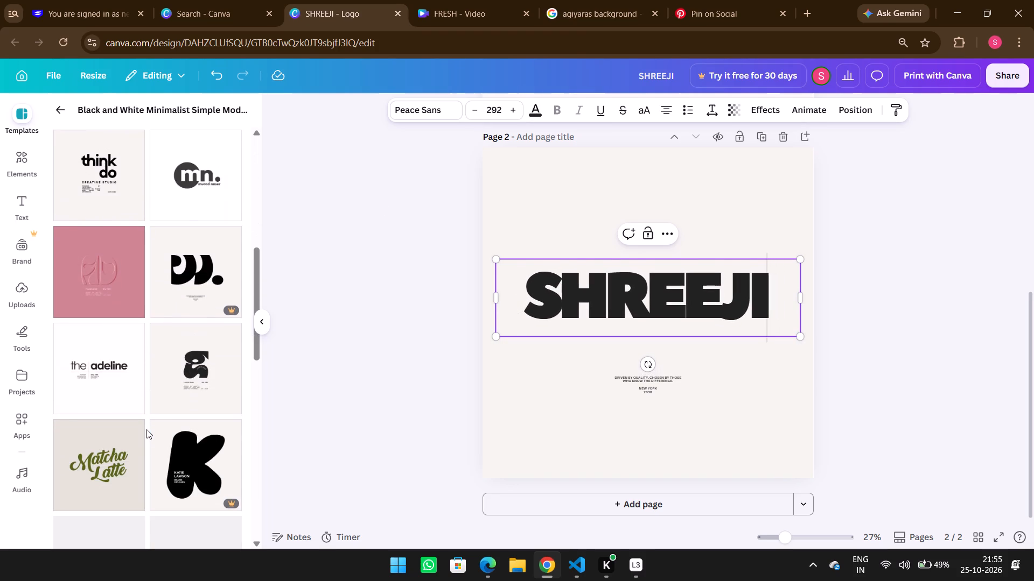
scroll(146, 429, "down", 5)
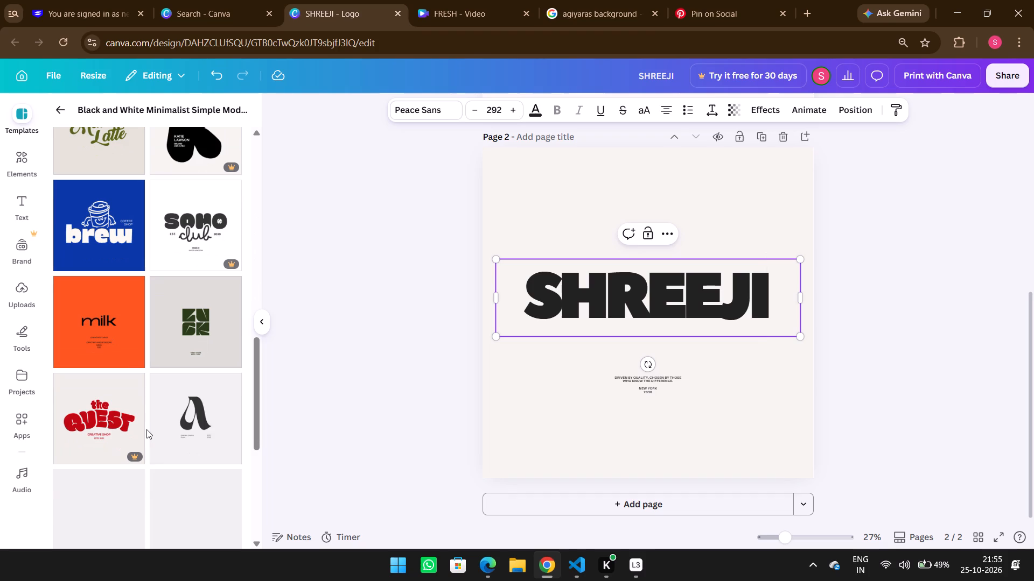
Move the SHREEJI headline on page 2 down so it sits just above the small tagline.
left_click_drag(674, 307, 667, 323)
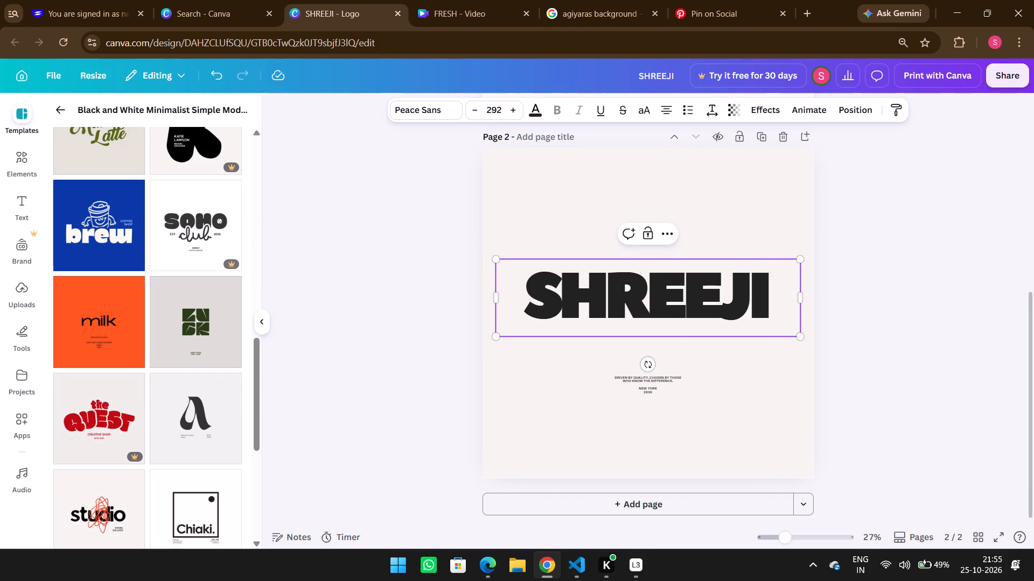
left_click(835, 301)
left_click_drag(614, 270, 612, 300)
left_click(921, 363)
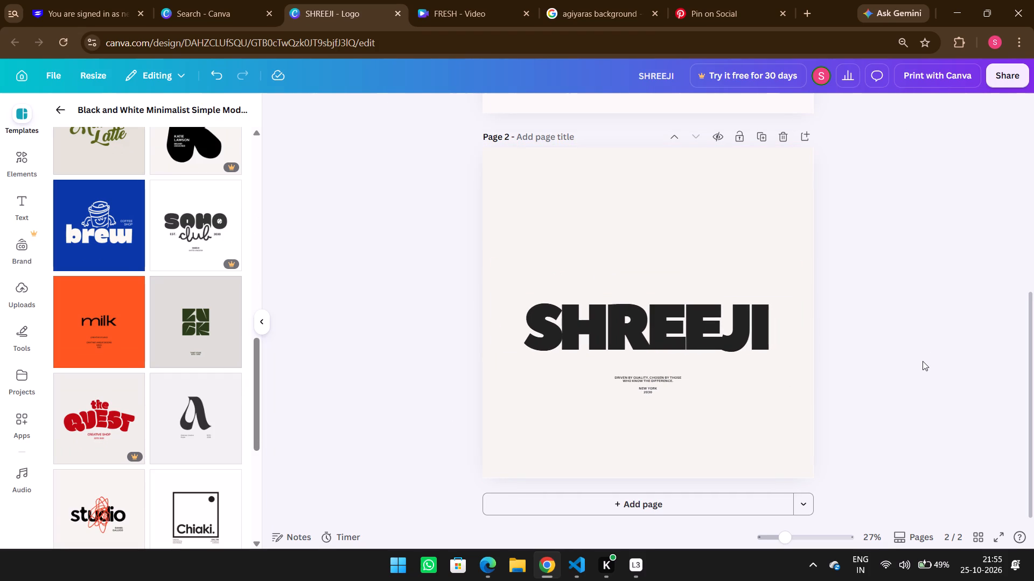
Paste the copied flower symbol onto page 2, shrink it slightly, and centre it above the SHREEJI headline.
left_click(729, 195)
key("ctrl+v")
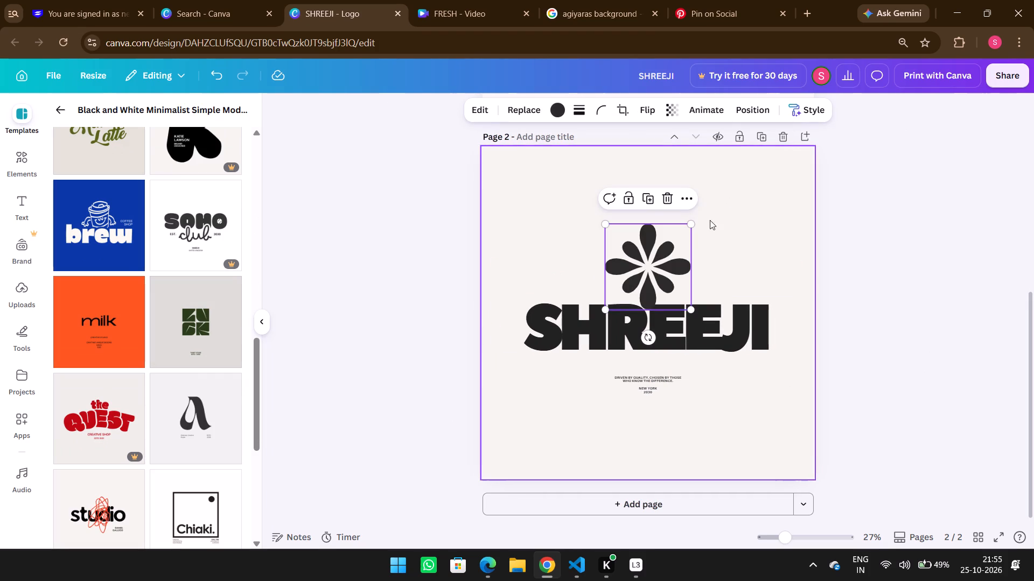
left_click_drag(690, 306, 673, 293)
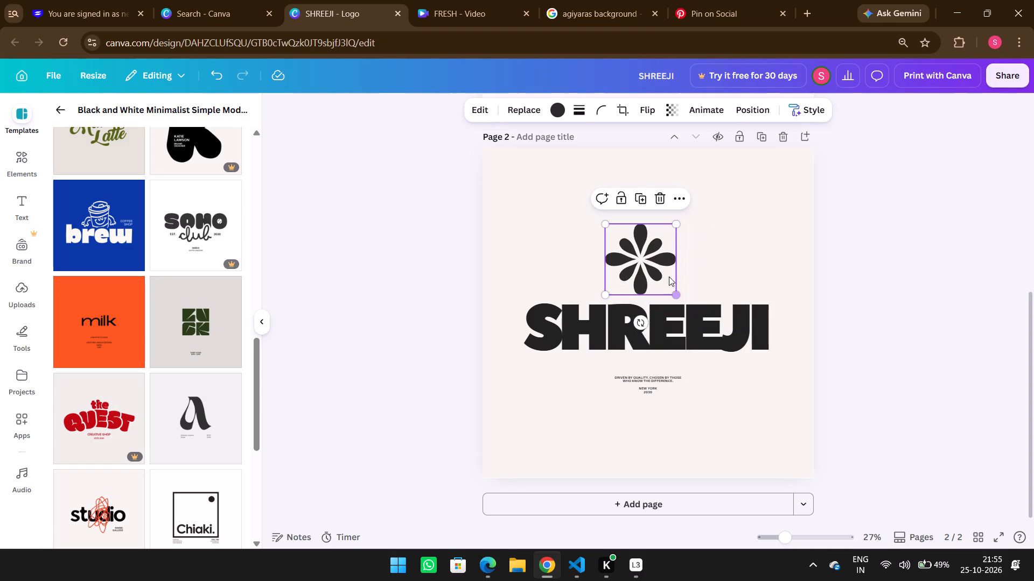
left_click_drag(649, 259, 660, 260)
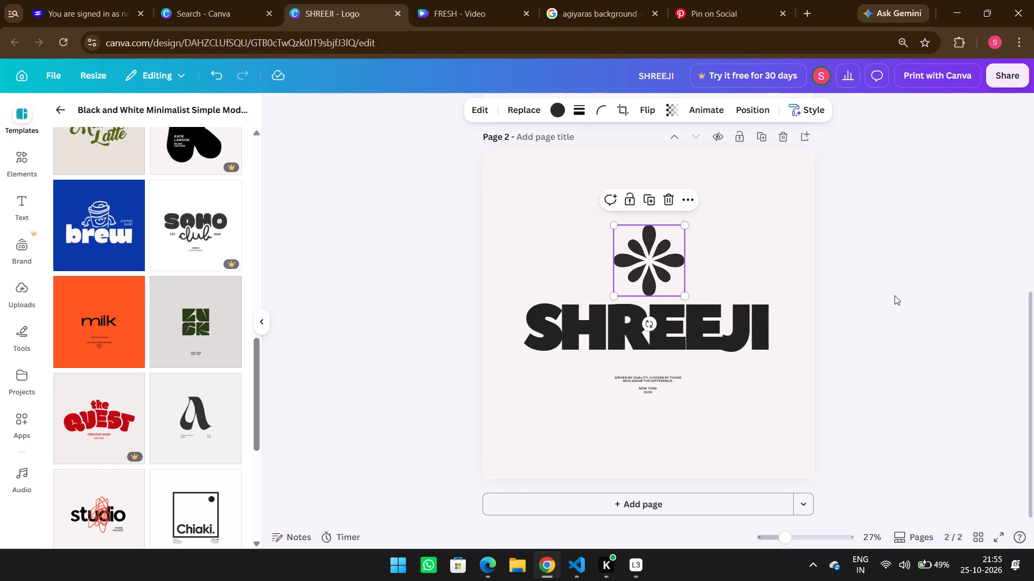
left_click(895, 295)
Recolour the SHREEJI headline text on page 2 to light blue #38b6ff from the full set of default solid colours.
left_click(715, 319)
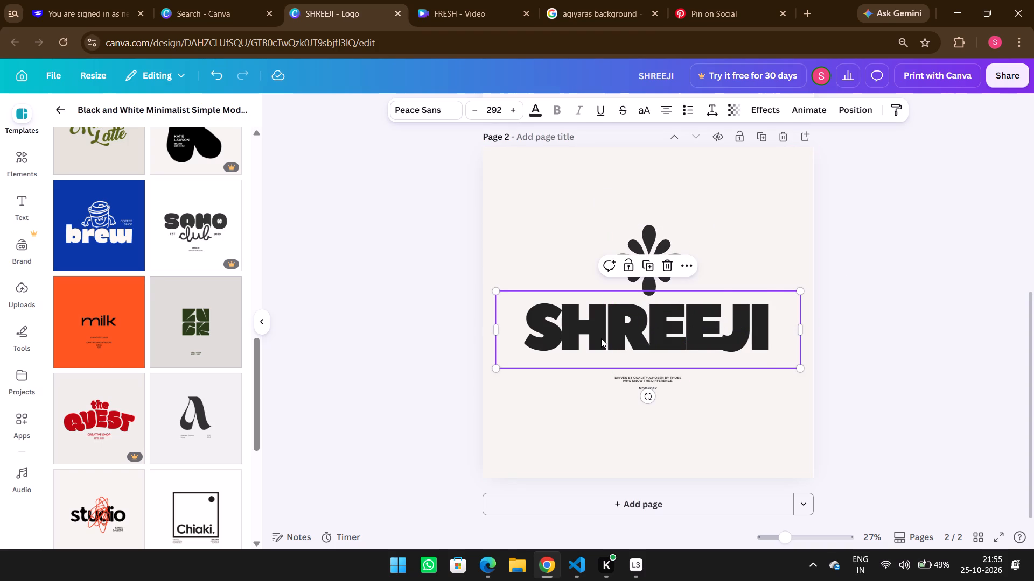
double_click(601, 338)
left_click(541, 112)
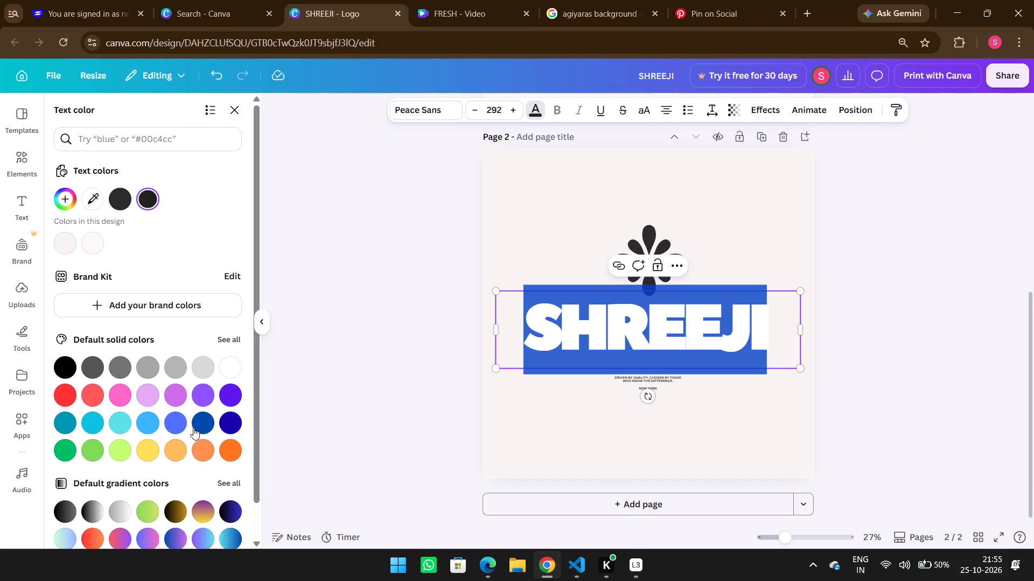
left_click(233, 342)
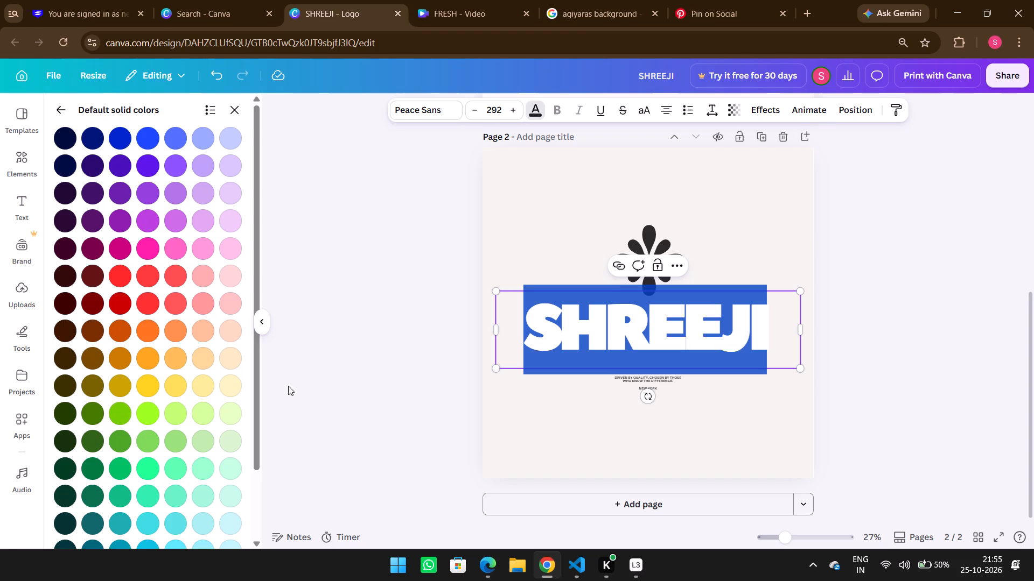
scroll(156, 381, "down", 2)
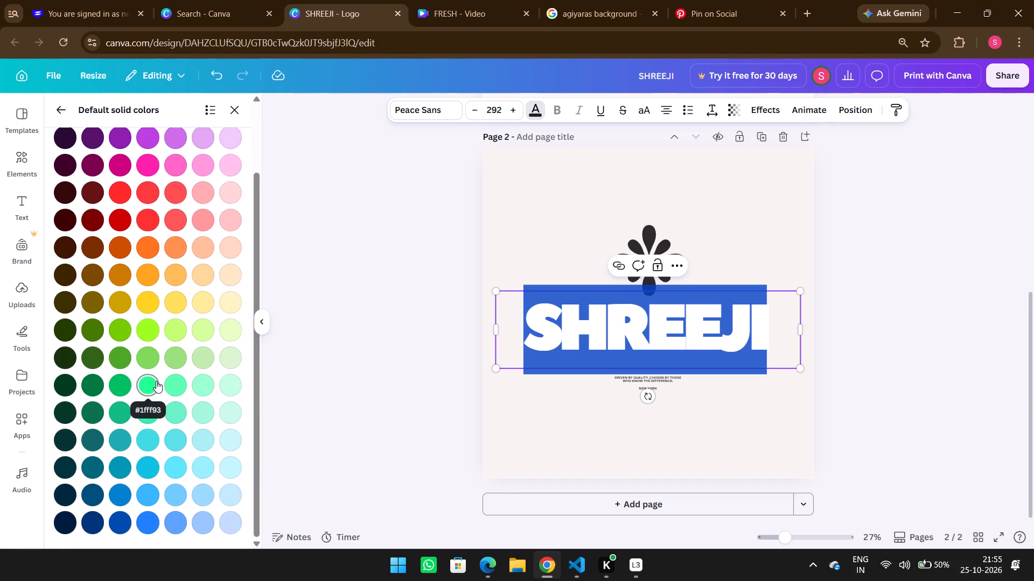
left_click(143, 487)
left_click(358, 378)
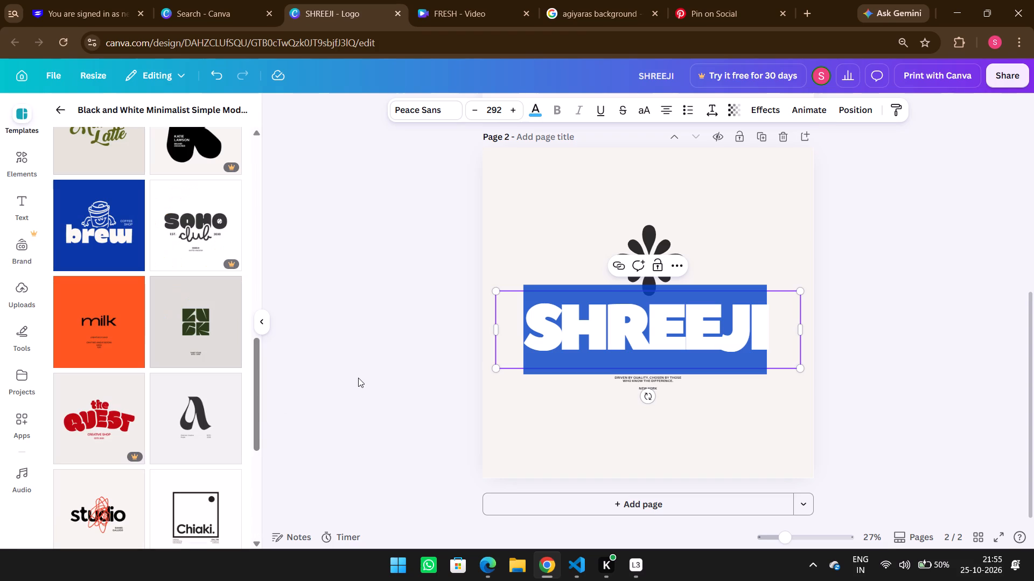
left_click(549, 260)
Recolour the whole SHREEJI headline on page 2 to the darkest blue of the default solid colours.
left_click(582, 320)
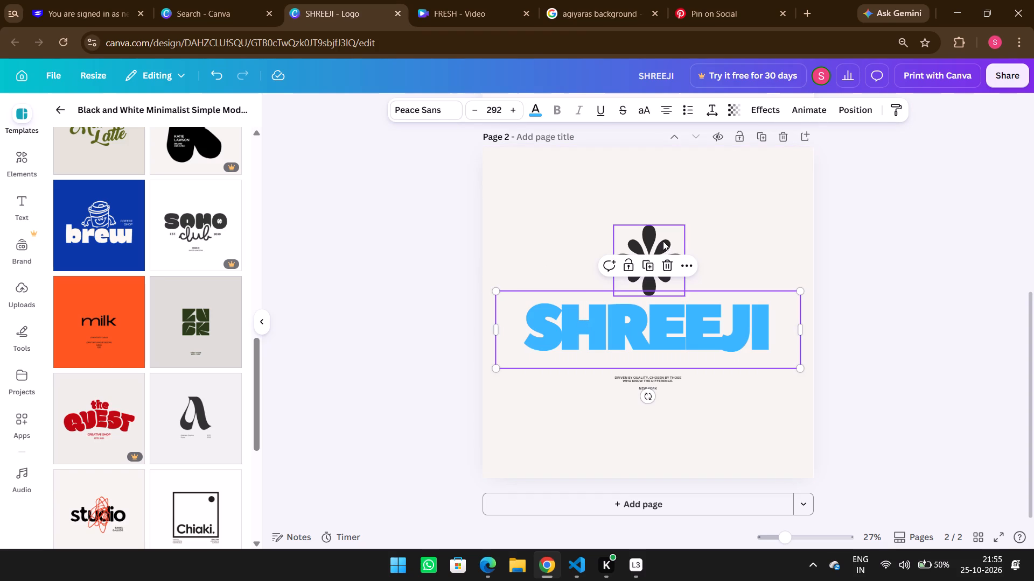
double_click(668, 322)
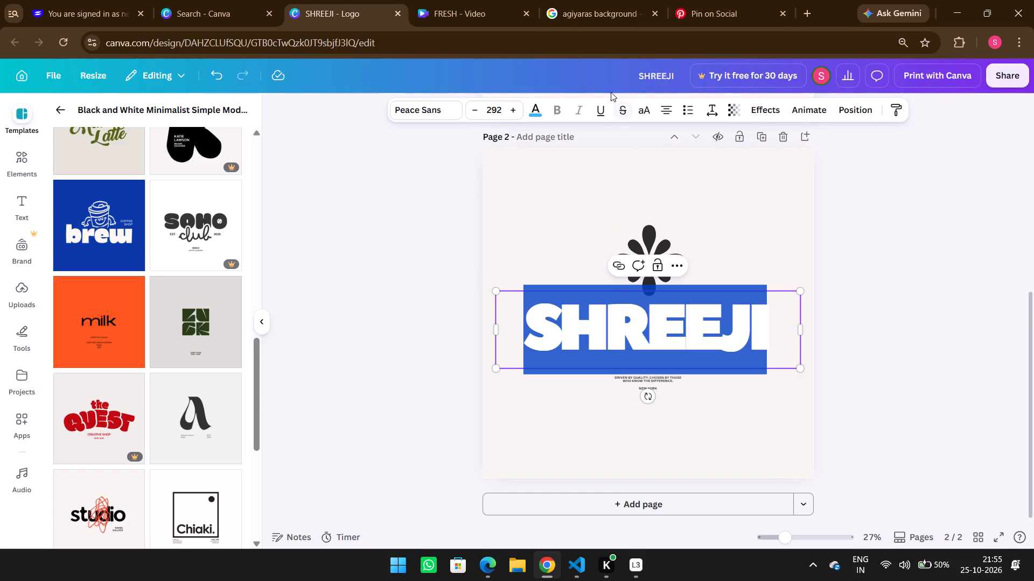
left_click(530, 110)
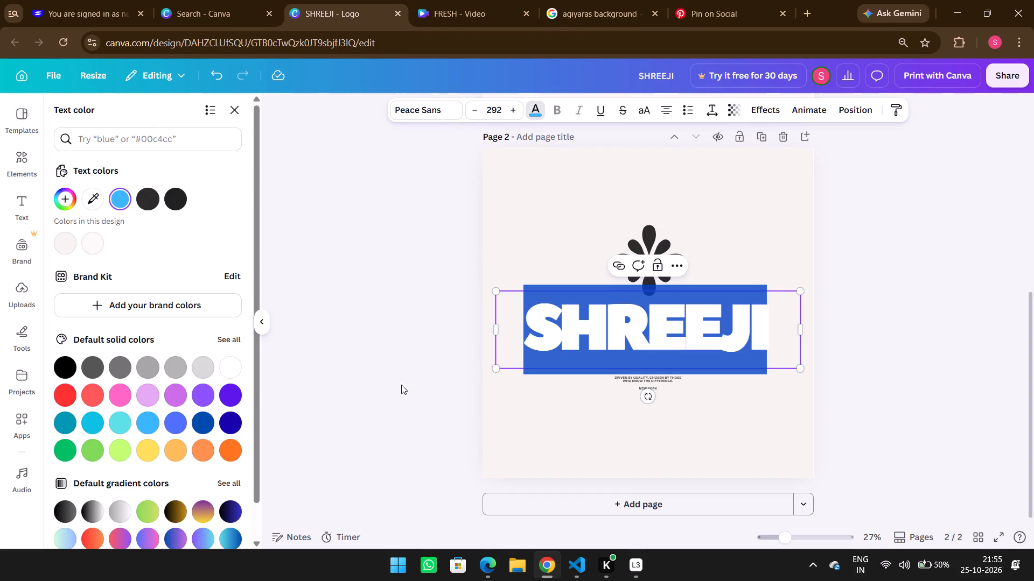
left_click(522, 349)
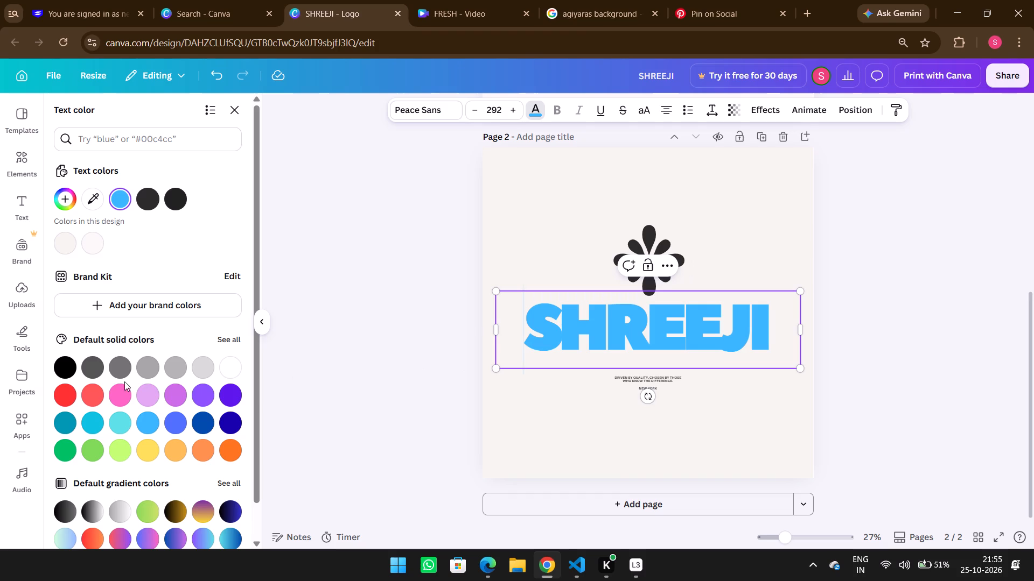
left_click(67, 369)
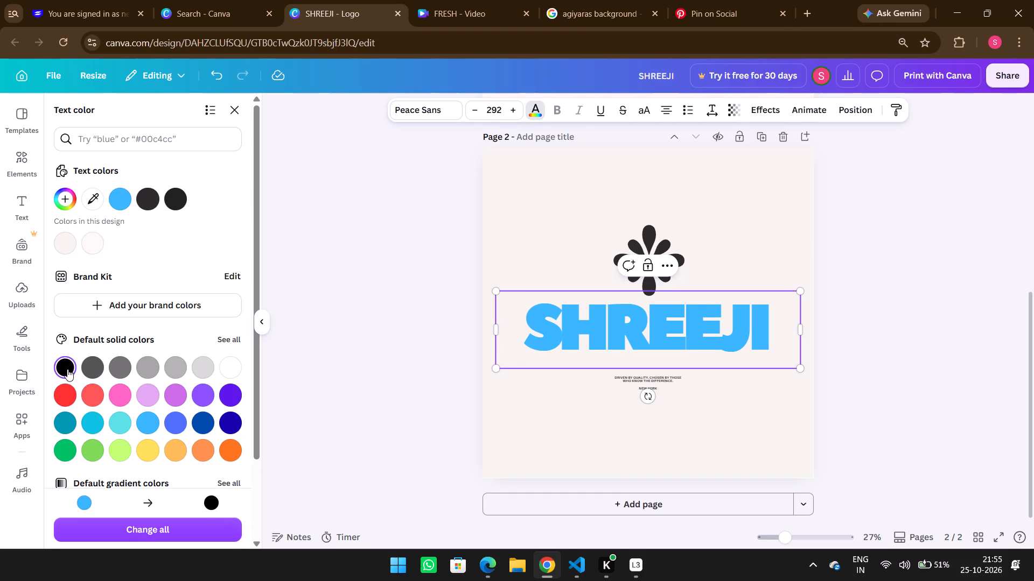
left_click_drag(525, 349, 763, 324)
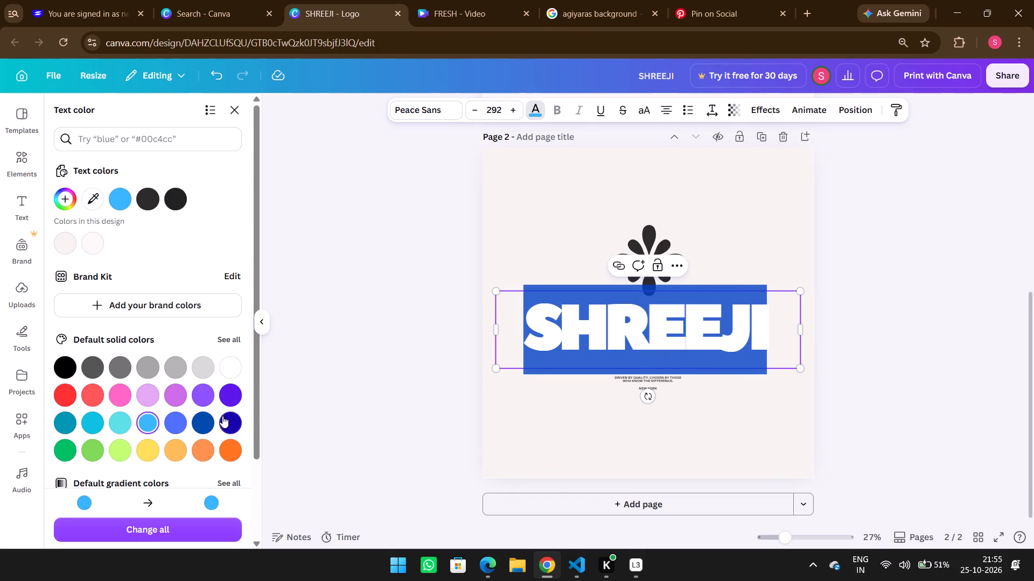
left_click(234, 417)
scroll(153, 431, "down", 1)
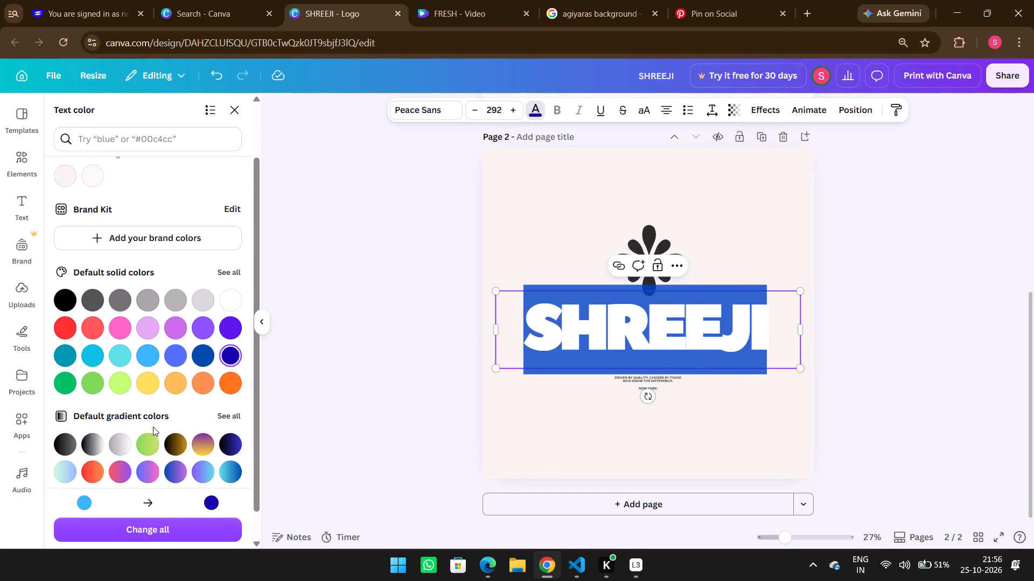
left_click(223, 274)
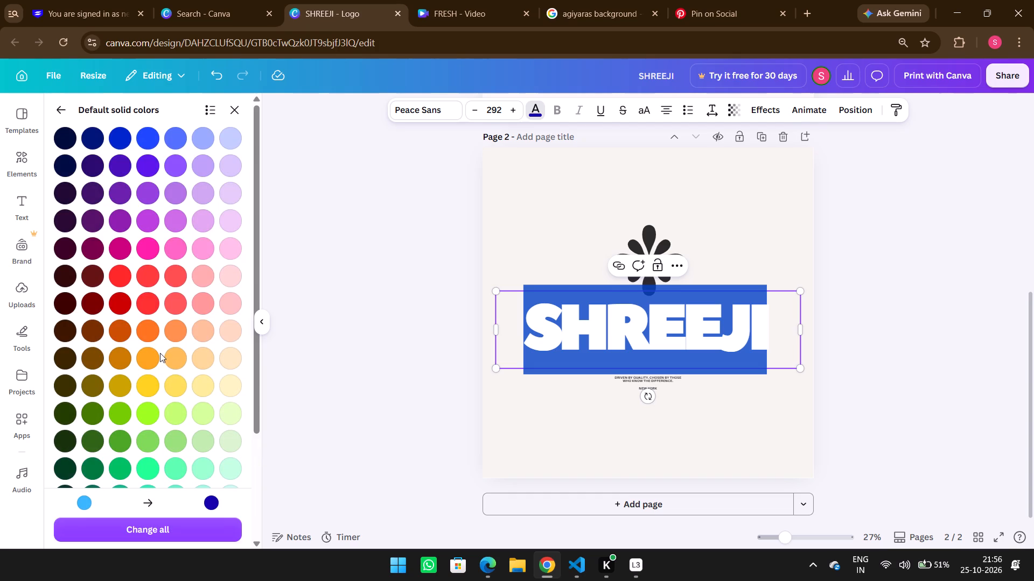
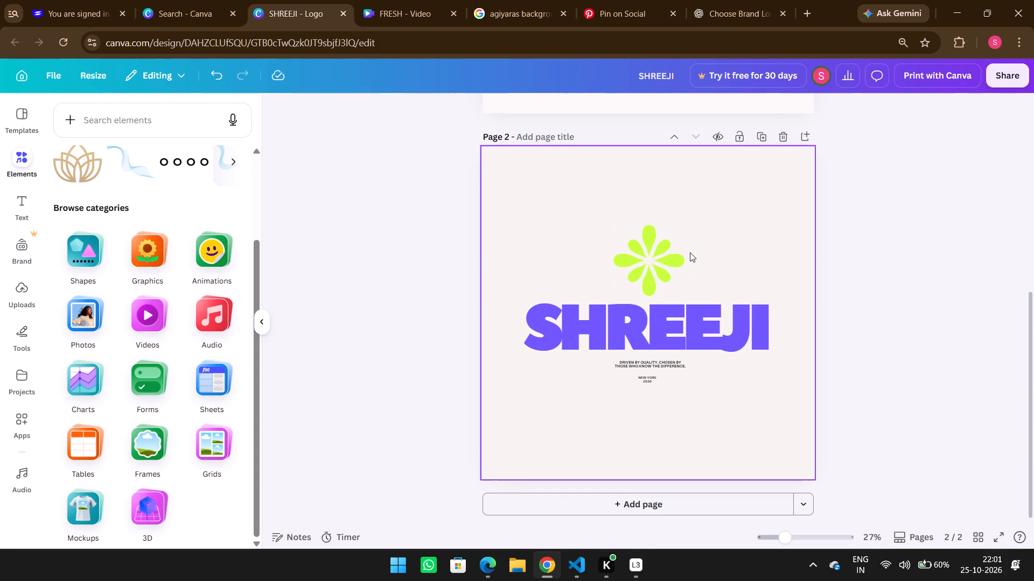
Delete the flower symbol above the SHREEJI wordmark.
left_click(651, 263)
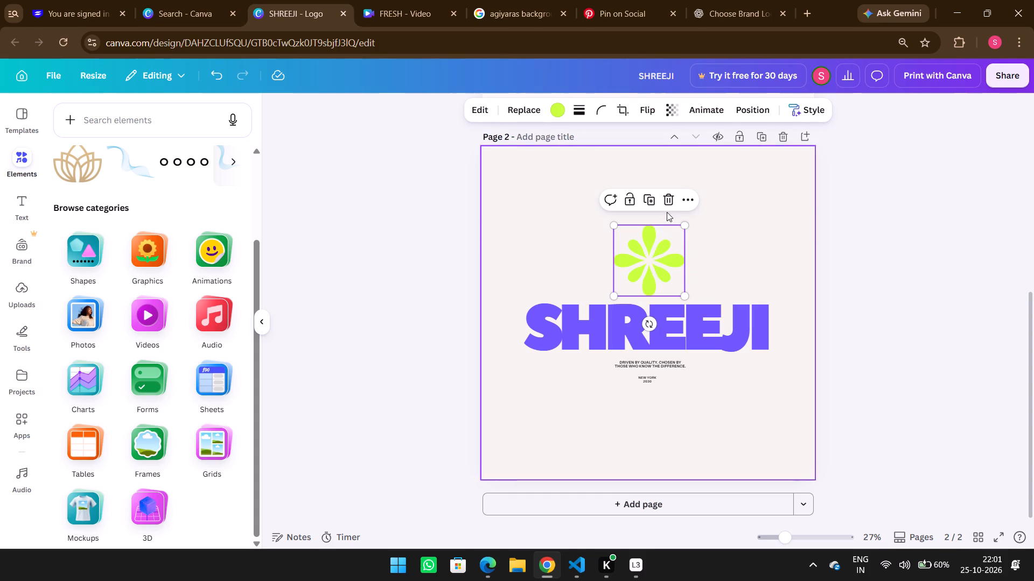
left_click(667, 202)
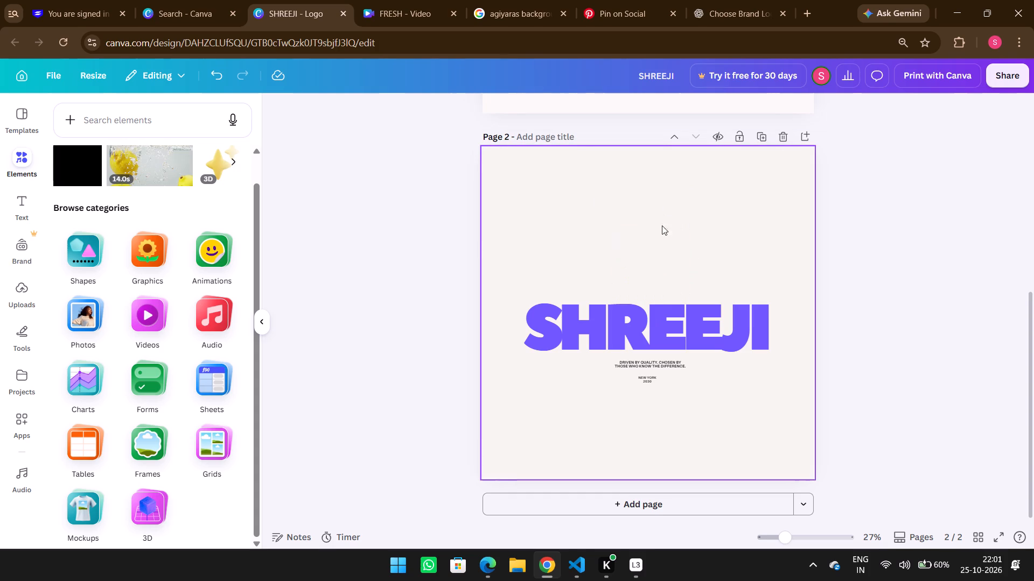
Search the elements for "cart" and add the blue outlined shopping bag graphic to the logo page.
left_click(660, 316)
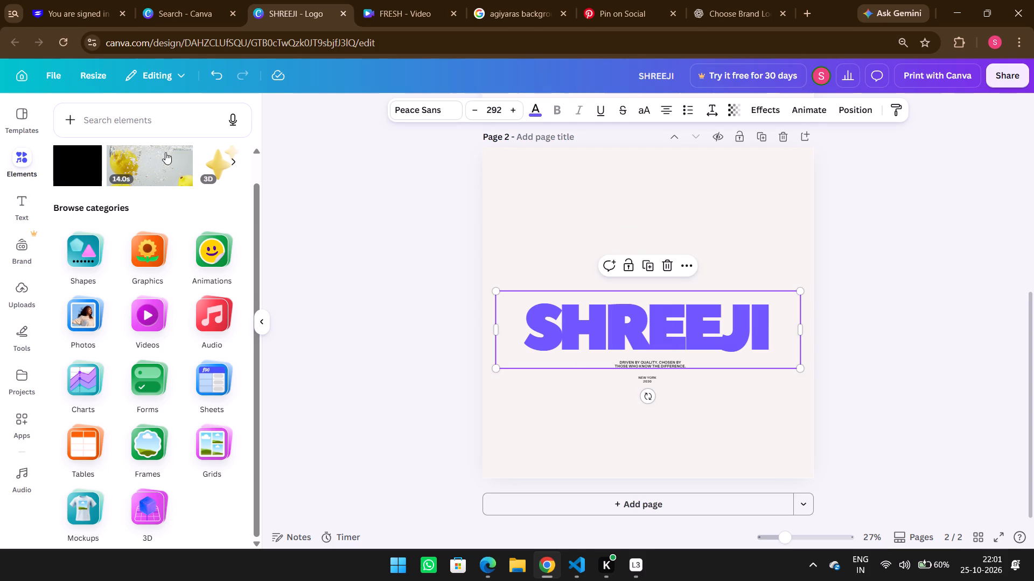
left_click(133, 118)
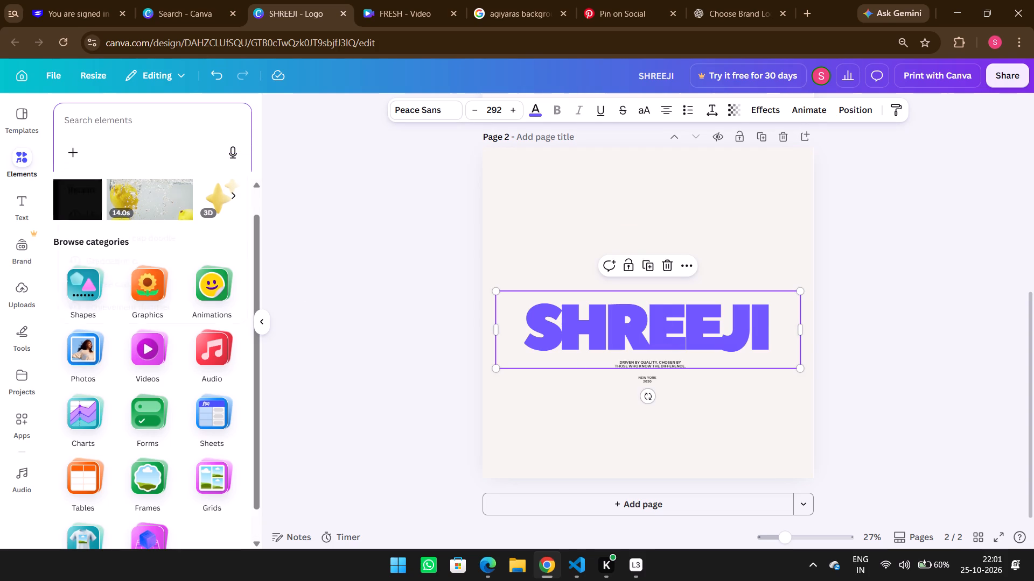
type("cart")
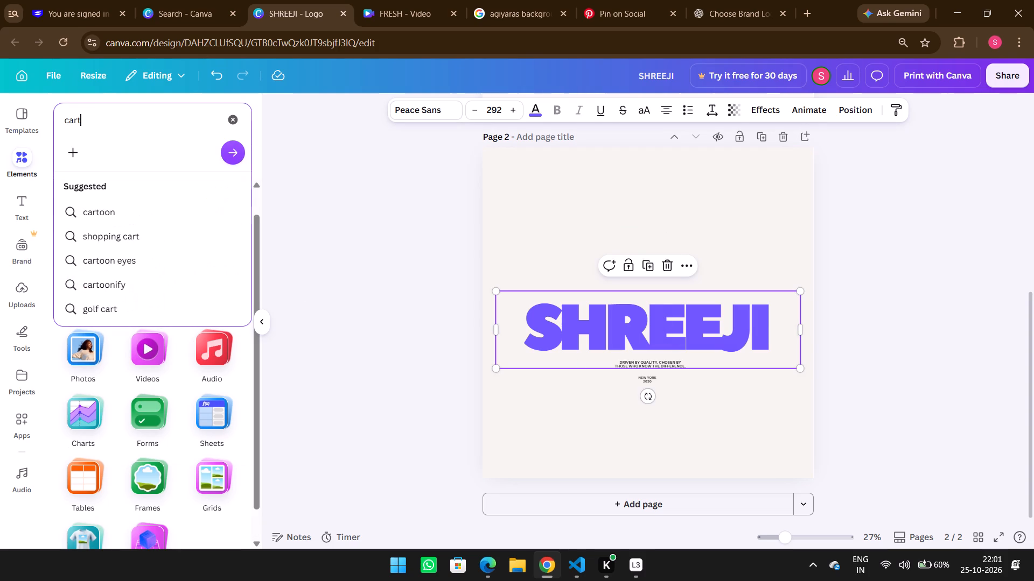
key("Return")
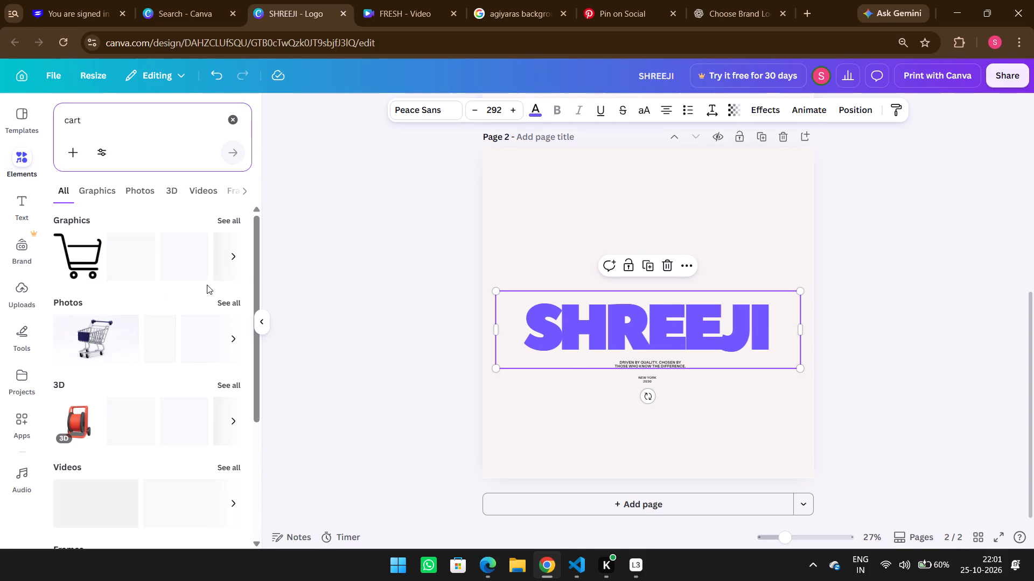
left_click(236, 260)
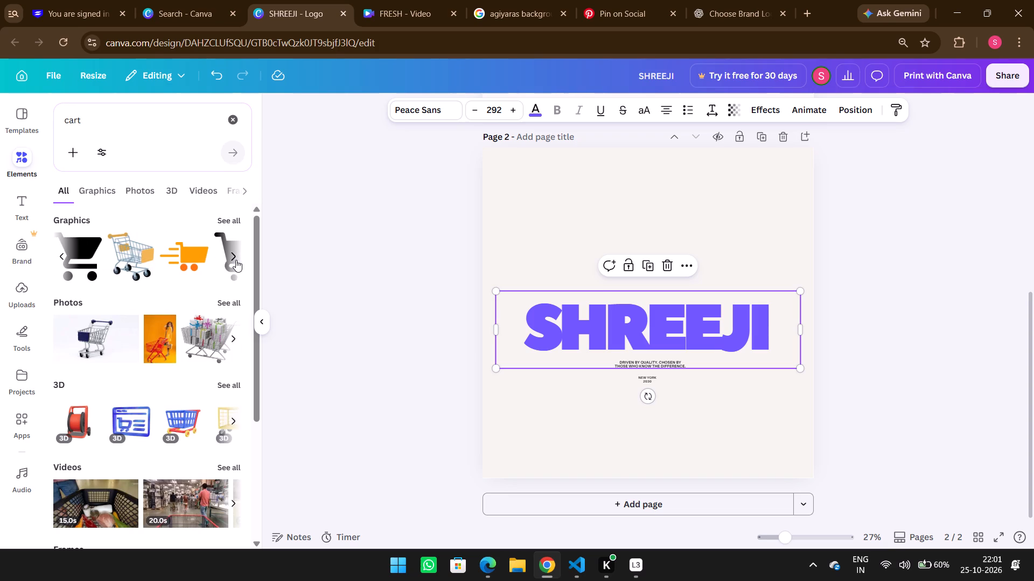
left_click(236, 260)
left_click(236, 260)
left_click(236, 260)
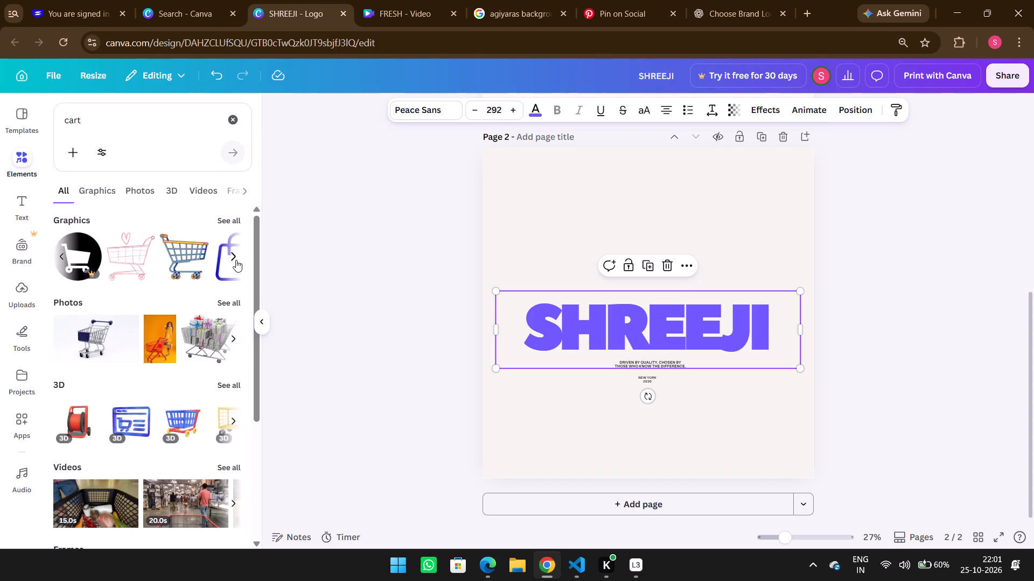
left_click(236, 260)
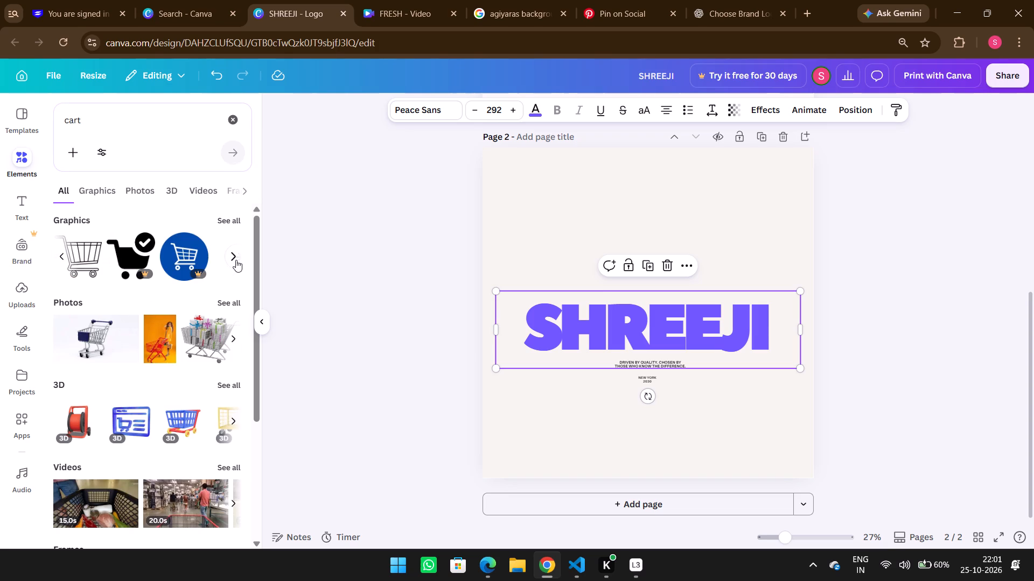
left_click(236, 260)
left_click(60, 251)
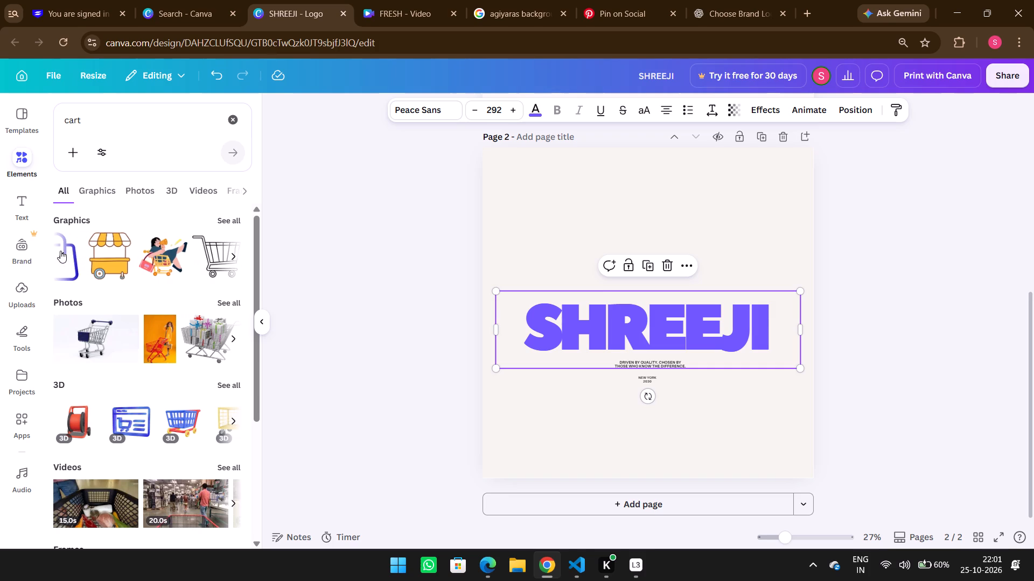
left_click(69, 278)
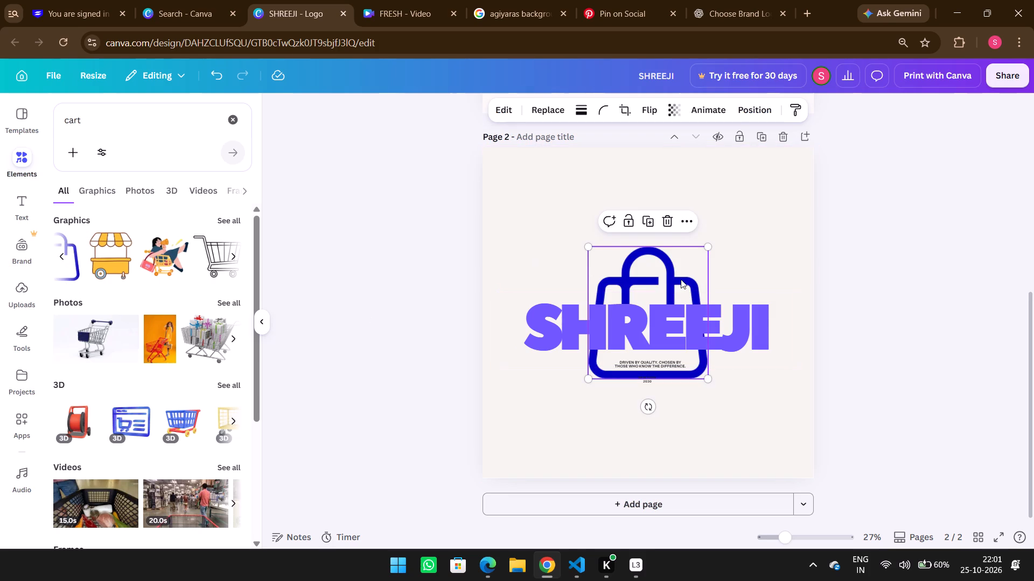
Shrink the shopping bag graphic to a small symbol and move it above the end of the SHREEJI wordmark.
left_click_drag(665, 277, 762, 204)
left_click_drag(809, 309, 770, 273)
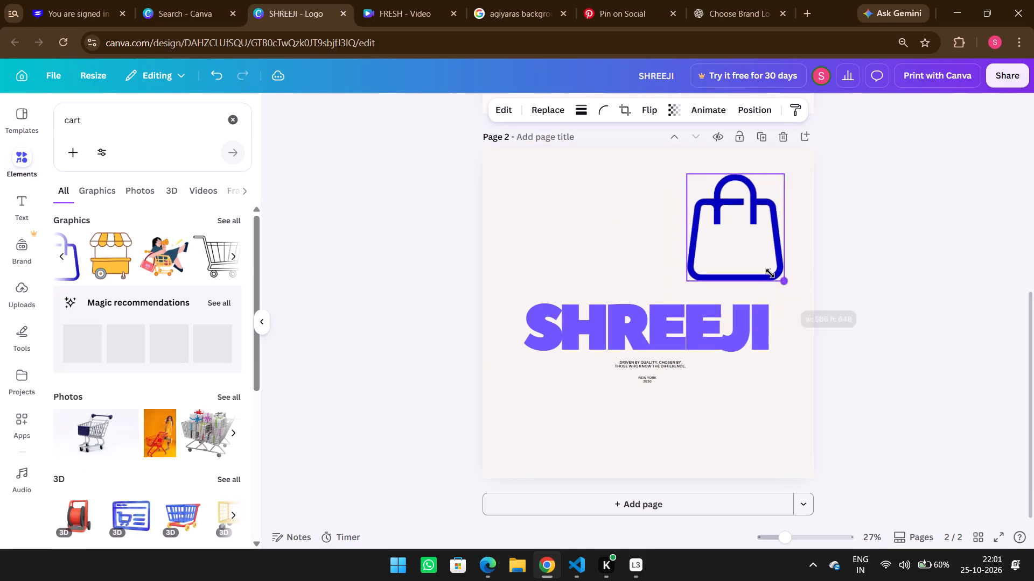
left_click_drag(770, 273, 717, 220)
left_click_drag(698, 191, 757, 284)
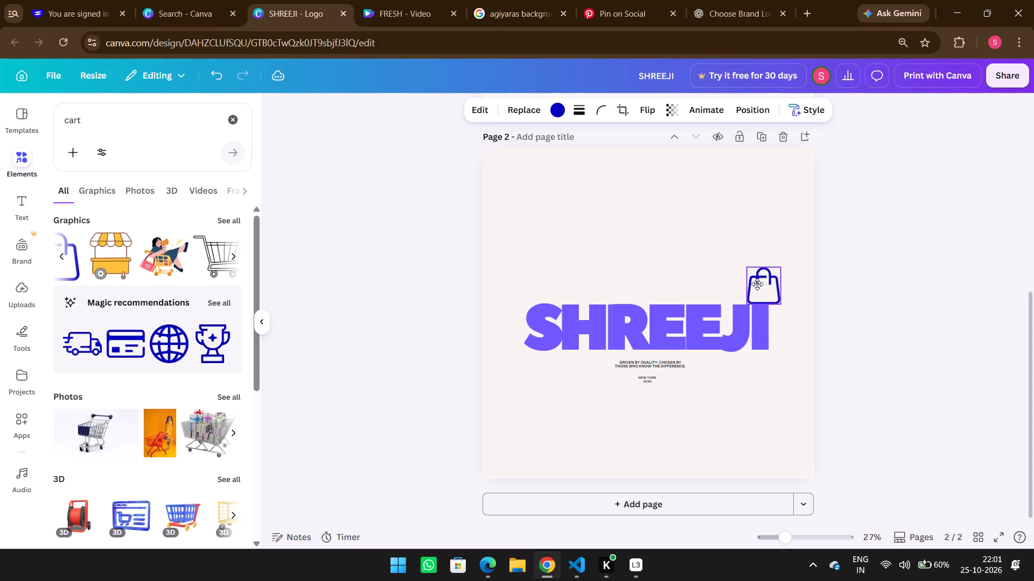
left_click_drag(757, 284, 753, 278)
Reduce the SHREEJI wordmark's font size to 255 and move it slightly down, centred just above the tagline.
left_click(694, 316)
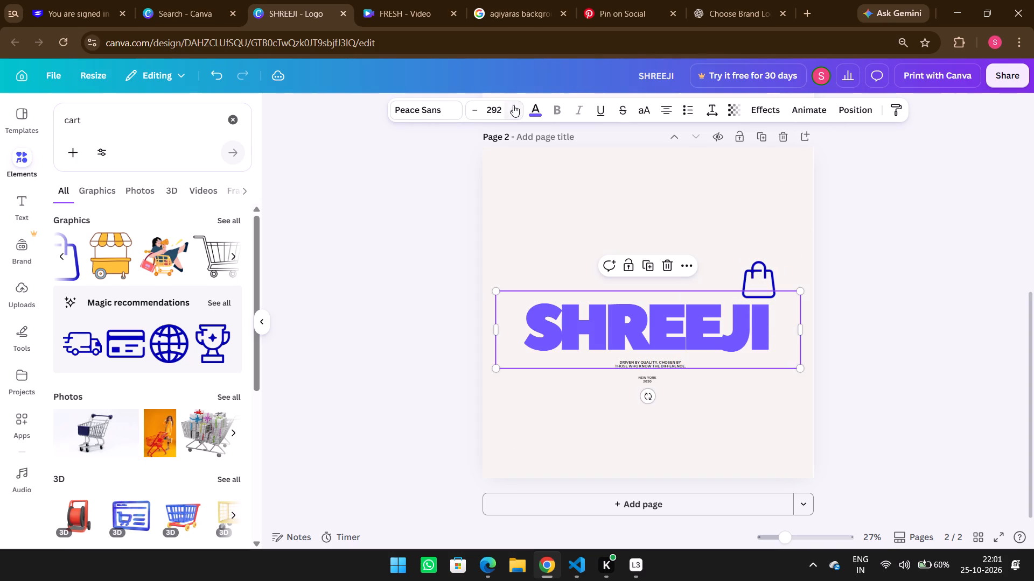
triple_click(480, 110)
double_click(480, 110)
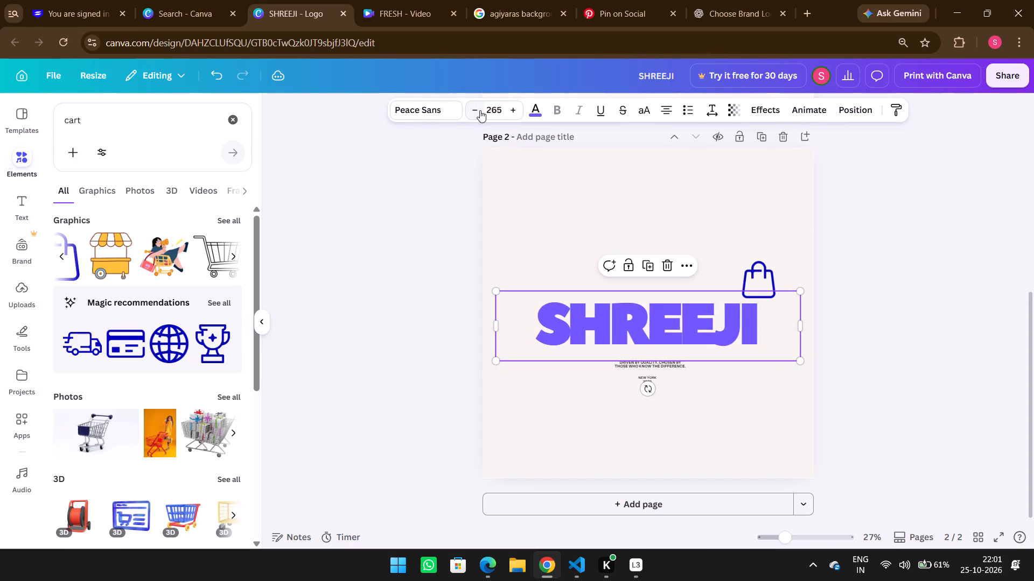
left_click(330, 230)
left_click_drag(626, 319, 632, 324)
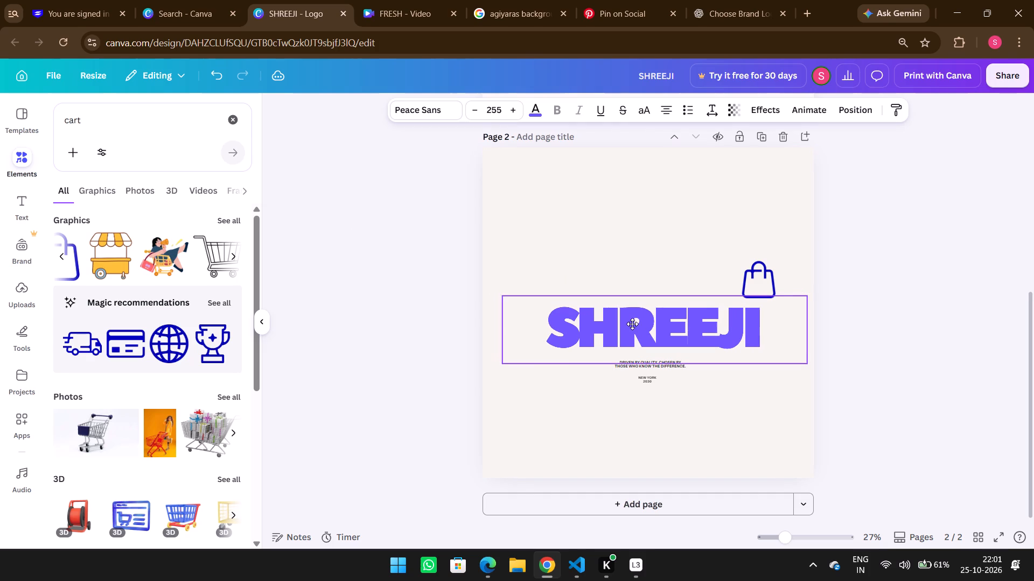
left_click_drag(632, 324, 630, 324)
left_click(871, 297)
Shrink the shopping bag symbol further and place it directly above the final I of SHREEJI.
left_click(759, 277)
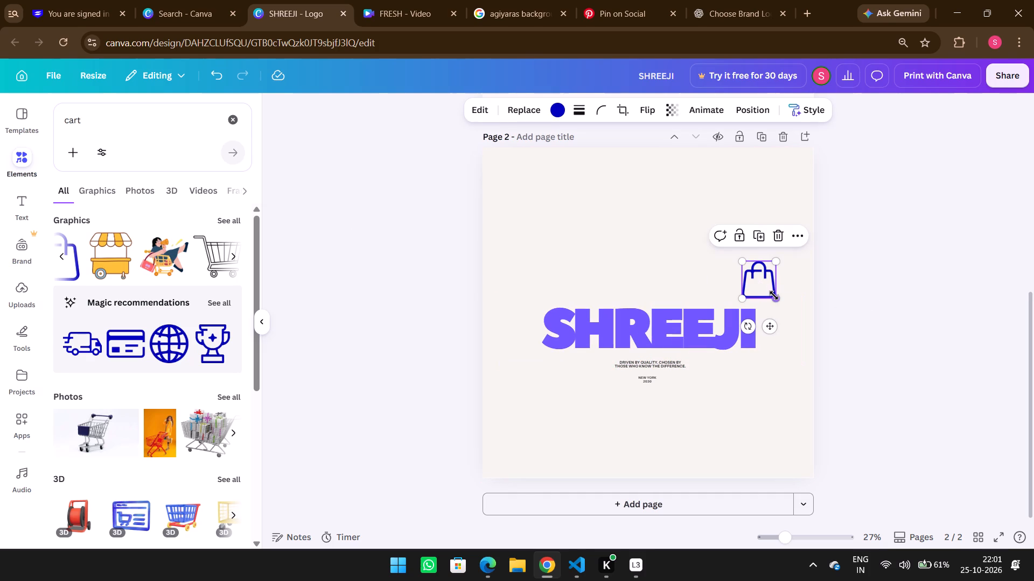
left_click_drag(774, 295, 763, 281)
left_click_drag(749, 268, 743, 286)
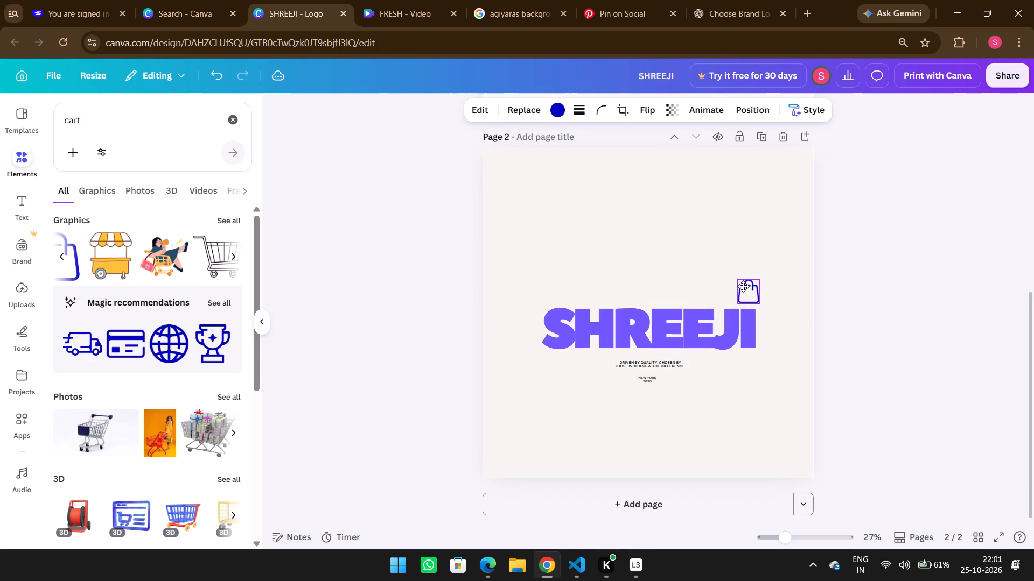
left_click_drag(743, 286, 744, 288)
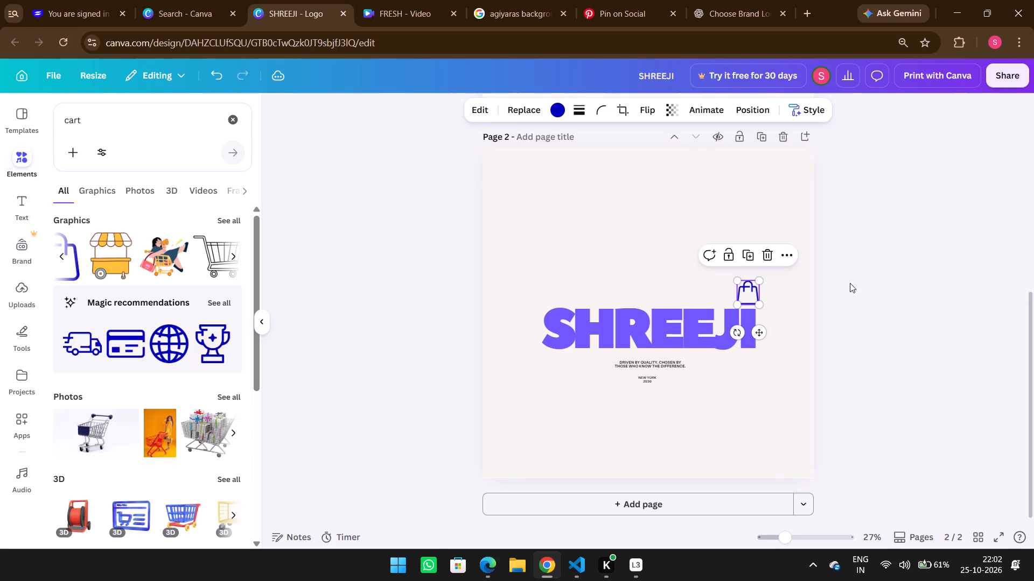
Recolour the shopping bag symbol with the lime colour #C6FF3D.
left_click(553, 105)
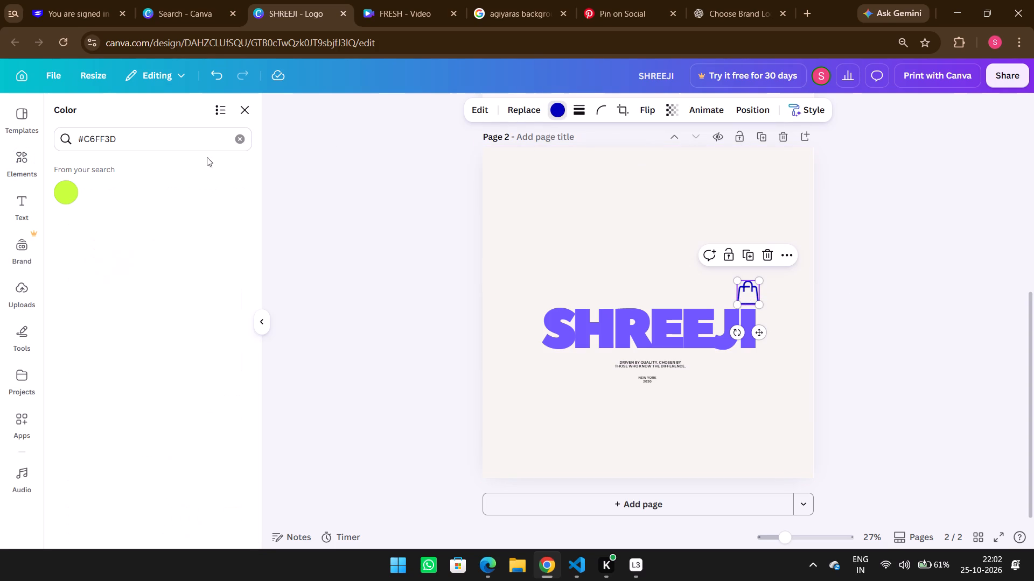
left_click(61, 182)
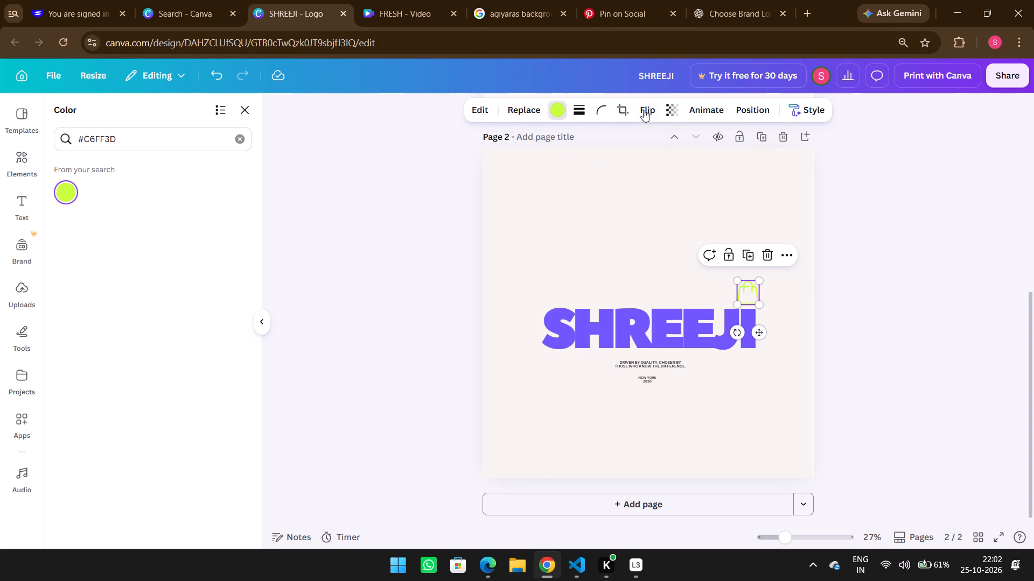
left_click(780, 257)
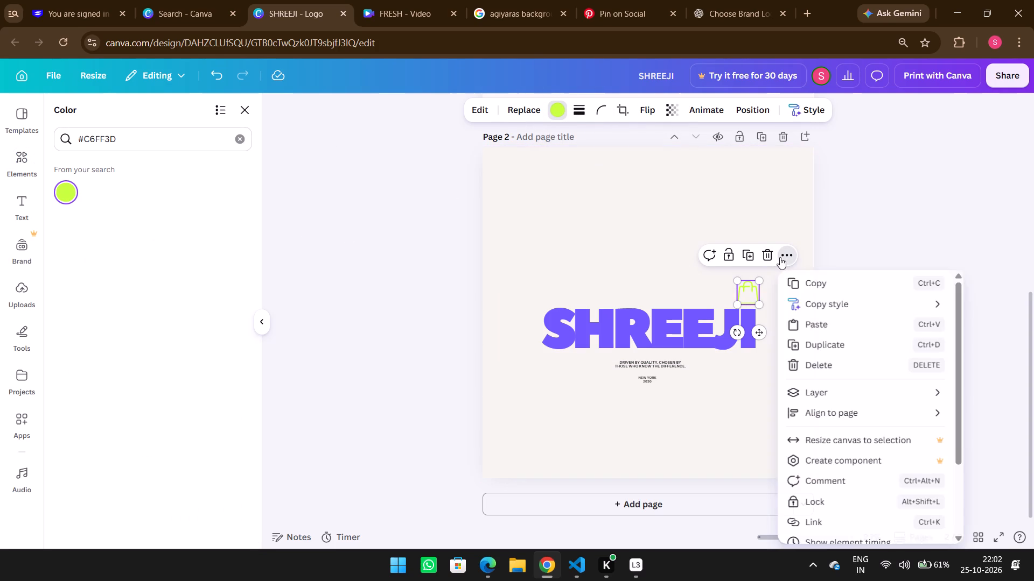
left_click(383, 282)
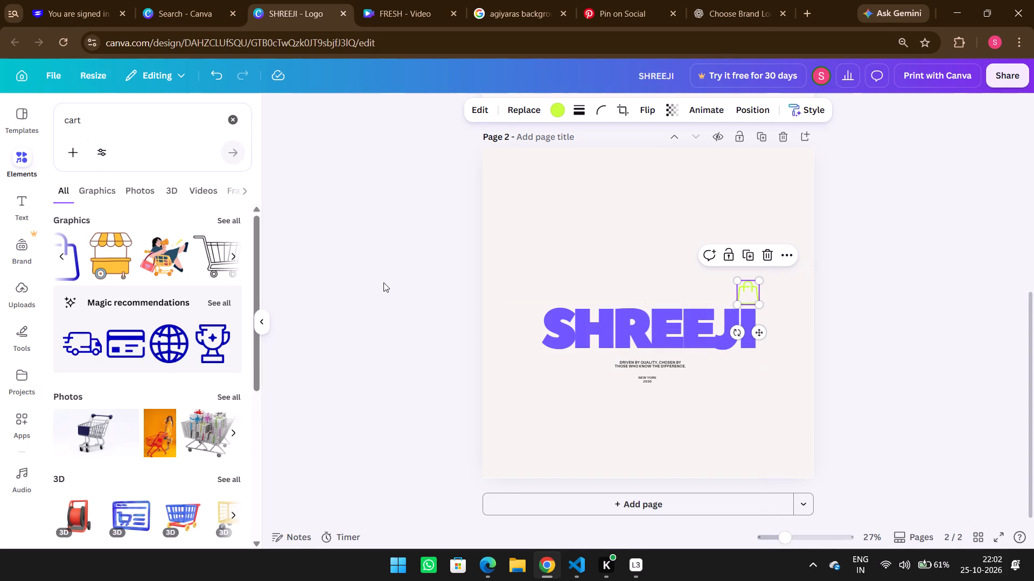
left_click(383, 282)
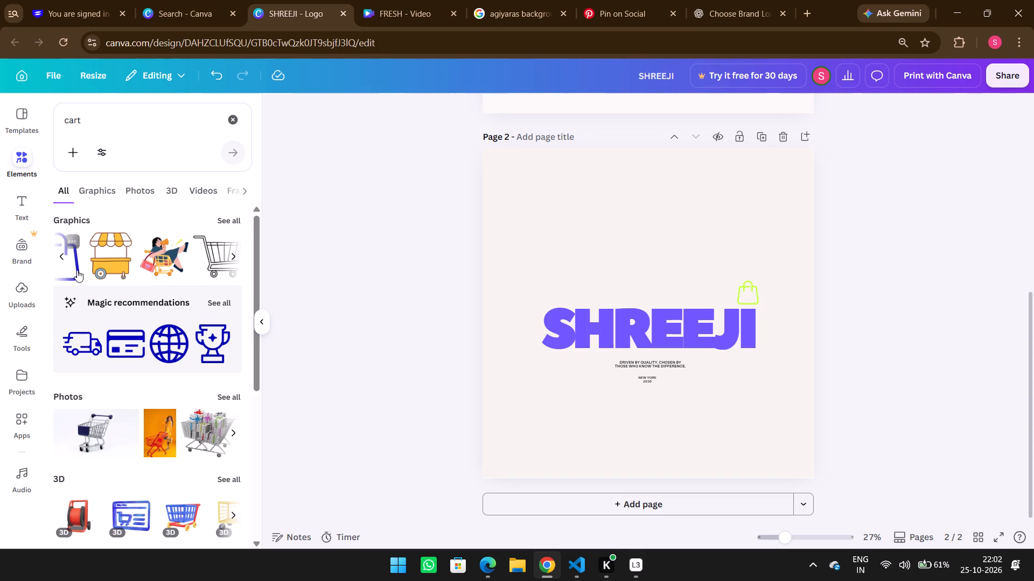
Browse the full set of cart graphics for an alternative symbol for the logo.
left_click(233, 257)
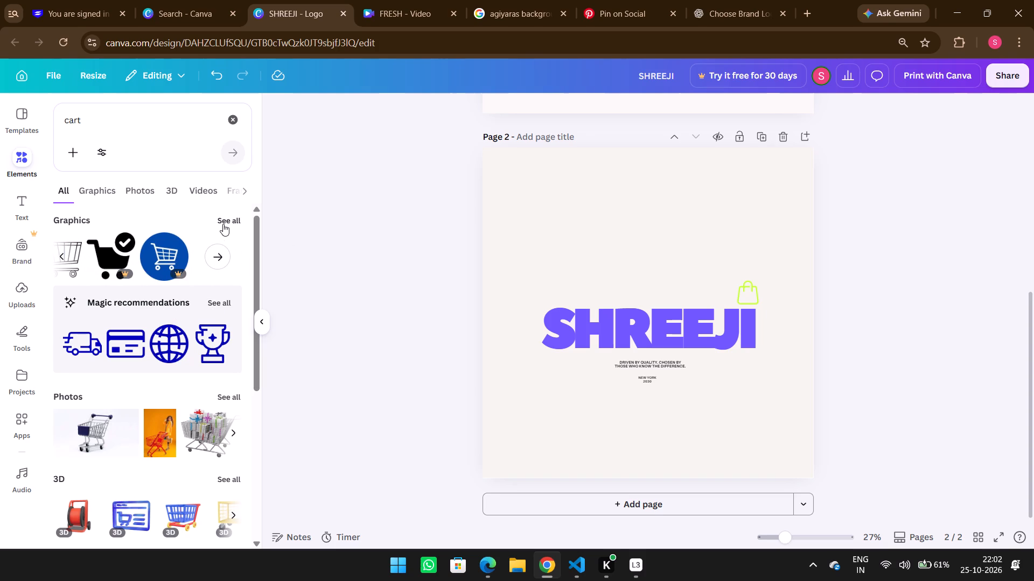
left_click(225, 222)
scroll(152, 308, "down", 6)
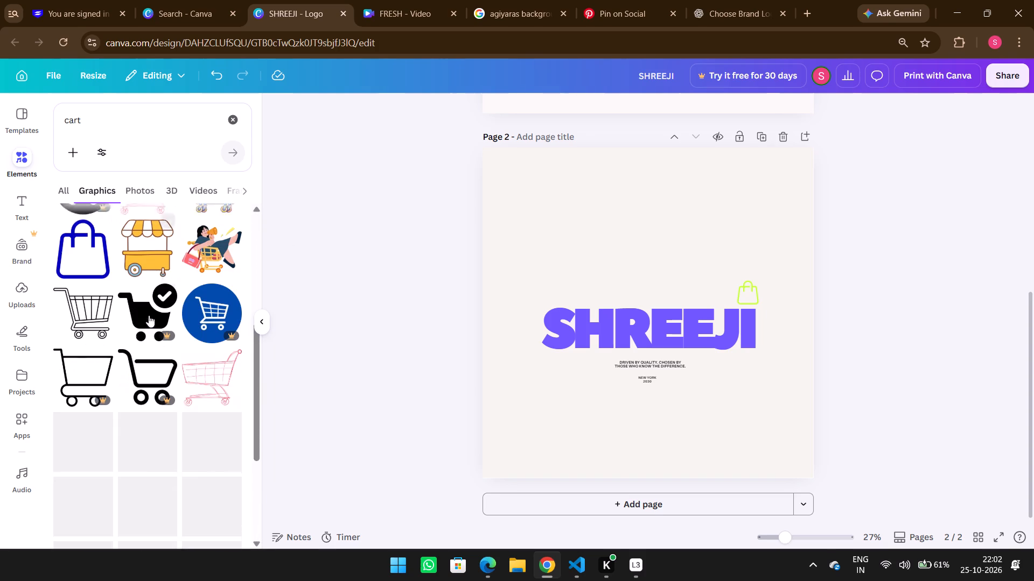
scroll(160, 363, "down", 5)
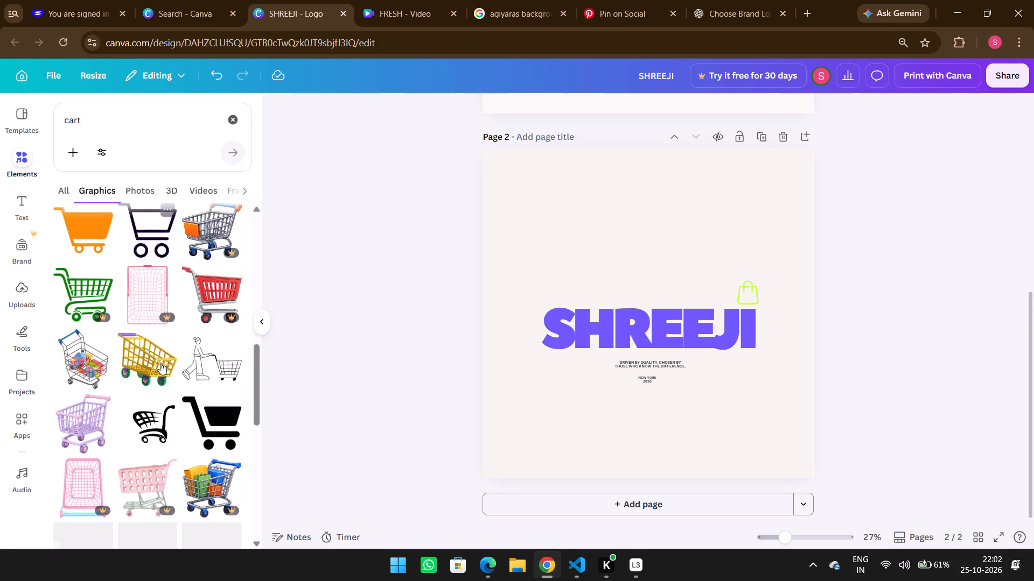
scroll(160, 363, "down", 5)
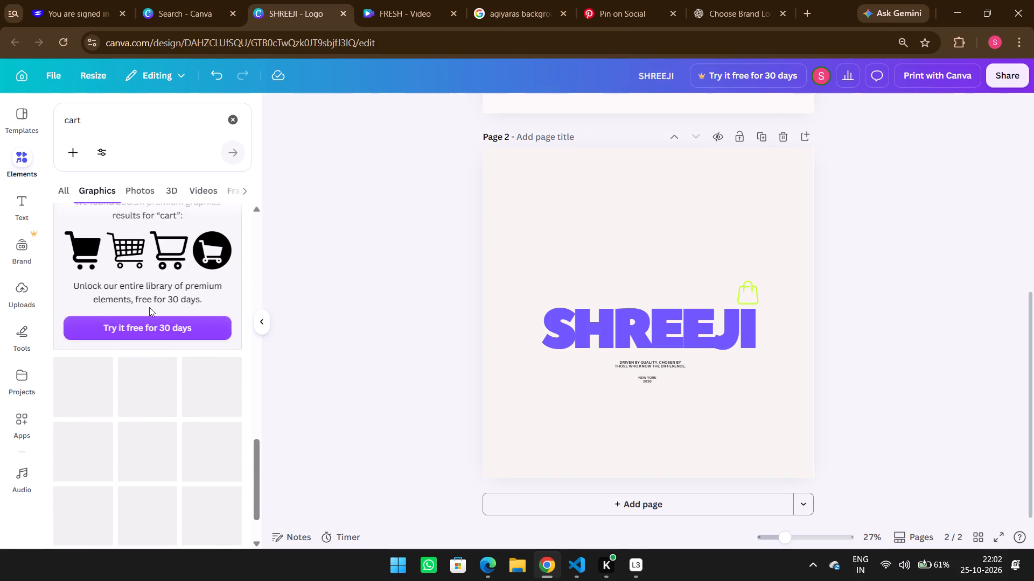
scroll(100, 218, "down", 5)
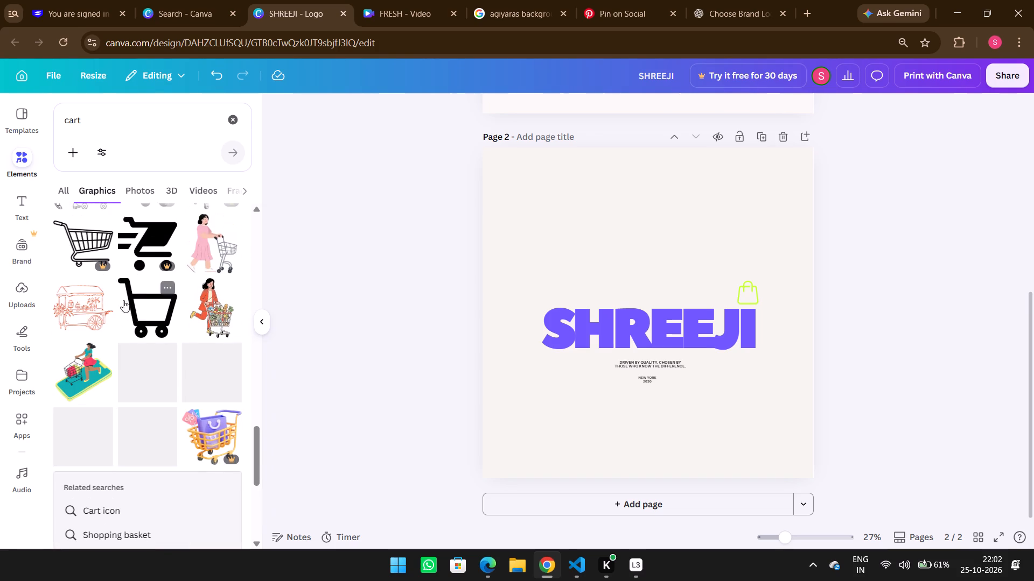
Search the graphics for "Bag" and look through the results for an alternative bag symbol.
left_click_drag(106, 127, 23, 111)
type("BAg")
key("BackSpace")
key("BackSpace")
type("ag")
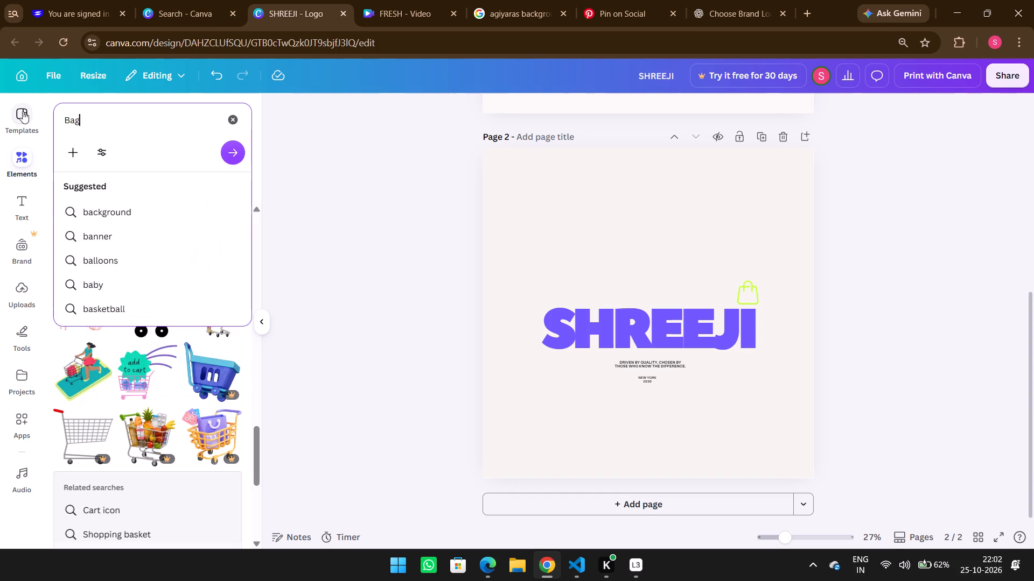
key("Return")
scroll(186, 391, "down", 3)
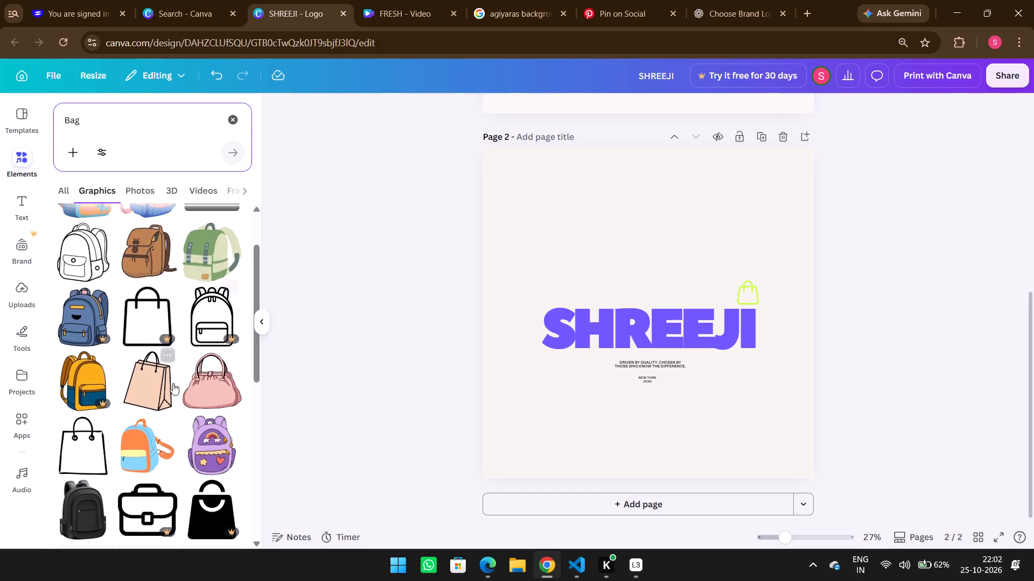
scroll(115, 320, "down", 3)
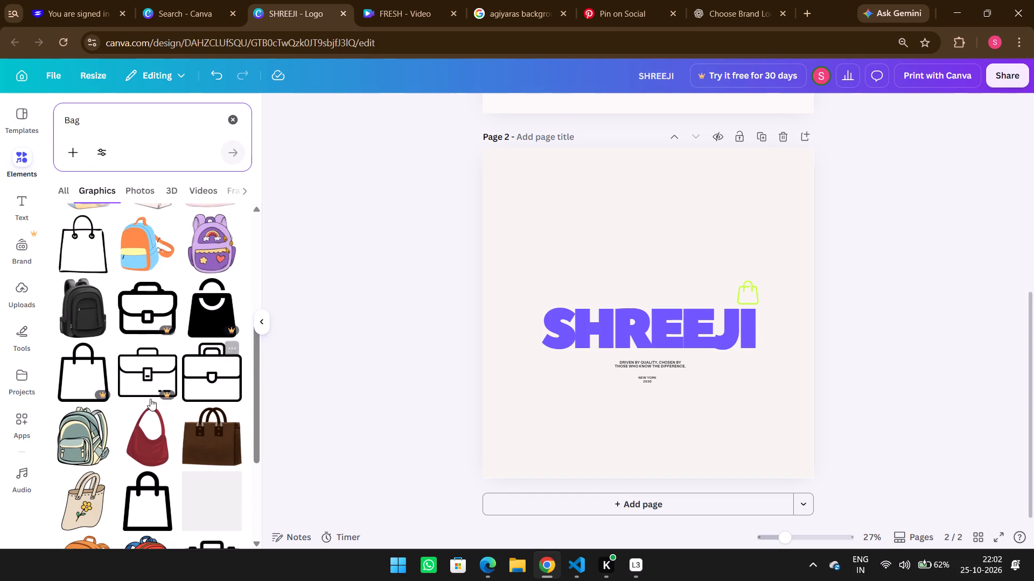
scroll(160, 353, "down", 4)
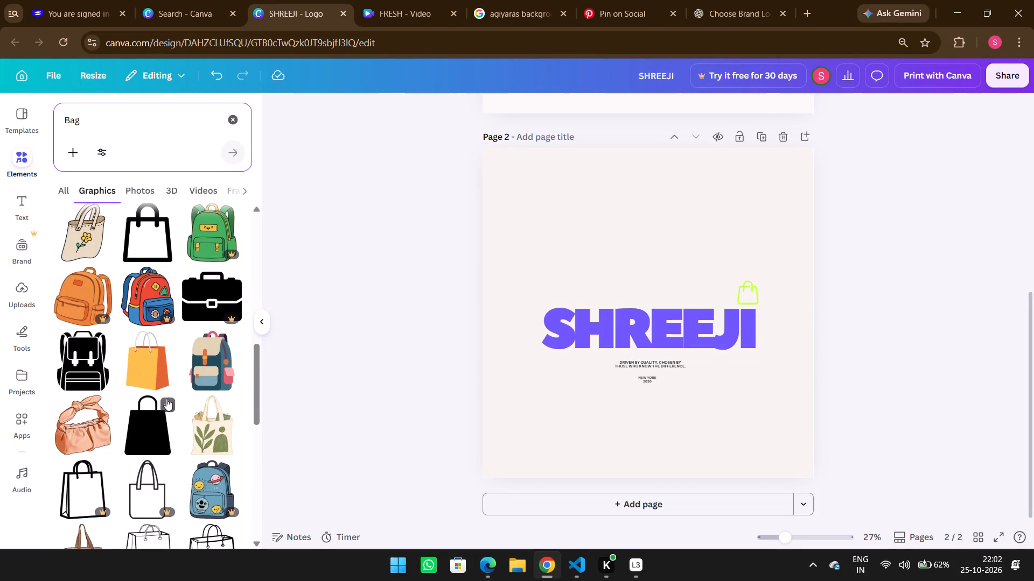
scroll(166, 399, "down", 9)
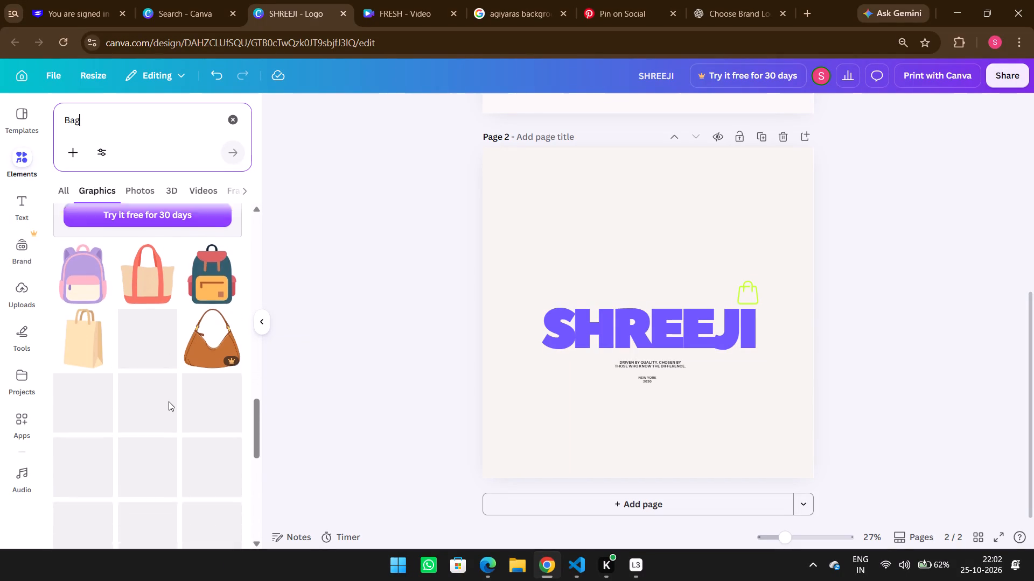
scroll(169, 401, "up", 1)
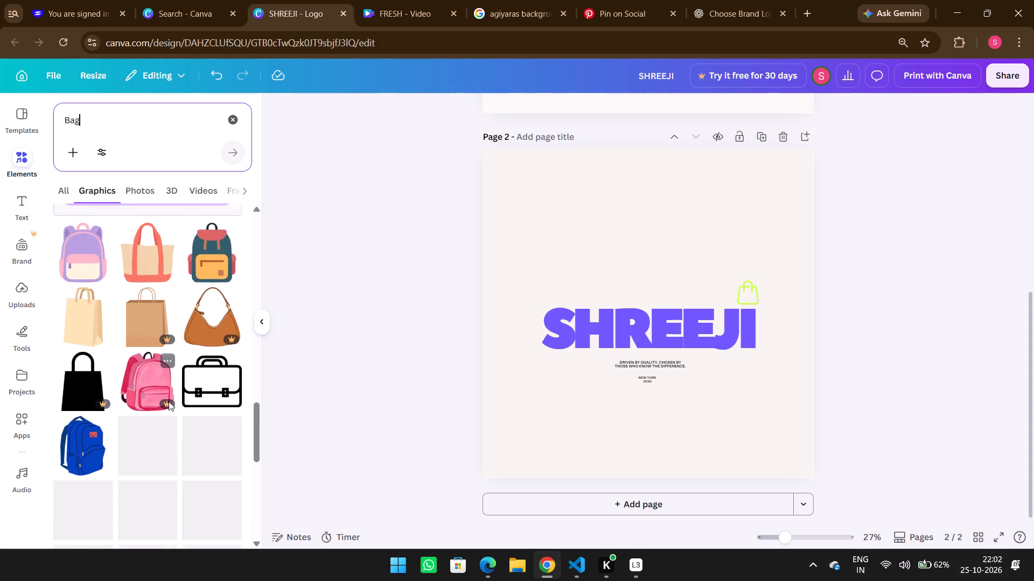
scroll(169, 401, "down", 6)
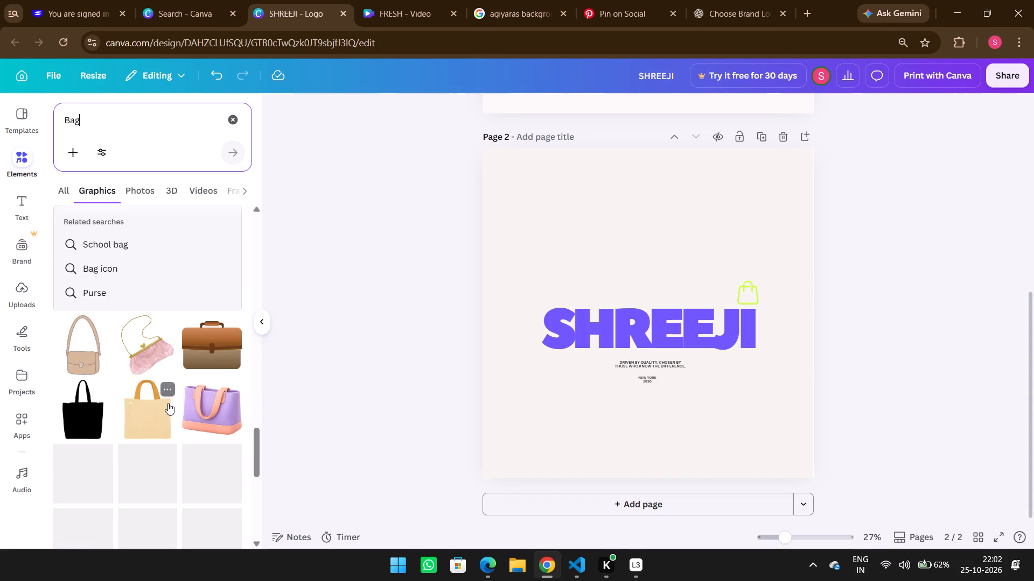
scroll(168, 403, "up", 3)
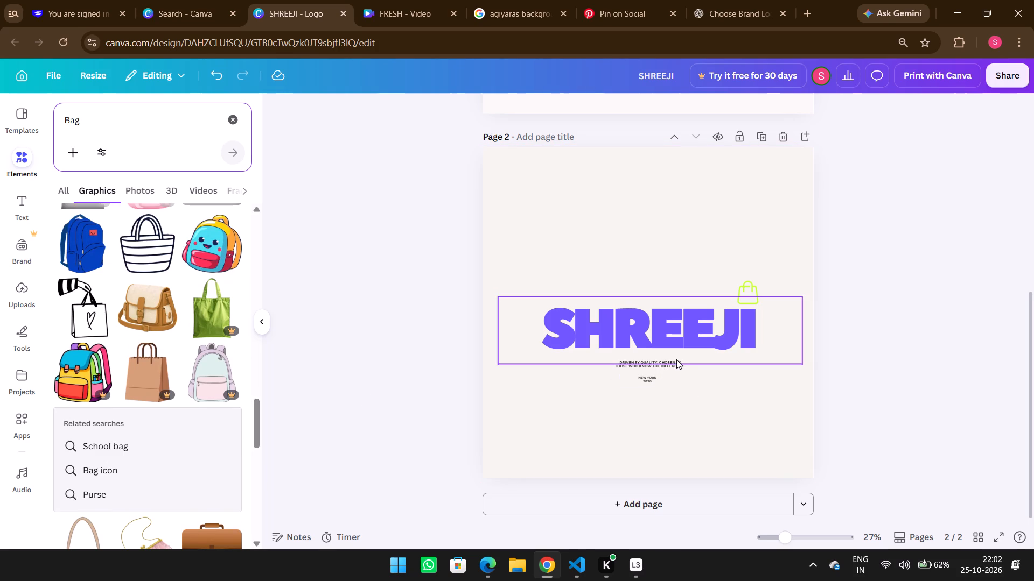
left_click(883, 409)
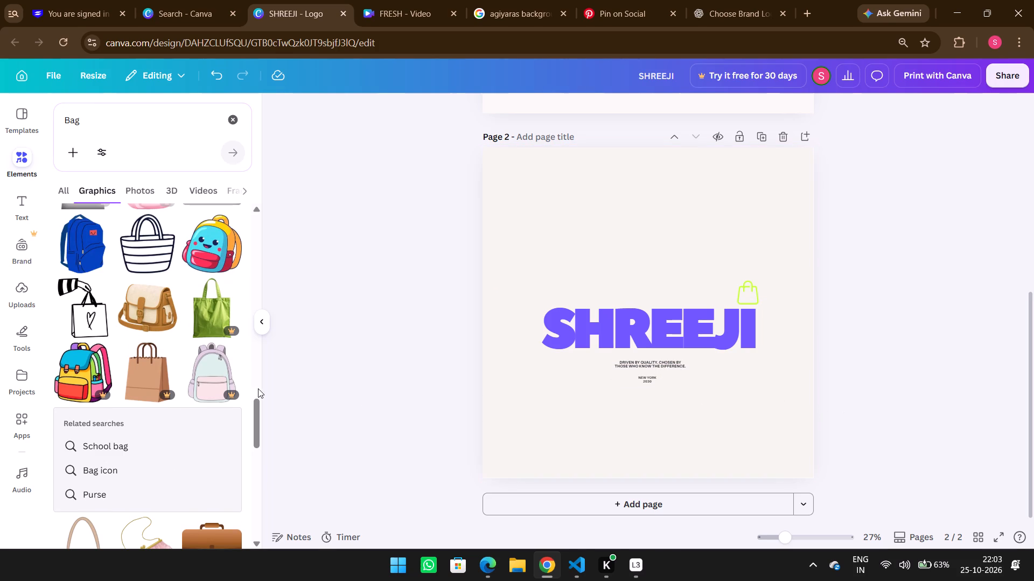
left_click(674, 369)
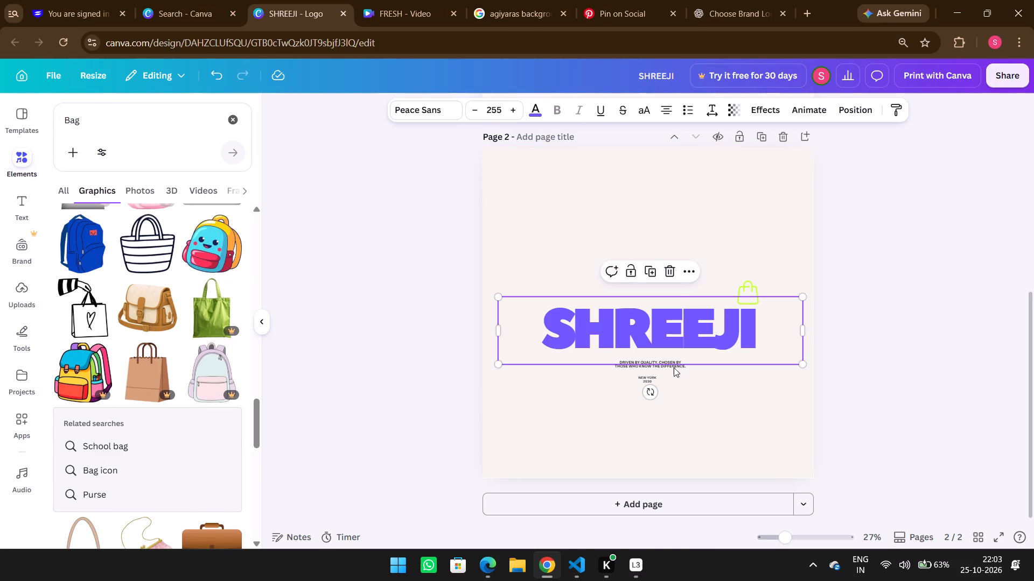
left_click(674, 367)
left_click(675, 364)
double_click(675, 362)
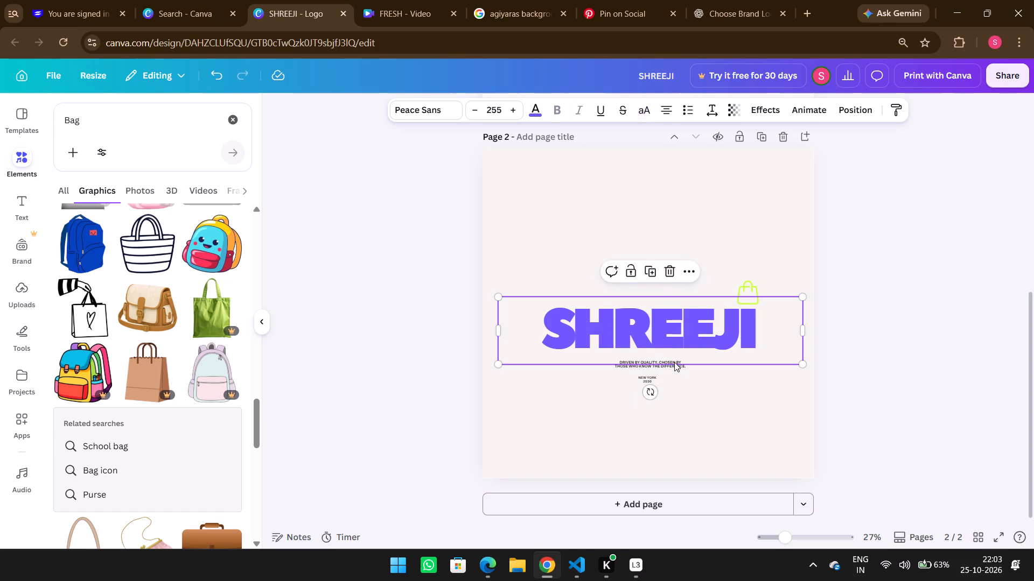
left_click(672, 369)
left_click(674, 369)
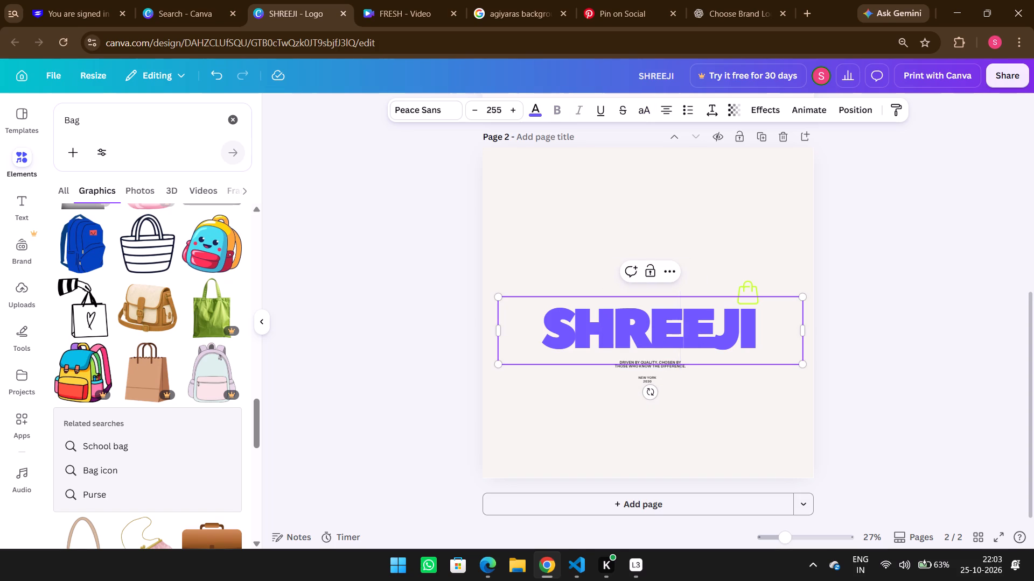
left_click(677, 367)
left_click(677, 369)
double_click(678, 365)
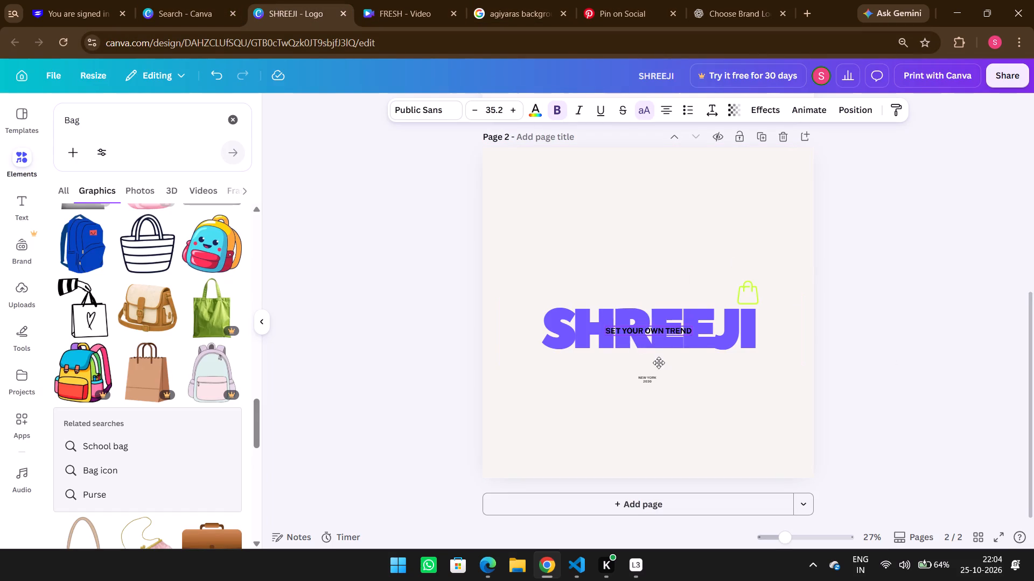
left_click_drag(659, 363, 658, 395)
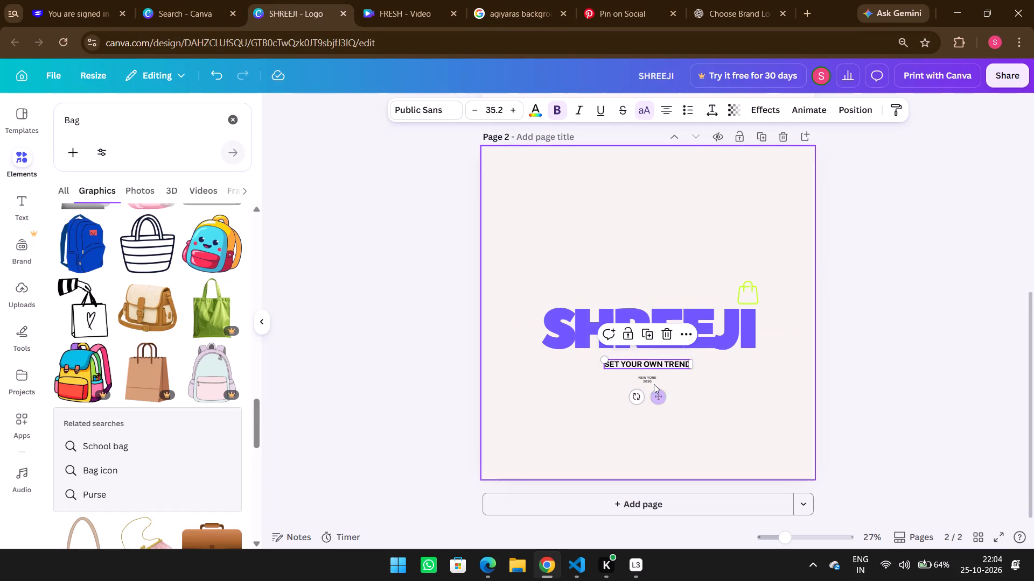
Change the SET YOUR OWN TREND tagline's font to Aileron to match the NEW YORK line.
left_click(646, 375)
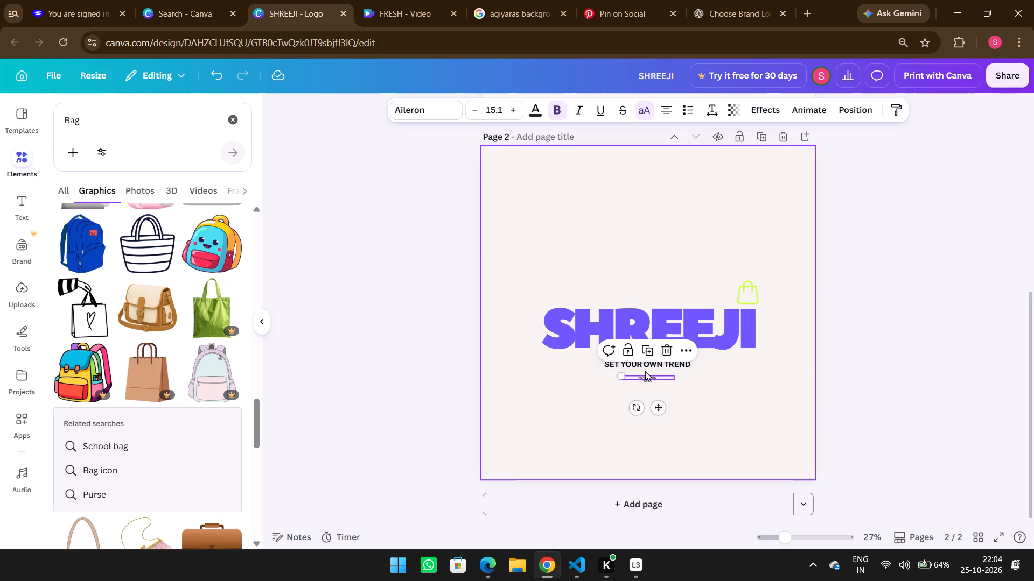
left_click(421, 103)
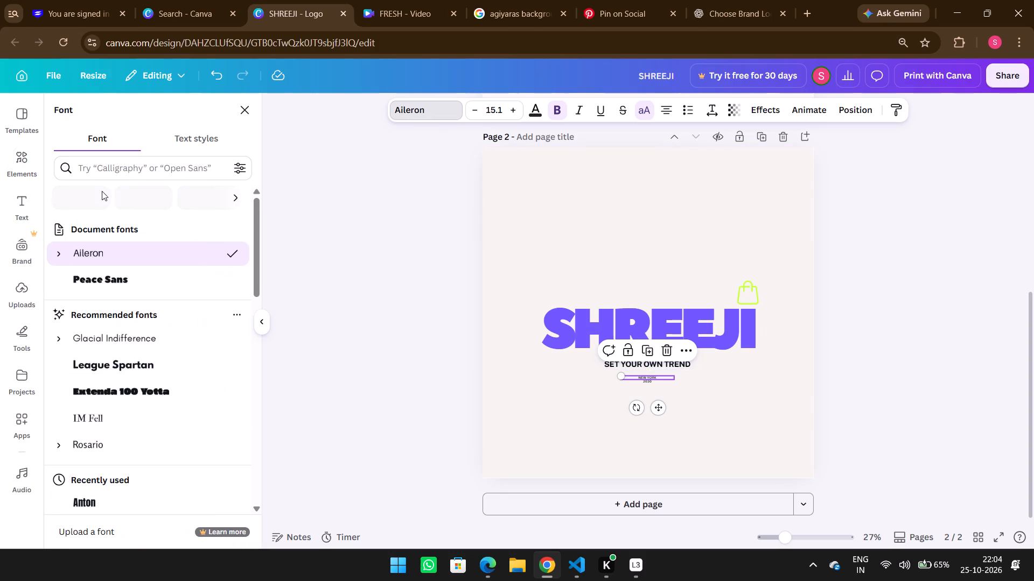
left_click(102, 247)
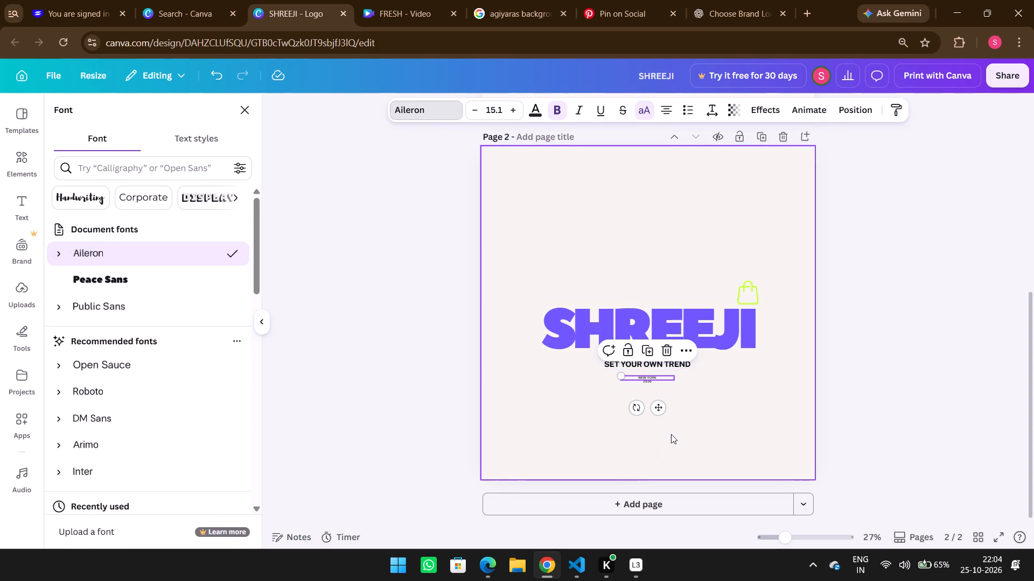
left_click(651, 362)
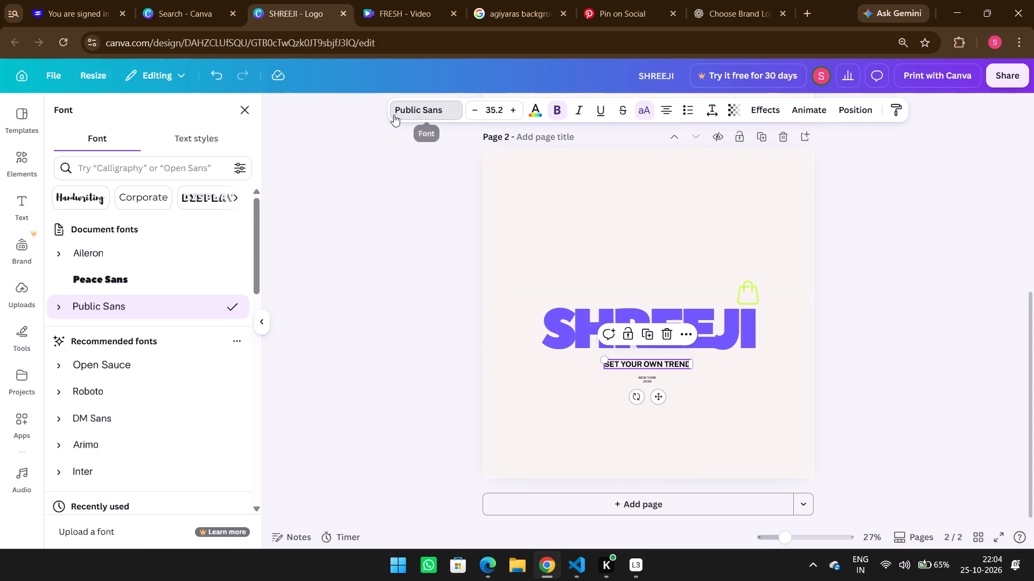
left_click(398, 108)
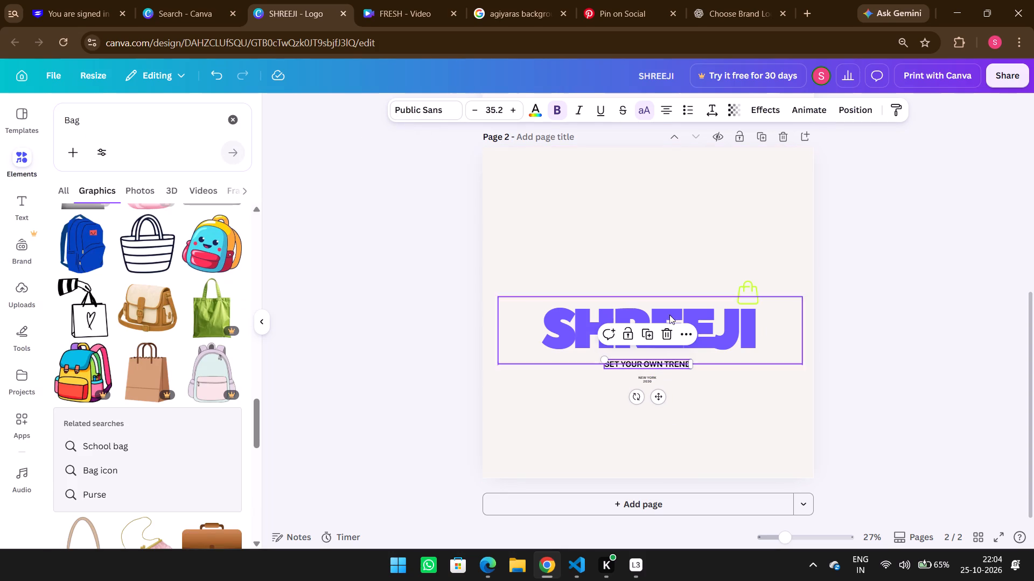
left_click(625, 364)
left_click(411, 117)
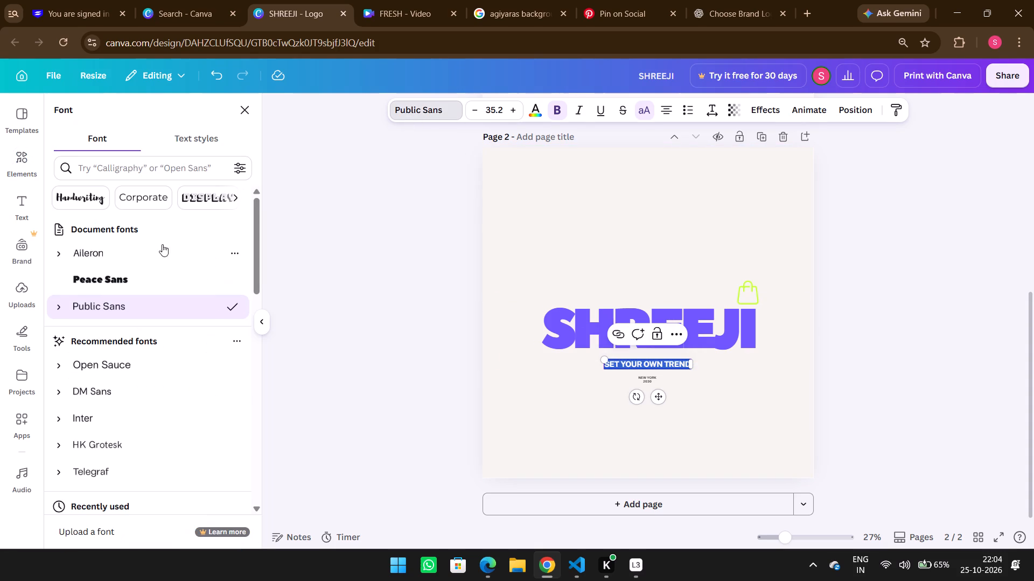
left_click(121, 253)
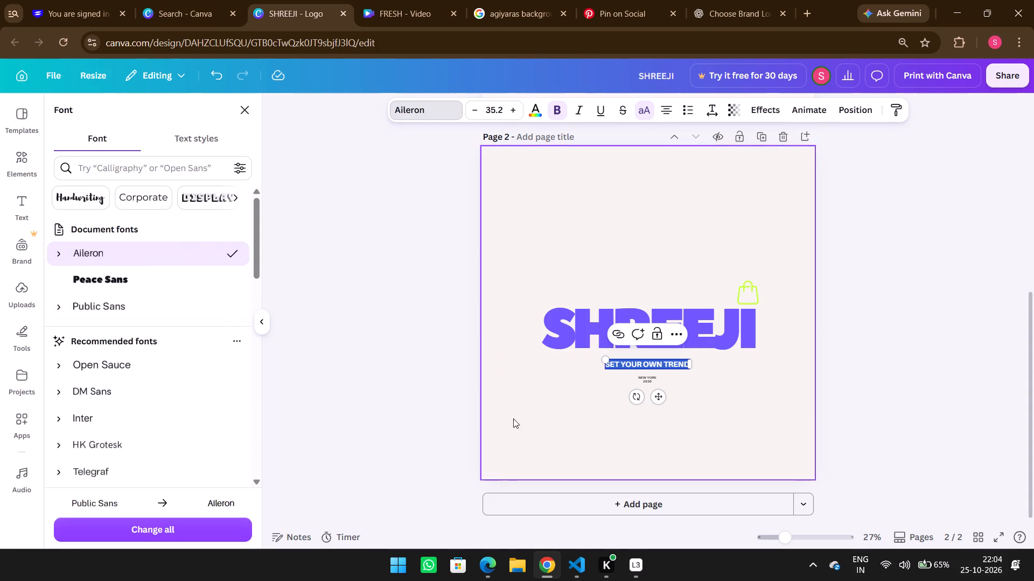
left_click(436, 409)
Check the NEW YORK line's text settings and reduce the SET YOUR OWN TREND tagline's font size to 20.2.
left_click(651, 375)
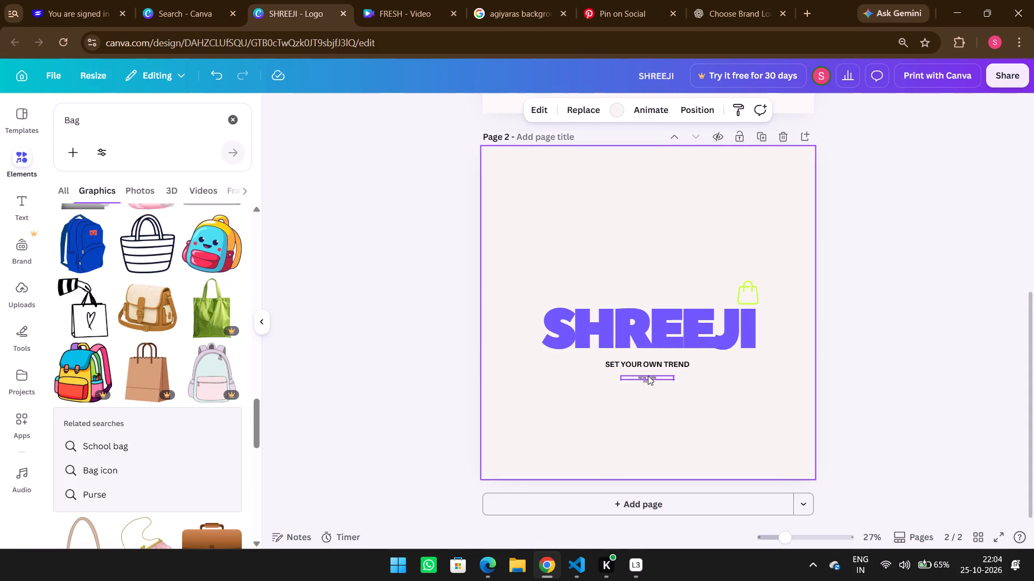
left_click(648, 375)
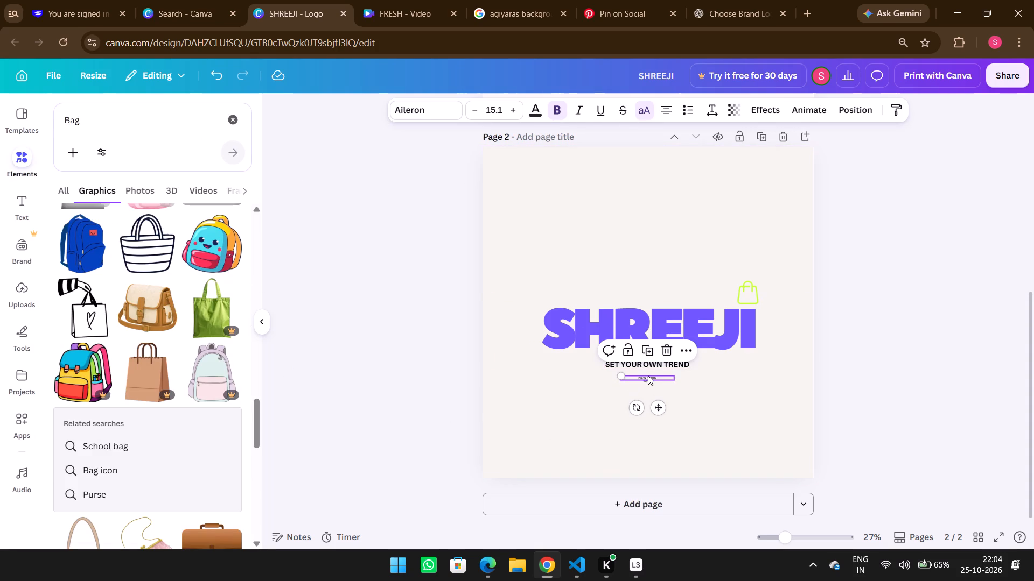
left_click(648, 375)
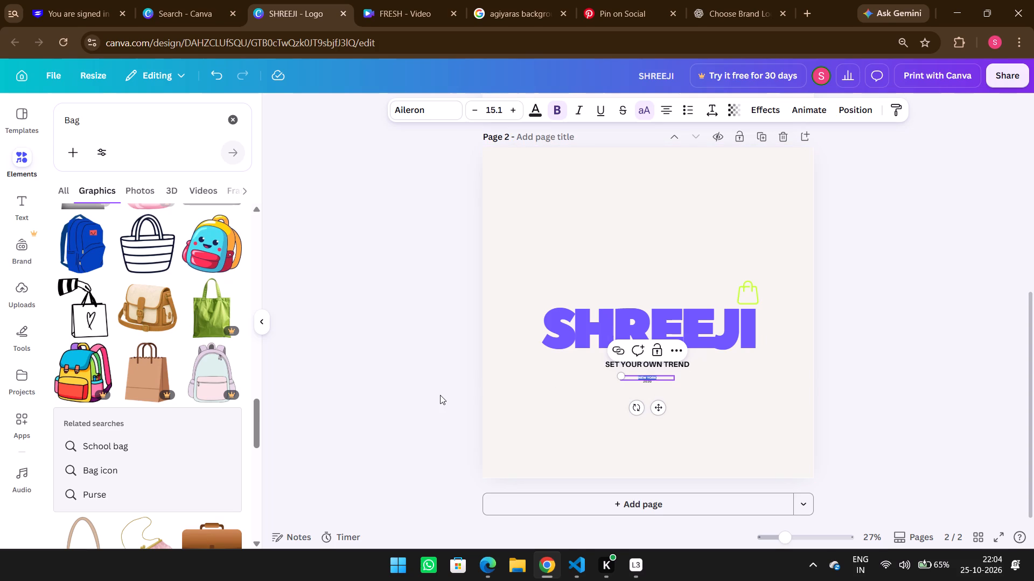
left_click(440, 395)
left_click(664, 365)
triple_click(471, 107)
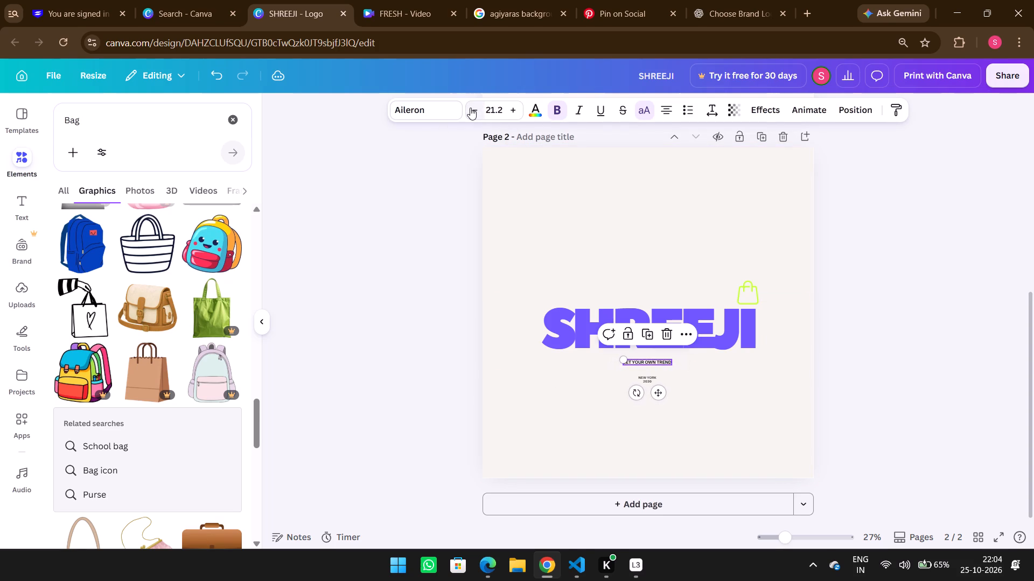
triple_click(515, 107)
left_click(515, 107)
Recolour the SET YOUR OWN TREND tagline from black to the dark grey already used in the design's text.
left_click(532, 114)
left_click(241, 139)
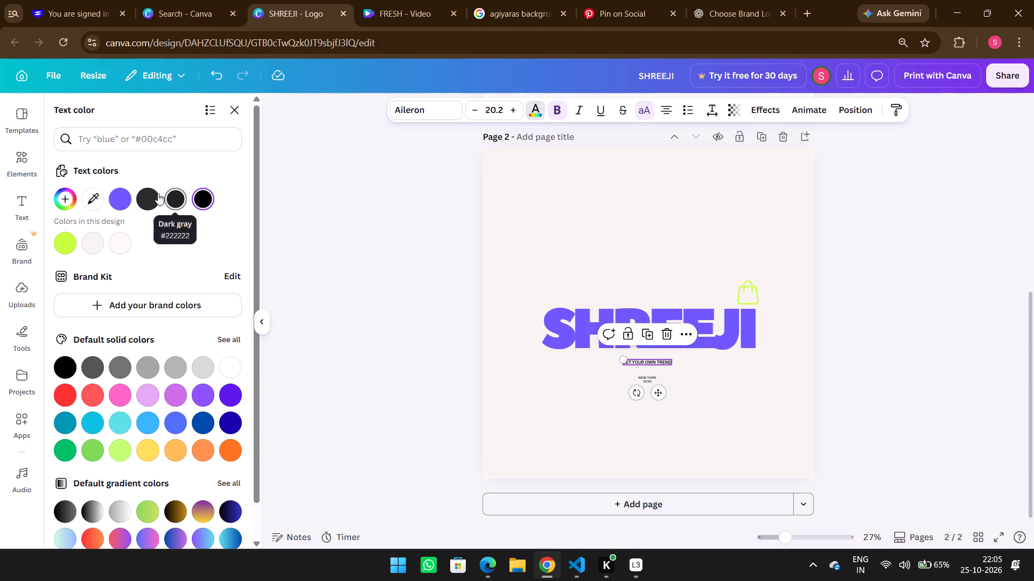
left_click(153, 193)
left_click(308, 261)
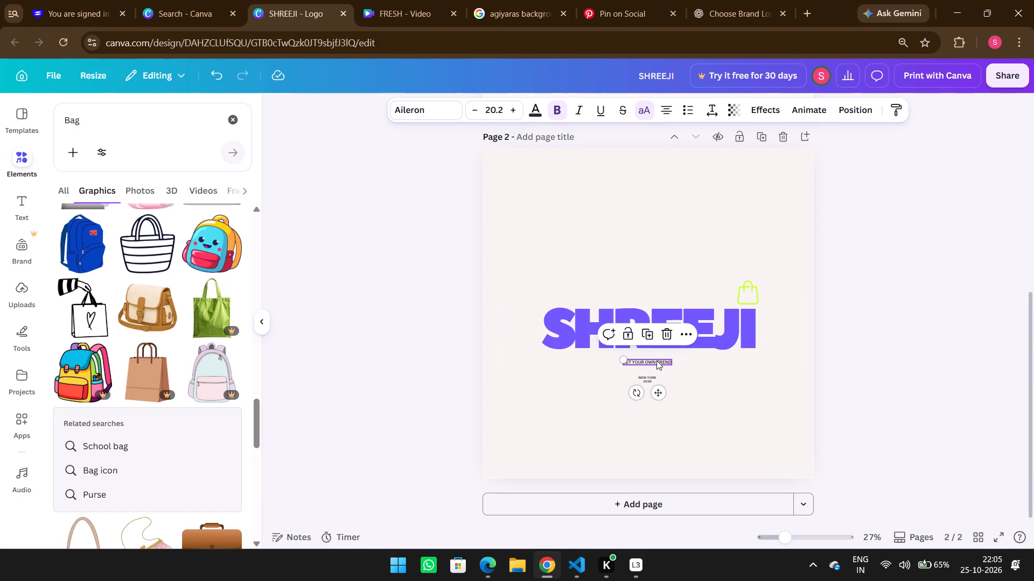
left_click(417, 356)
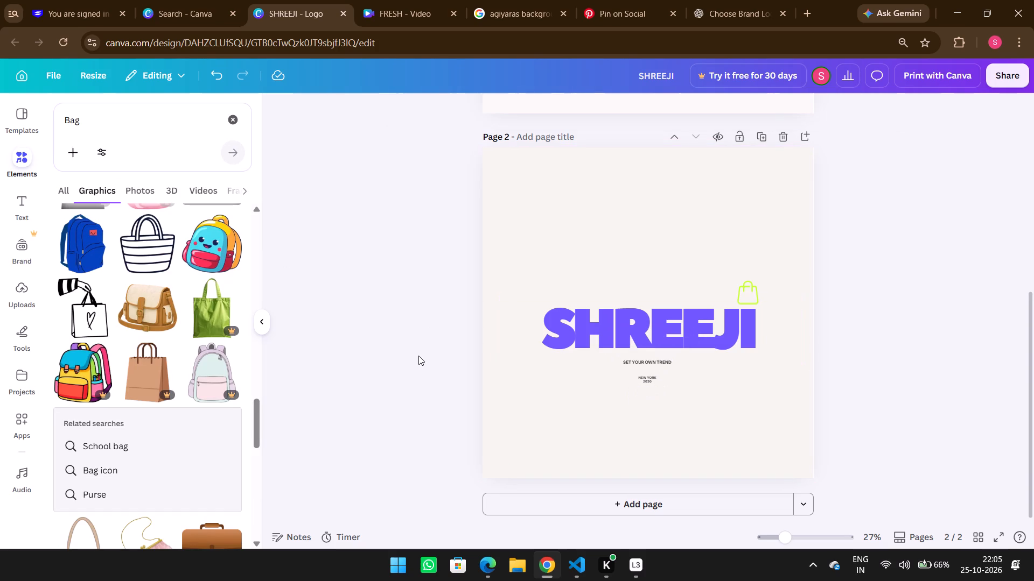
Shift the SET YOUR OWN TREND tagline slightly to the right beneath the SHREEJI wordmark.
left_click_drag(644, 364, 649, 362)
Move the NEW YORK line up until it sits just beneath the SET YOUR OWN TREND tagline, and fine-tune its horizontal position.
left_click(642, 378)
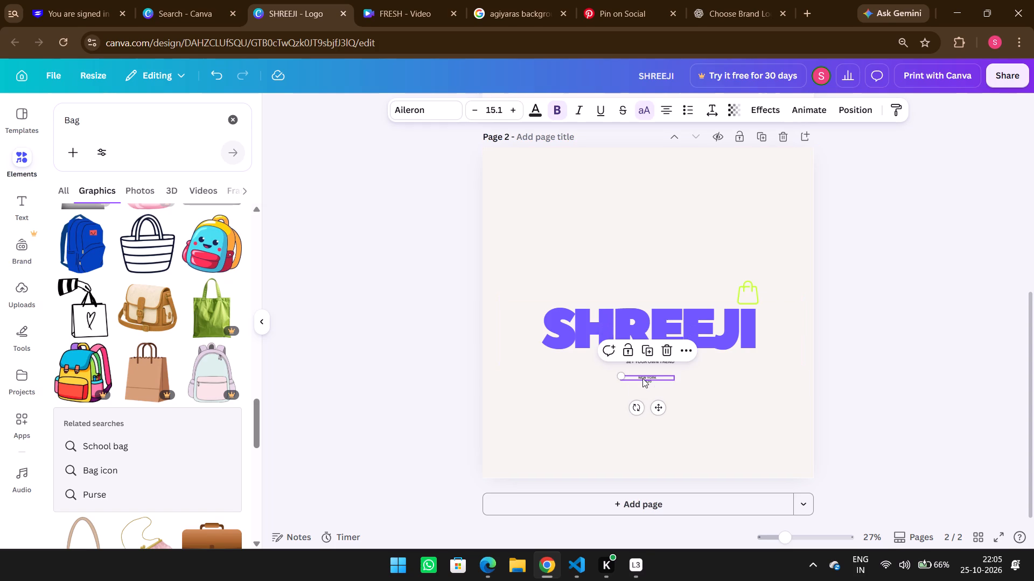
left_click(642, 378)
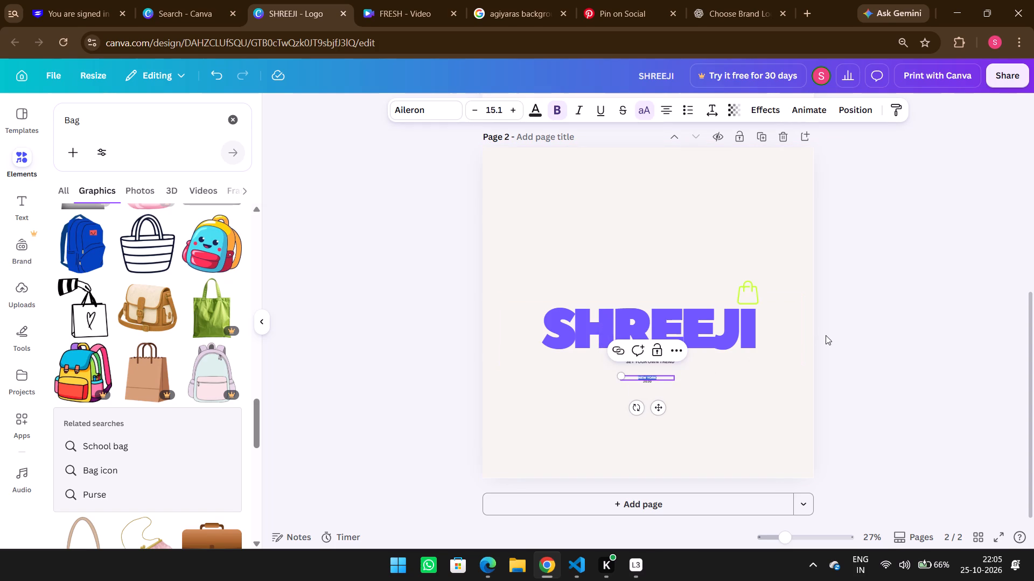
left_click(826, 335)
left_click(647, 377)
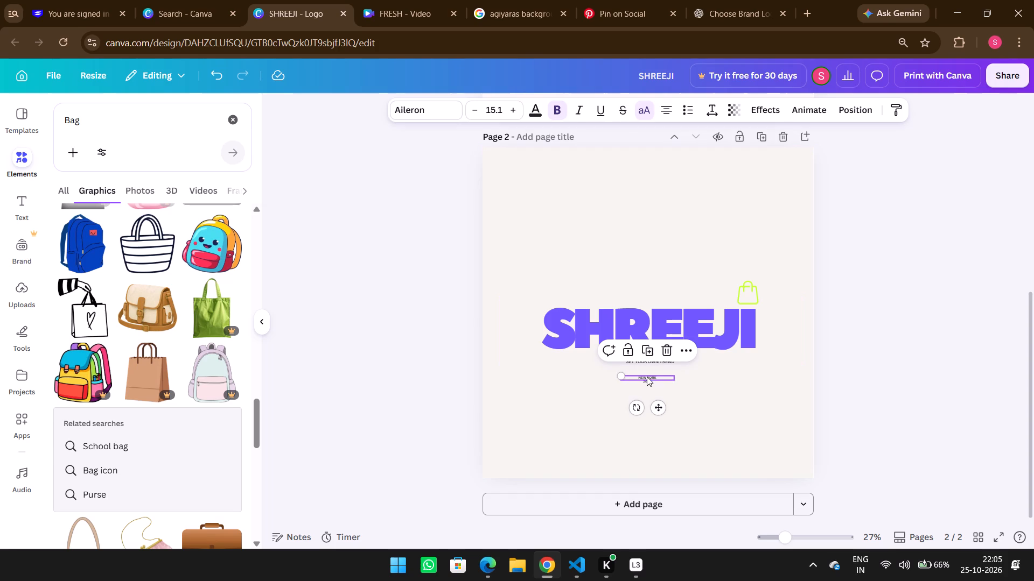
key("Up")
key("Up")
key("Up")
key("Up")
key("Up")
key("Up")
key("Up")
key("Up")
key("Up")
key("Up")
key("Up")
key("Up")
key("Up")
key("Up")
key("Up")
key("Up")
key("Up")
key("Up")
key("Up")
key("Up")
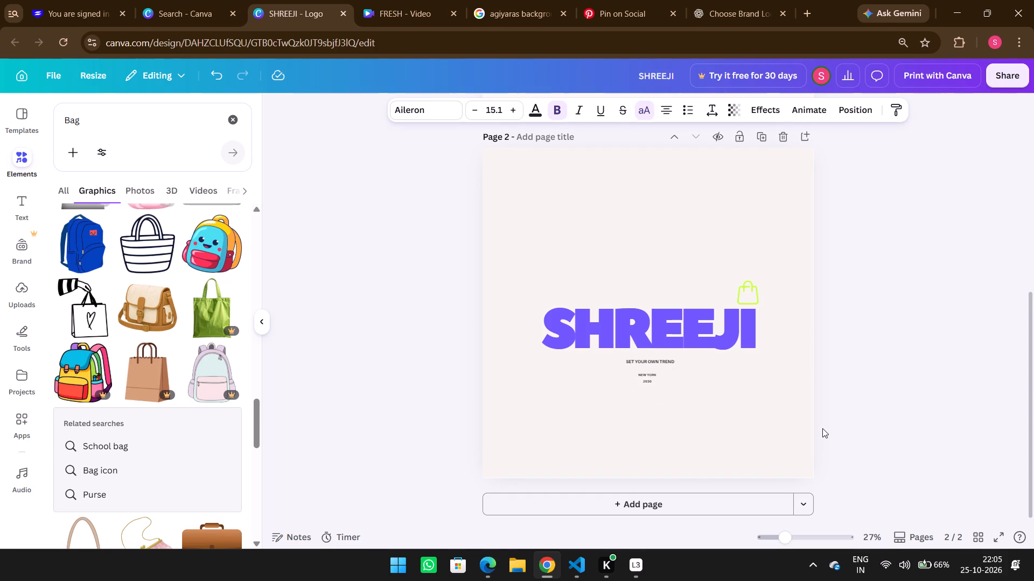
key("Up")
key("Up")
key("Up")
key("Up")
key("Up")
key("Up")
key("Up")
key("Down")
key("Up")
key("Up")
key("Up")
key("Up")
key("Up")
key("Up")
key("Up")
key("Right")
key("Right")
key("Right")
key("Right")
key("Right")
key("Left")
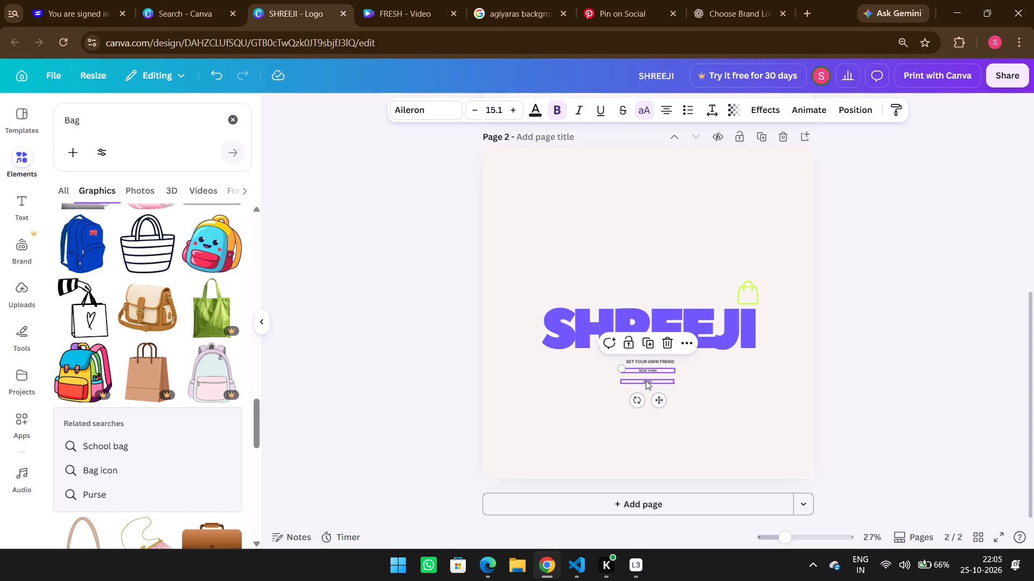
Replace the NEW YORK text with BODELI.
left_click(649, 370)
type("BODELI")
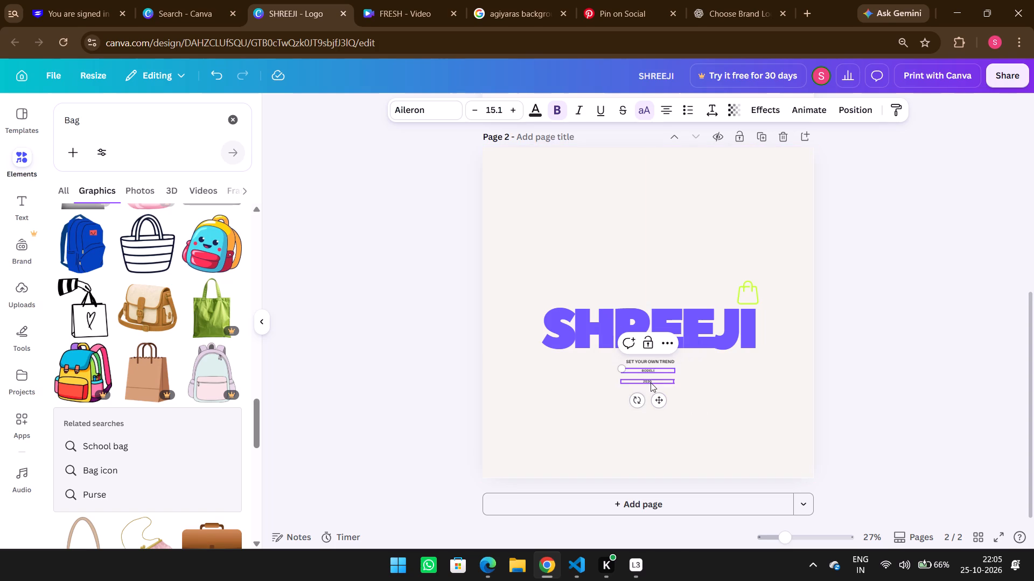
Replace the year in the bottom text line with 1952.
double_click(651, 382)
type("2024")
key("BackSpace")
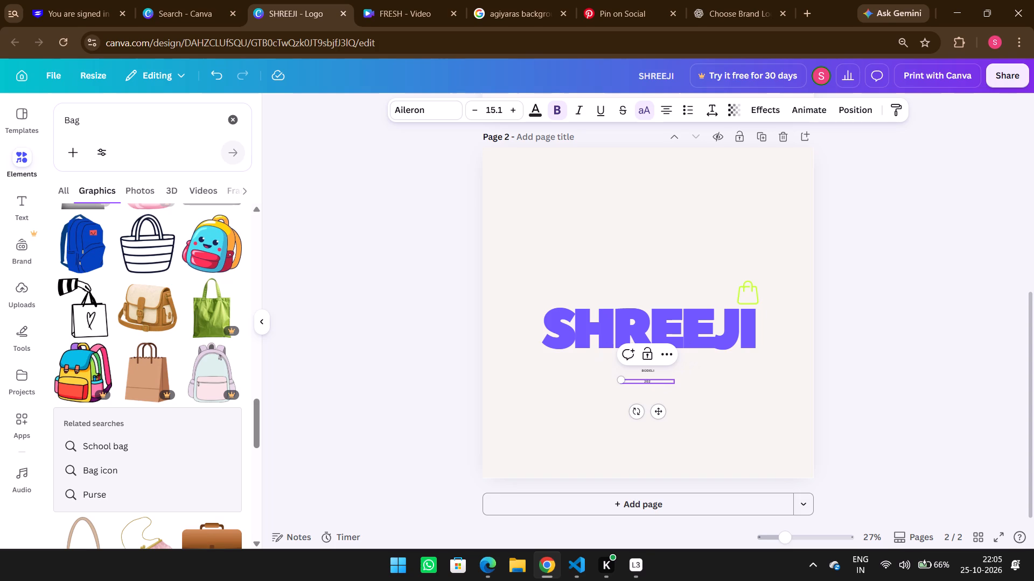
key("BackSpace")
key("BackSpace")
key("BackSpace")
type("1952")
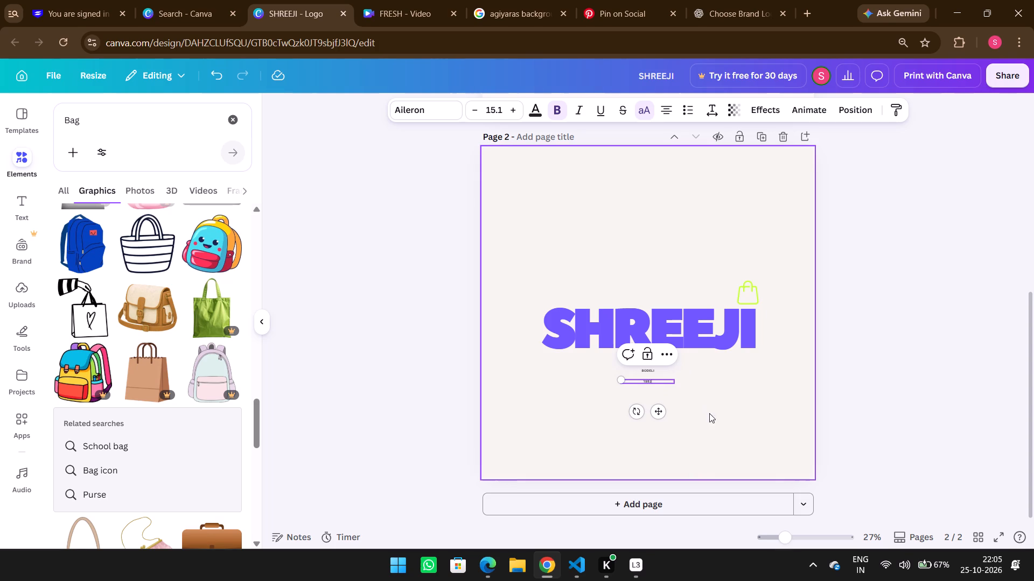
Move the year line up until it sits directly beneath the BODELI line.
key("Up")
key("Up")
key("Up")
key("Up")
key("Up")
key("Up")
key("Up")
key("Up")
key("Up")
key("Up")
key("Up")
key("Up")
key("Up")
key("Up")
key("Up")
key("Up")
key("Up")
key("Up")
key("Up")
key("Up")
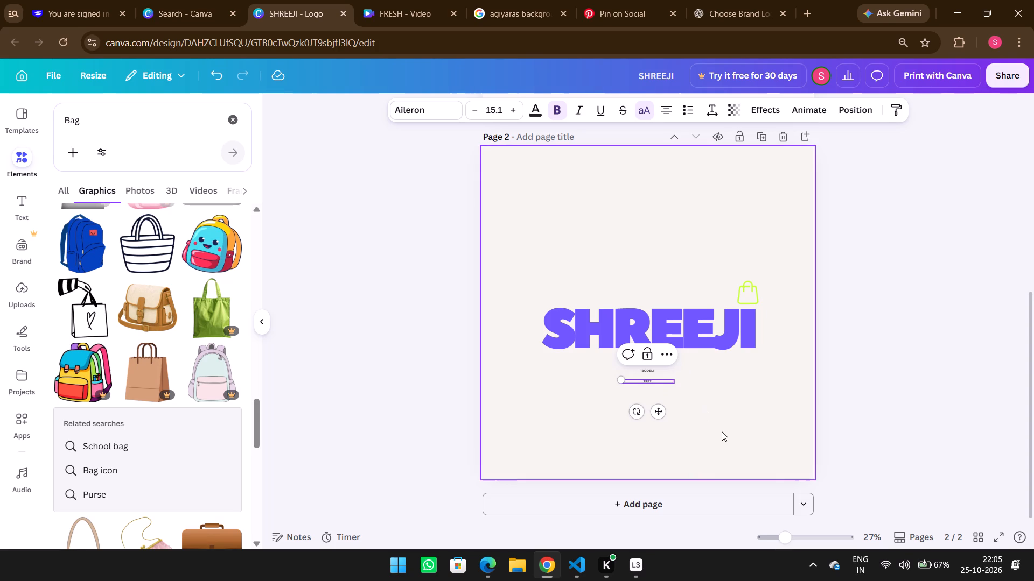
key("Up")
key("Up")
key("Up")
left_click(722, 431)
left_click(646, 378)
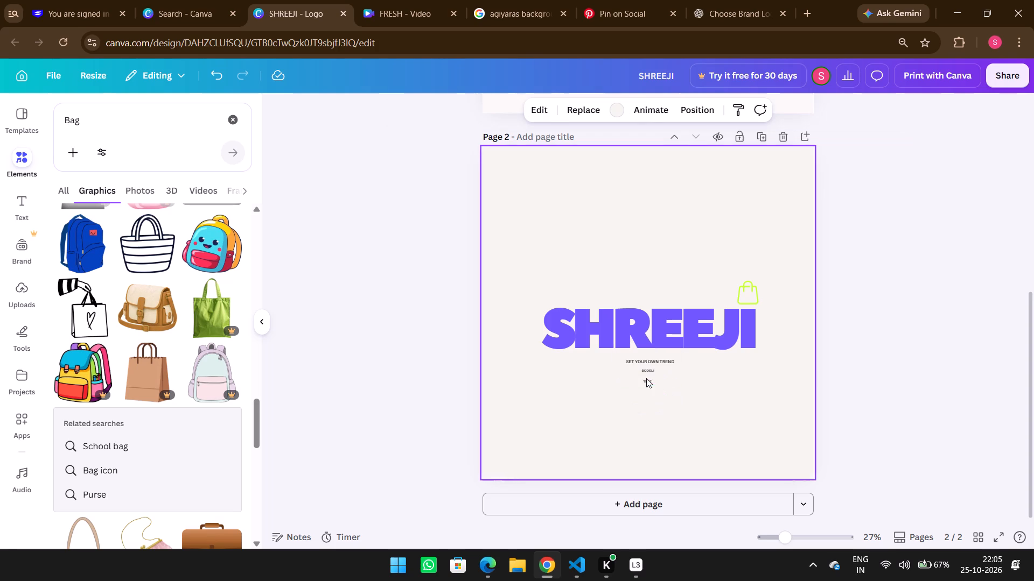
left_click(641, 382)
key("Up")
key("Up")
key("Up")
key("Up")
key("Up")
key("Up")
key("Up")
key("Up")
key("Up")
key("Up")
key("Up")
key("Up")
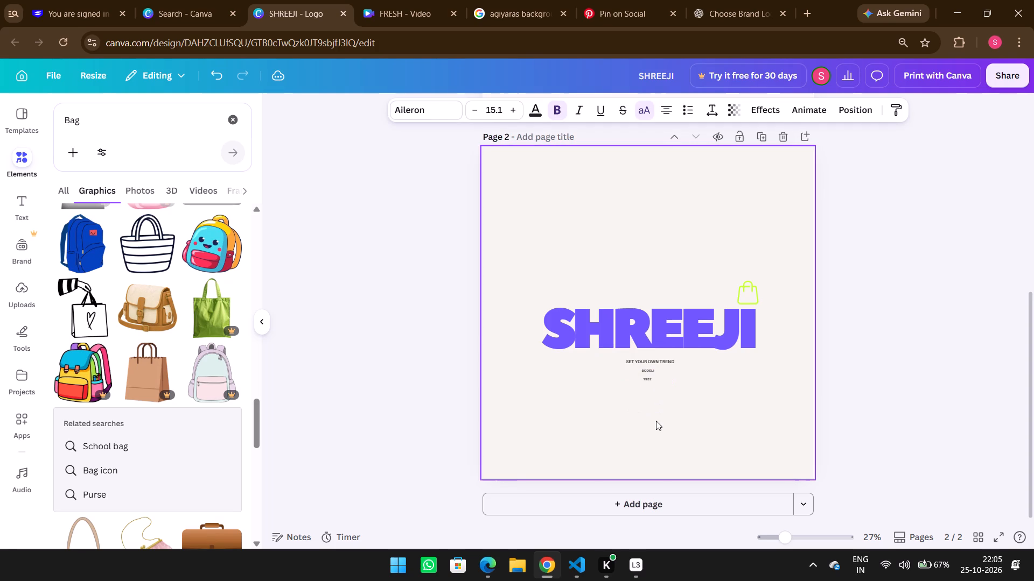
key("Up")
key("Up")
key("Up")
key("Up")
key("Up")
key("Up")
key("Up")
key("Up")
key("Up")
key("Up")
key("Up")
key("Up")
key("Up")
key("Up")
key("Up")
key("Up")
key("Up")
key("Up")
key("Up")
key("Up")
key("Up")
key("Up")
key("Up")
key("Up")
key("Up")
key("Up")
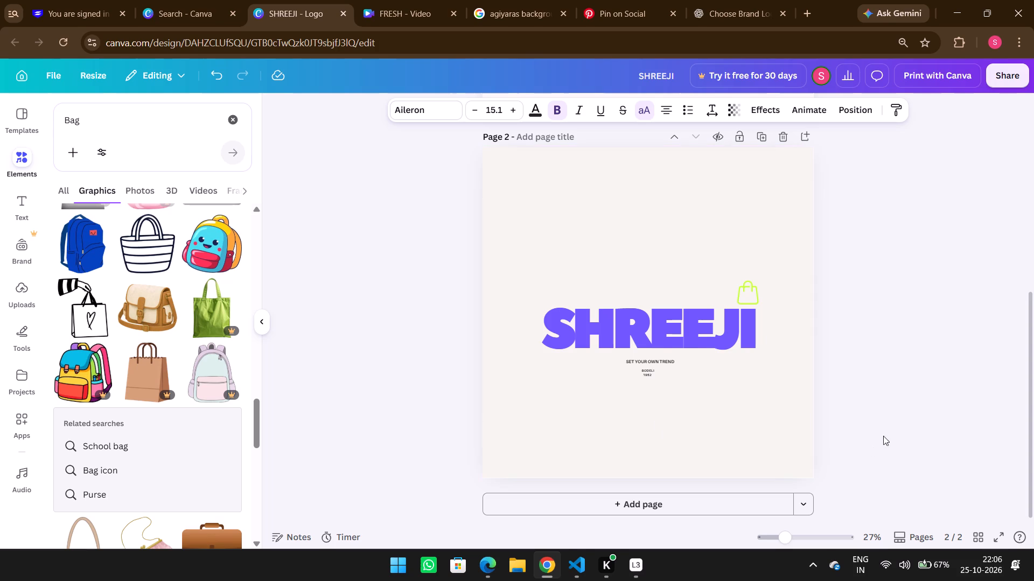
left_click(920, 398)
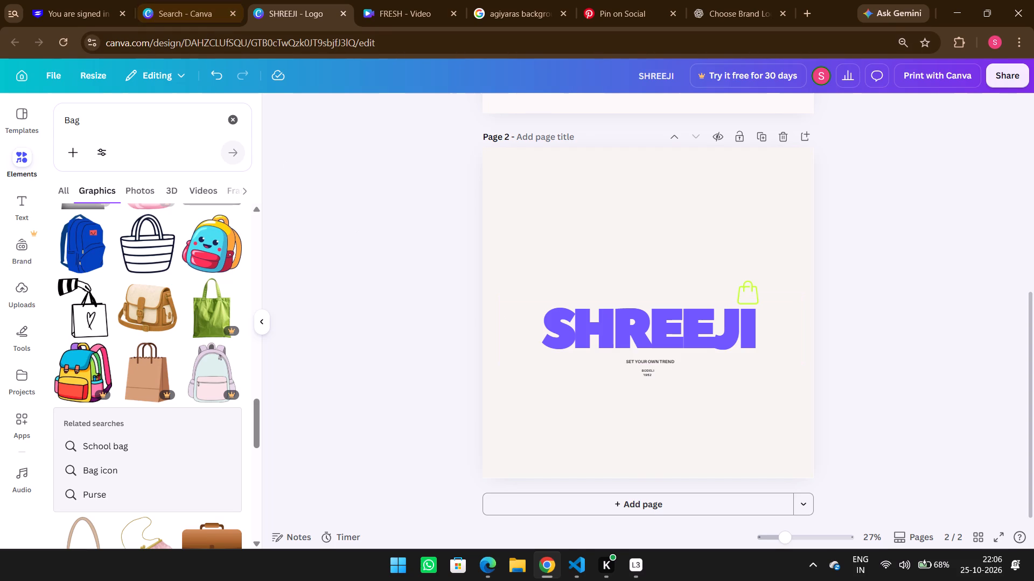
Clear the Bag element search and browse the black and white minimalist logo templates for design ideas.
left_click(231, 122)
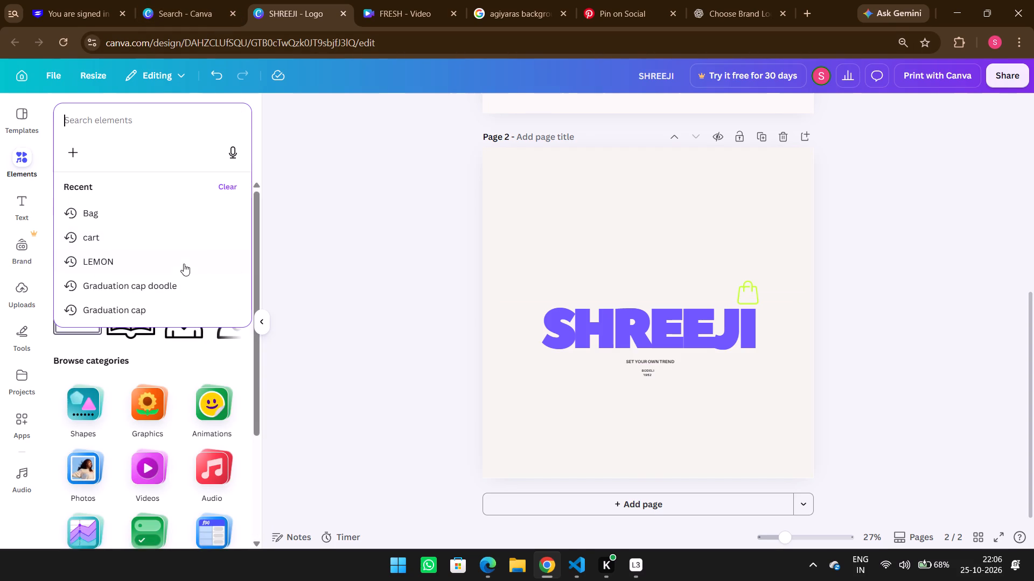
left_click(372, 208)
left_click(26, 127)
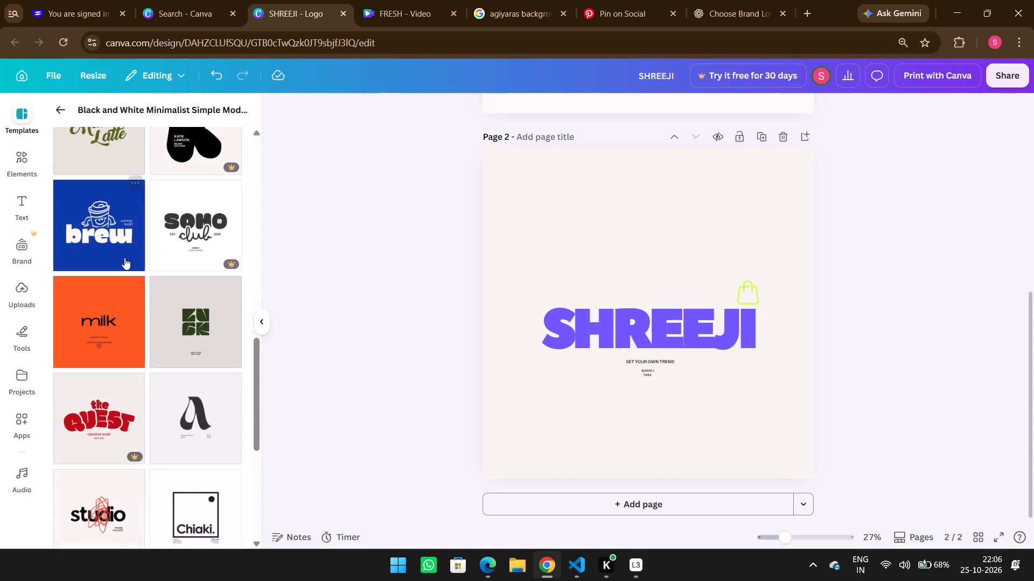
scroll(150, 302, "down", 7)
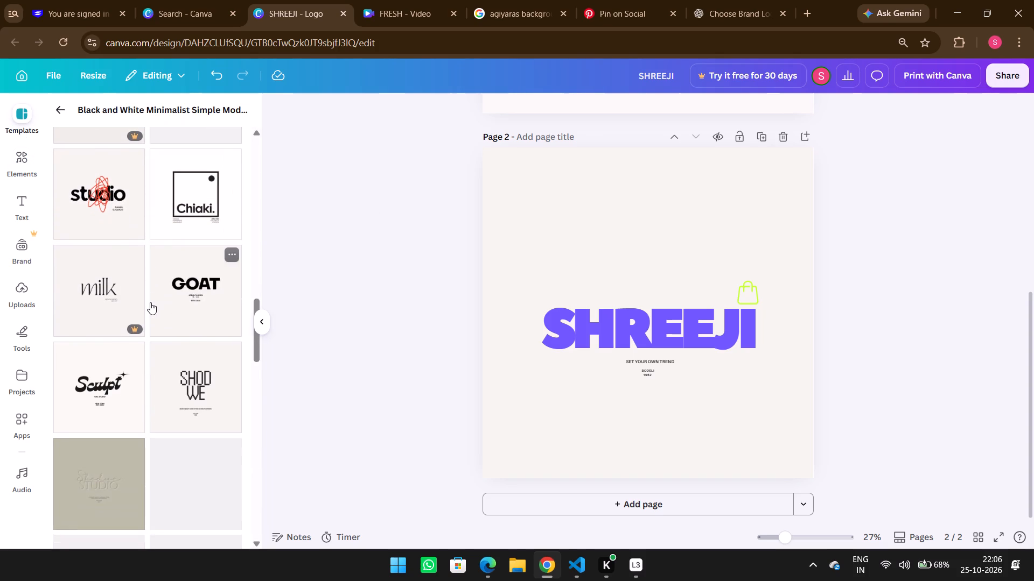
scroll(150, 302, "down", 5)
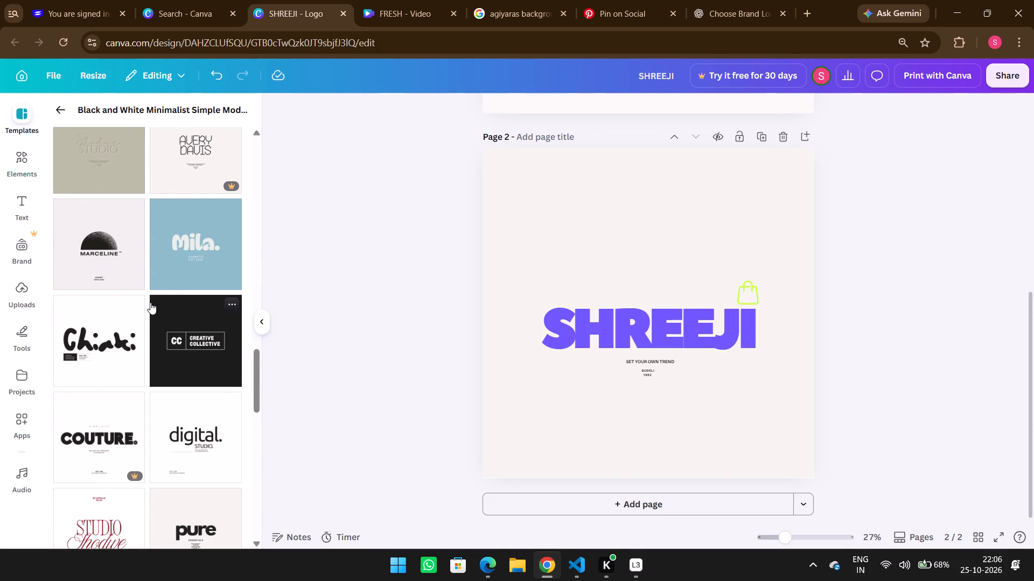
scroll(150, 302, "down", 6)
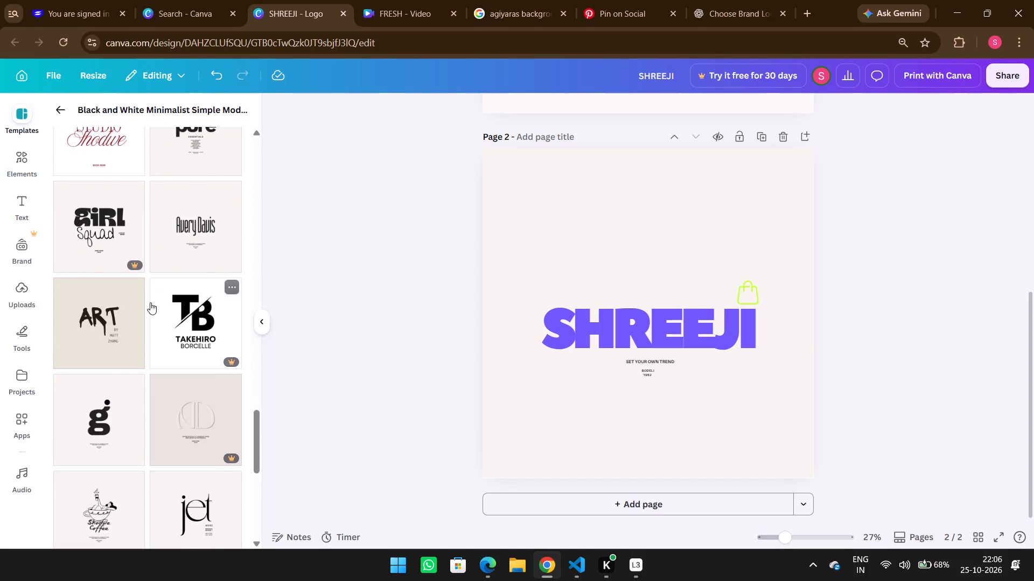
scroll(150, 302, "down", 4)
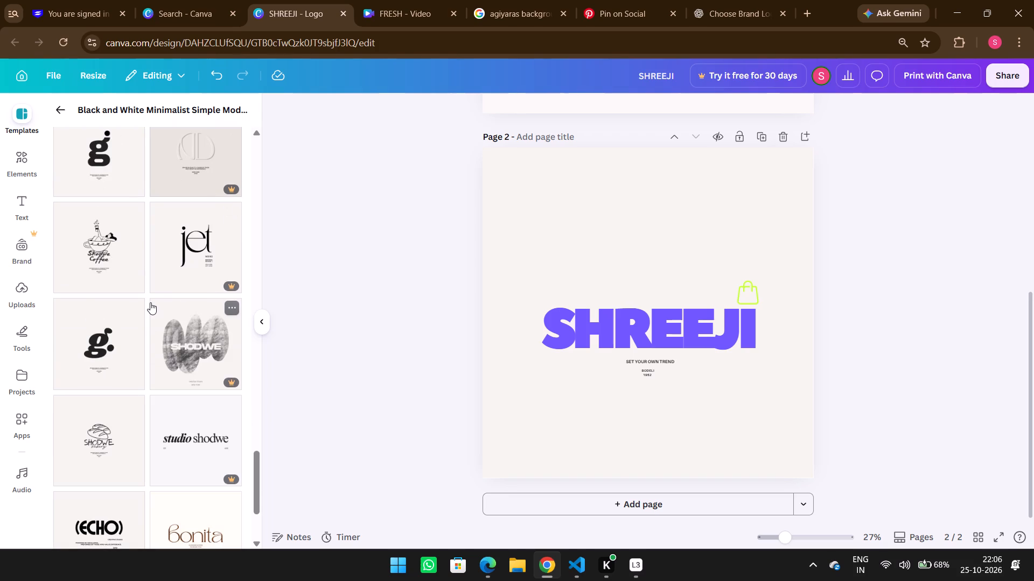
scroll(150, 302, "down", 5)
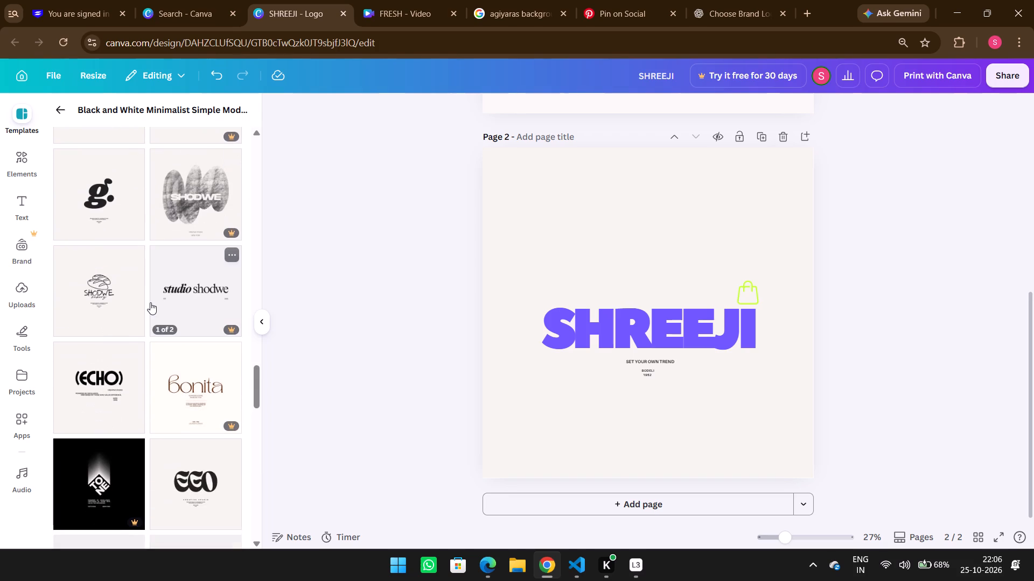
scroll(150, 302, "down", 5)
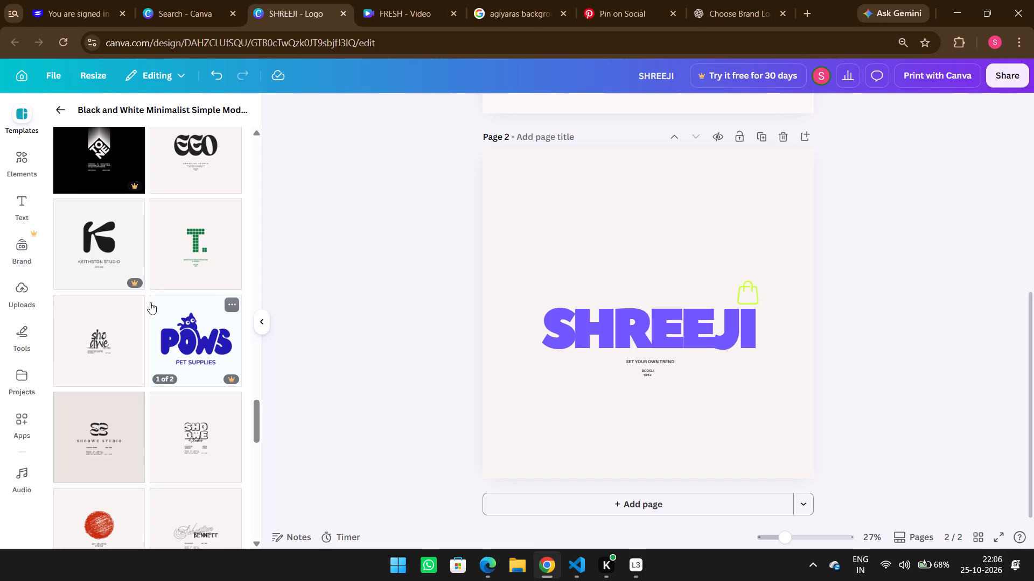
scroll(150, 302, "down", 2)
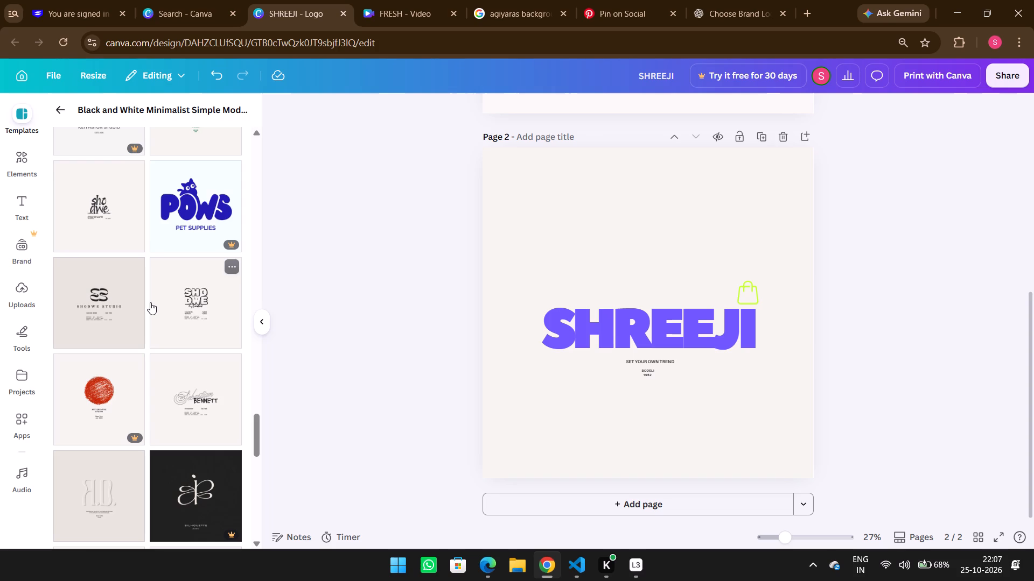
scroll(150, 302, "down", 1)
scroll(150, 302, "up", 3)
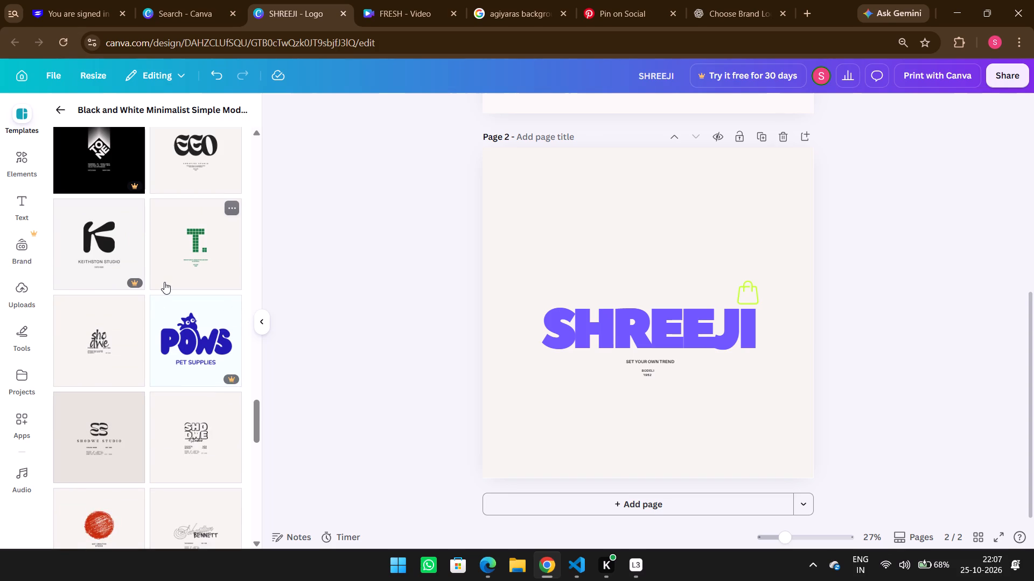
scroll(156, 263, "up", 4)
scroll(186, 322, "down", 4)
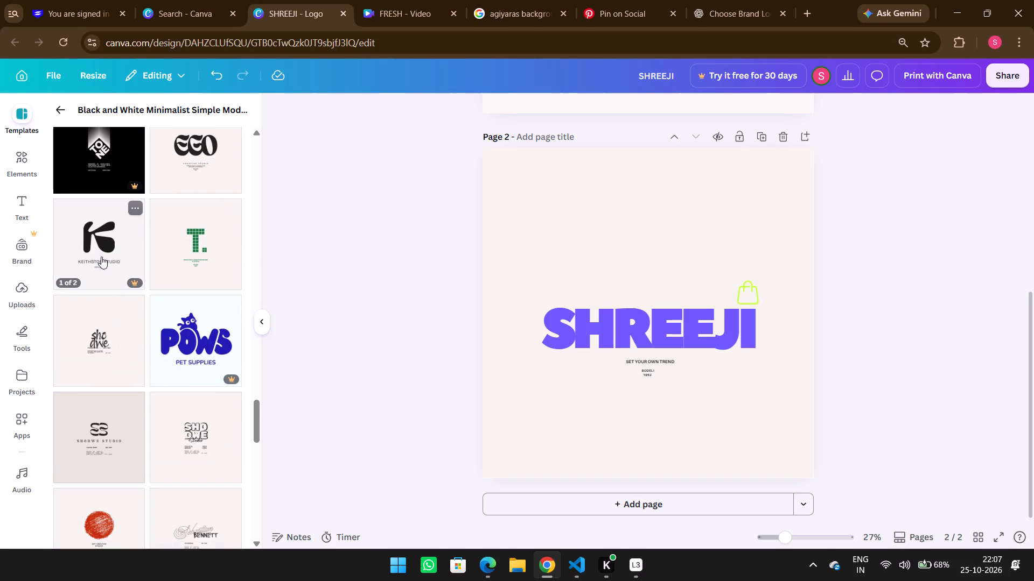
scroll(156, 304, "down", 5)
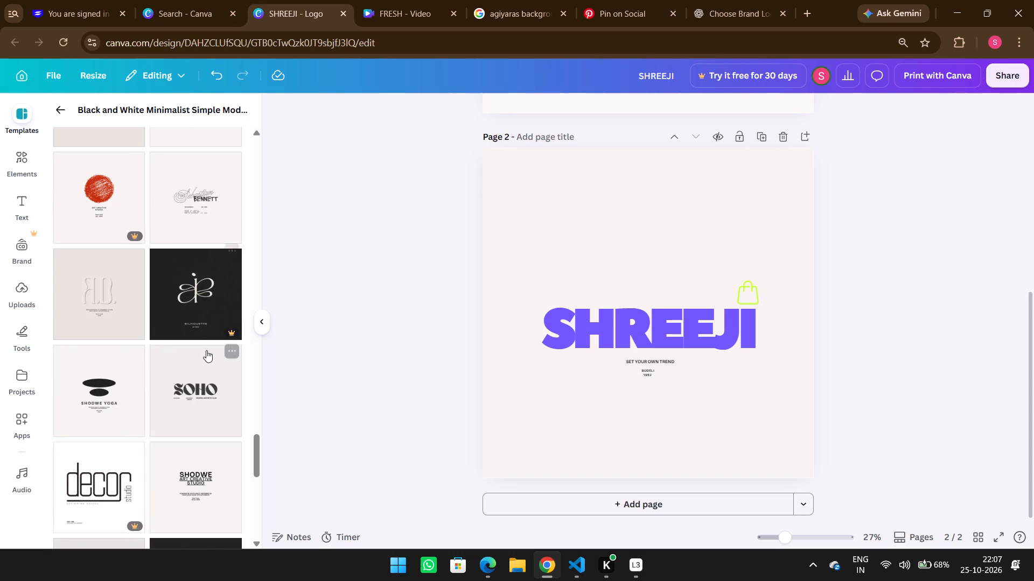
scroll(206, 350, "down", 7)
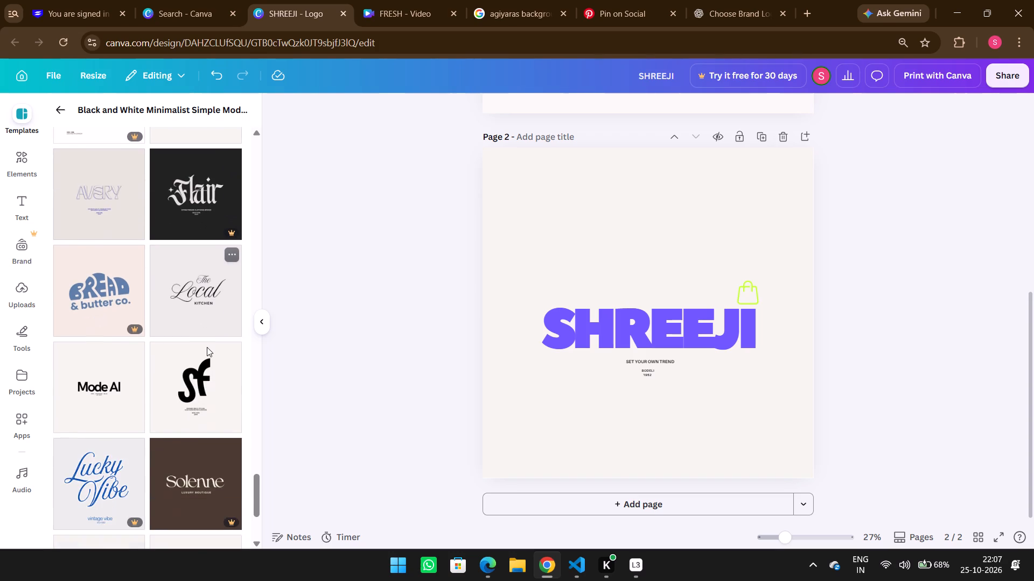
scroll(192, 327, "down", 6)
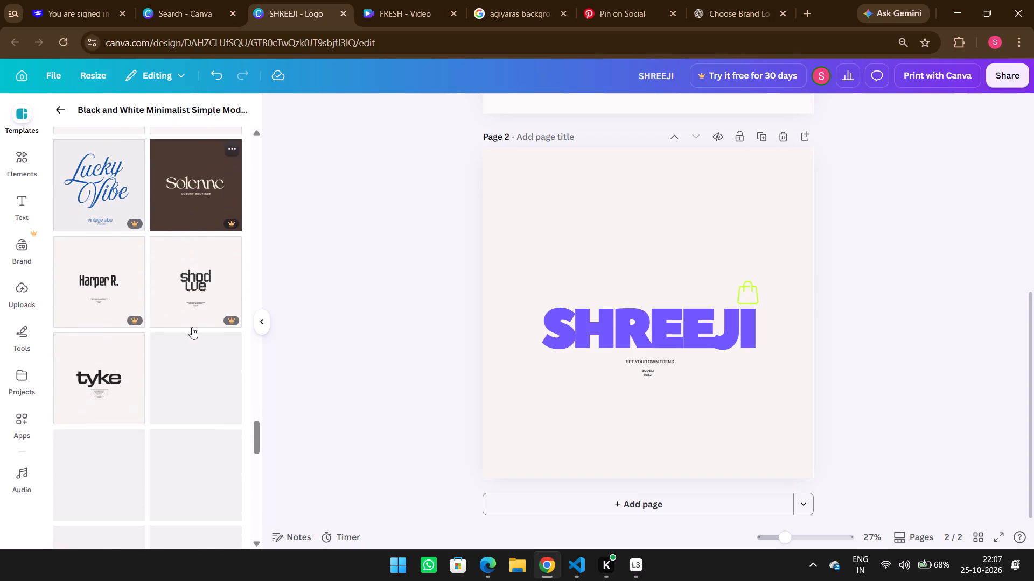
scroll(192, 327, "down", 5)
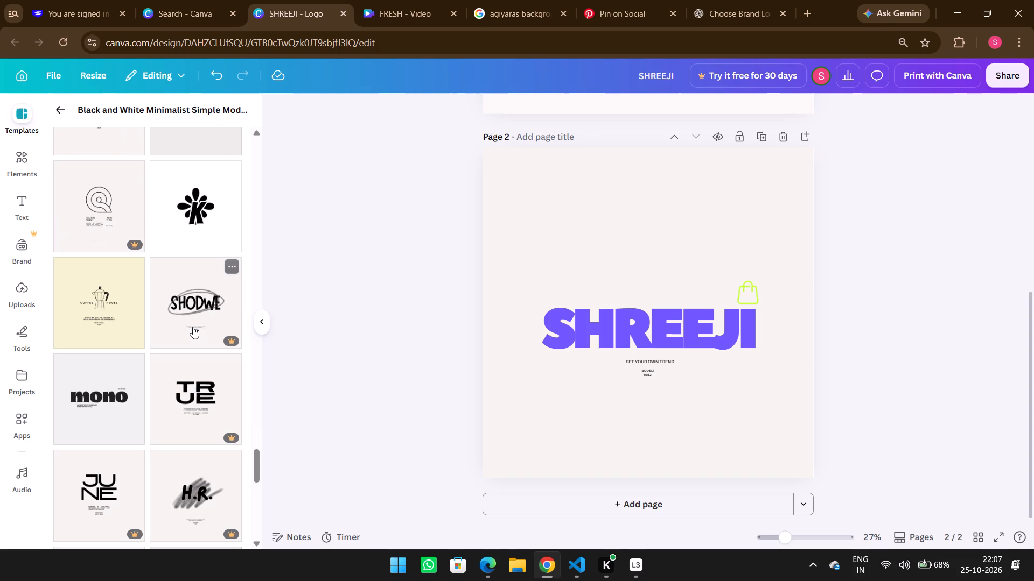
scroll(71, 279, "down", 4)
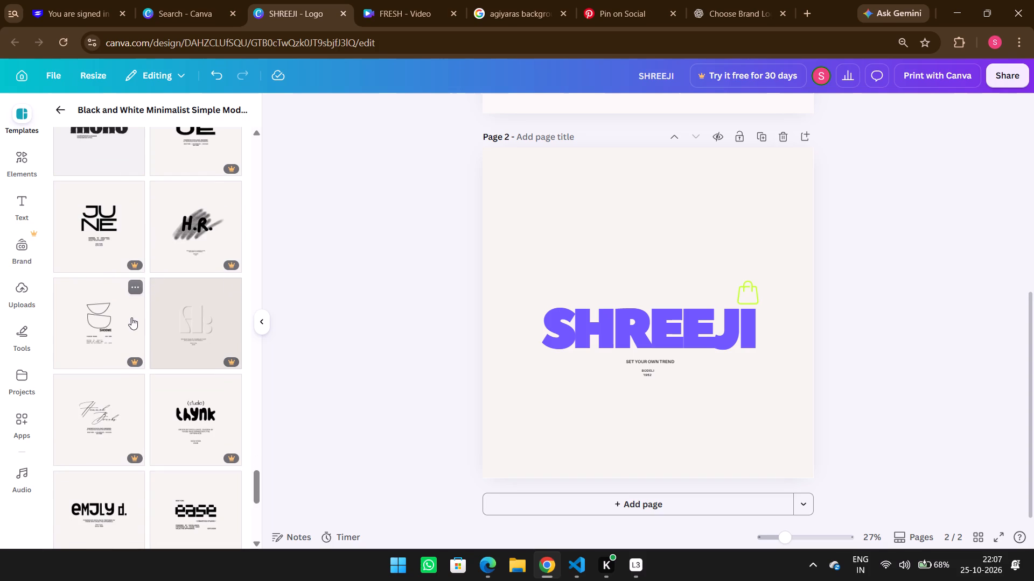
scroll(129, 343, "down", 2)
scroll(146, 399, "down", 3)
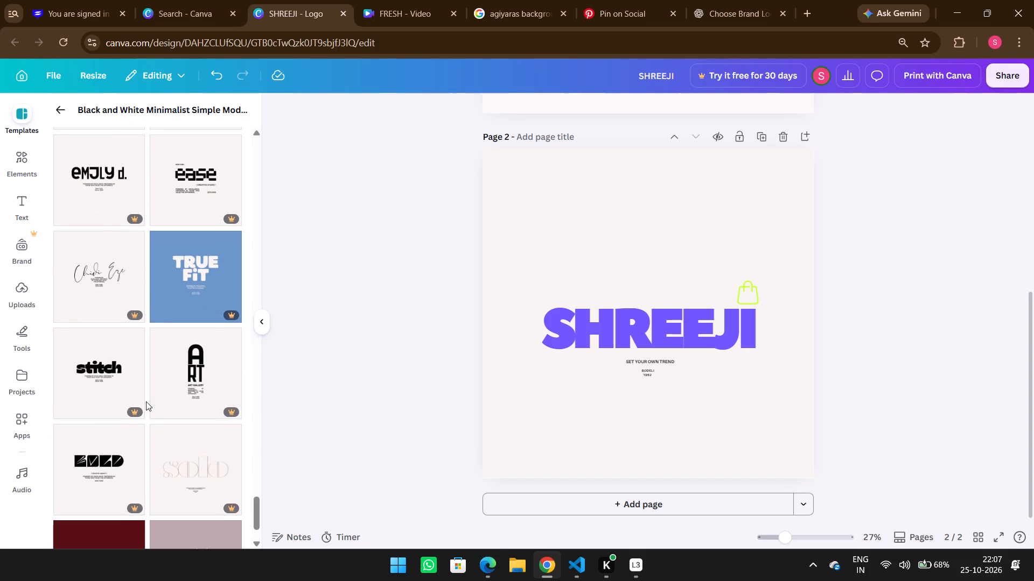
scroll(146, 401, "down", 2)
scroll(191, 388, "down", 1)
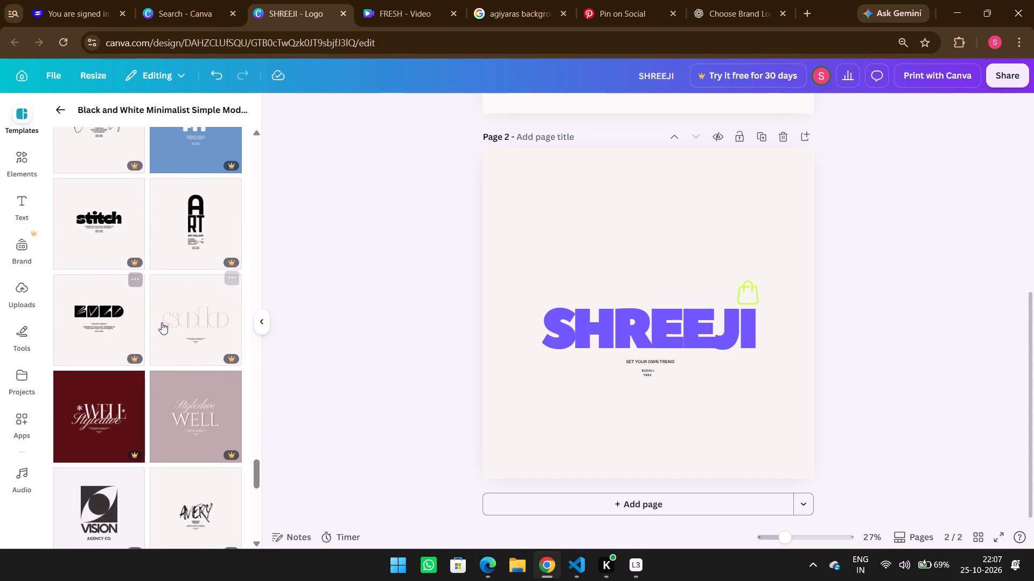
Nudge the BODELI line slightly up and to the right, closer beneath the SET YOUR OWN TREND tagline.
left_click(646, 371)
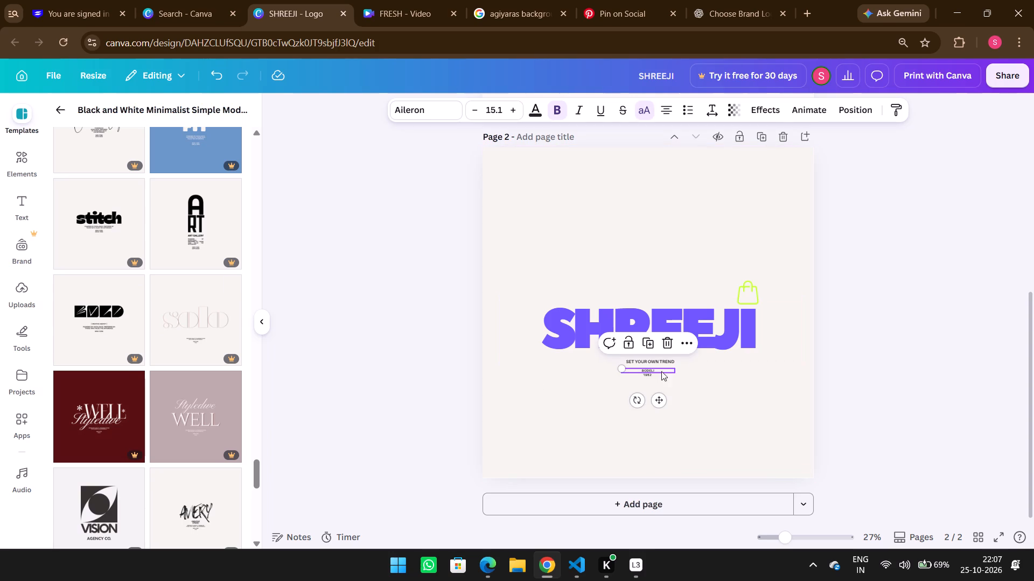
key("Up")
key("Up")
key("Up")
key("Up")
key("Up")
key("Up")
key("Up")
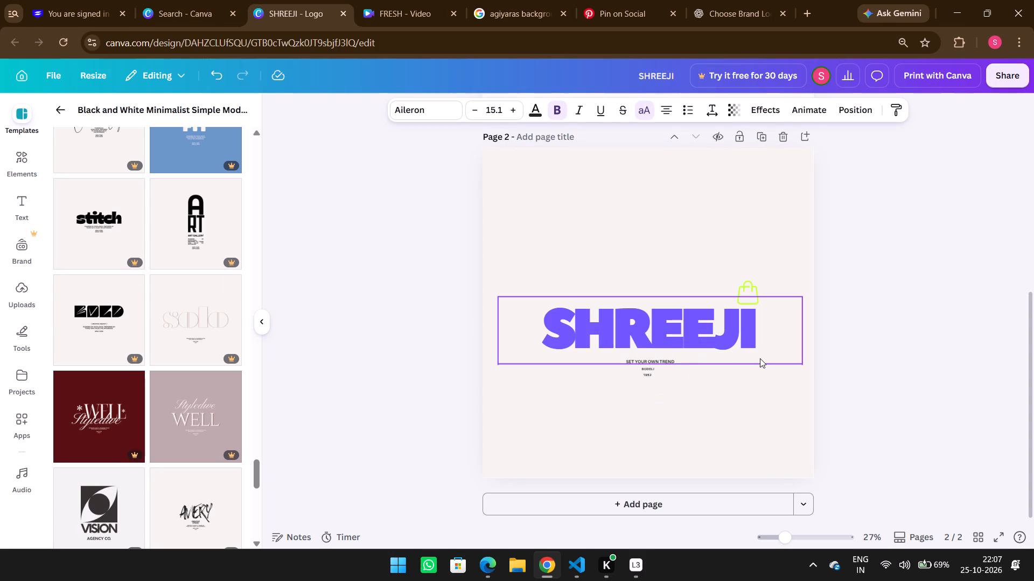
key("Up")
key("Up")
key("Up")
key("Right")
key("Right")
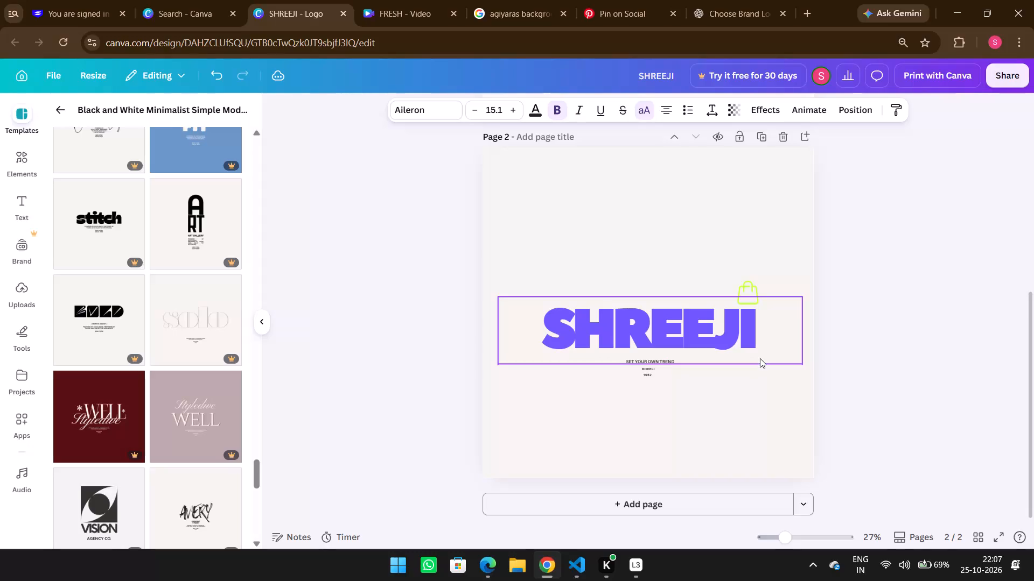
key("Right")
key("Up")
key("Up")
Nudge the 1952 line slightly up and to the right so it sits evenly spaced and centred beneath BODELI.
left_click(649, 375)
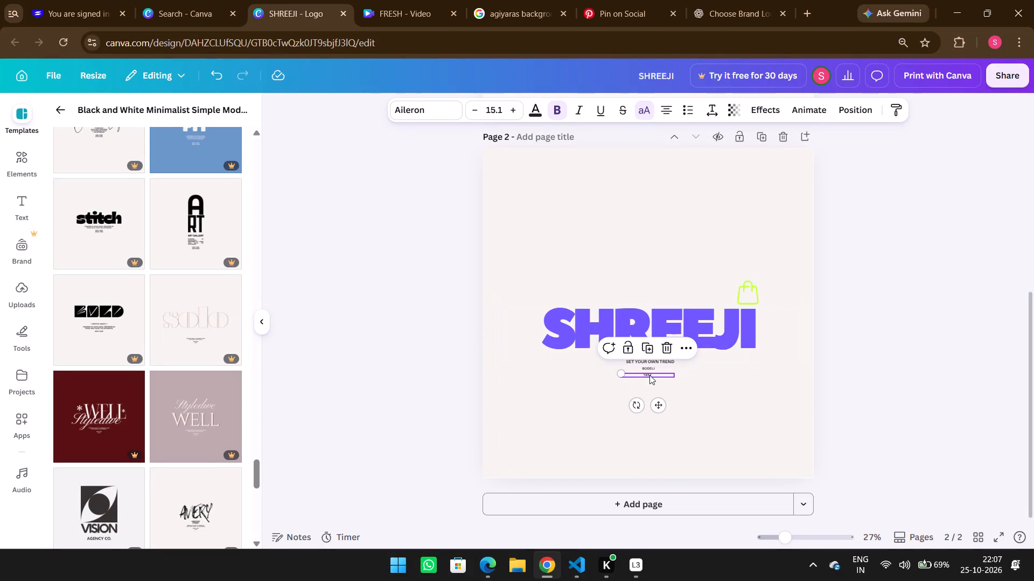
key("Up")
key("Up")
key("Up")
key("Up")
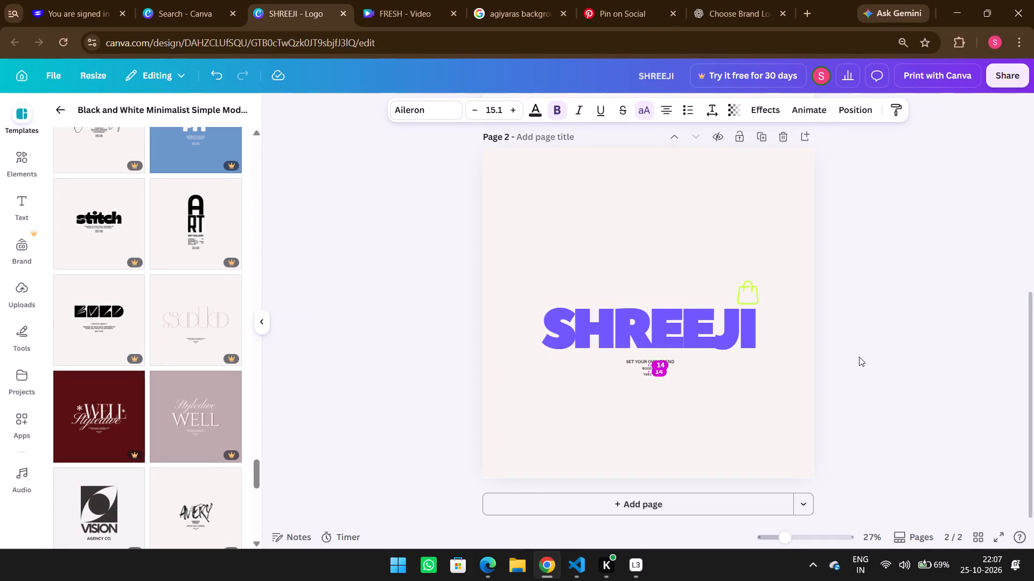
key("Up")
key("Up")
key("Up")
key("Up")
key("Up")
key("Up")
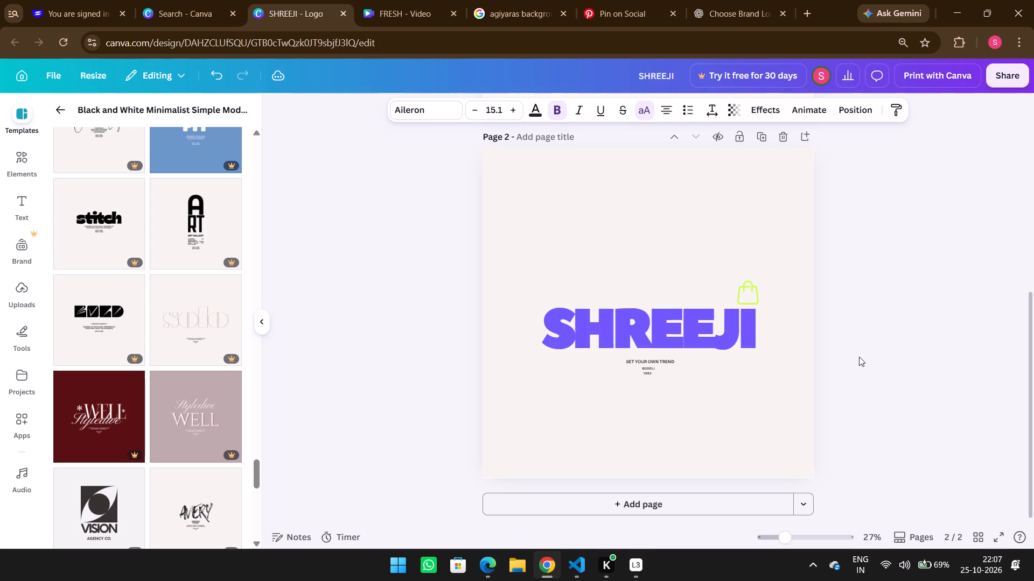
key("Right")
key("Right")
key("Right")
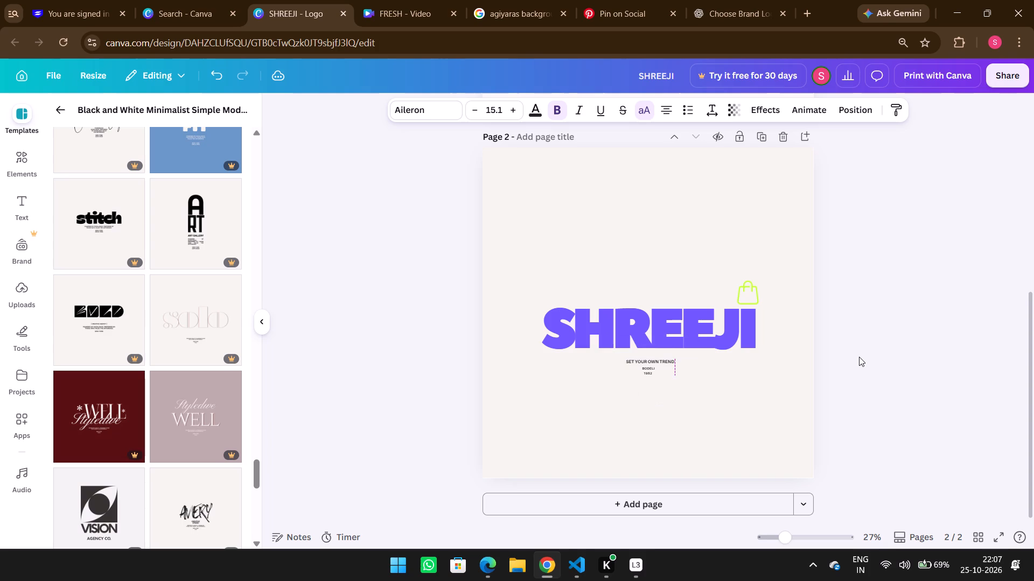
key("Right")
left_click(859, 357)
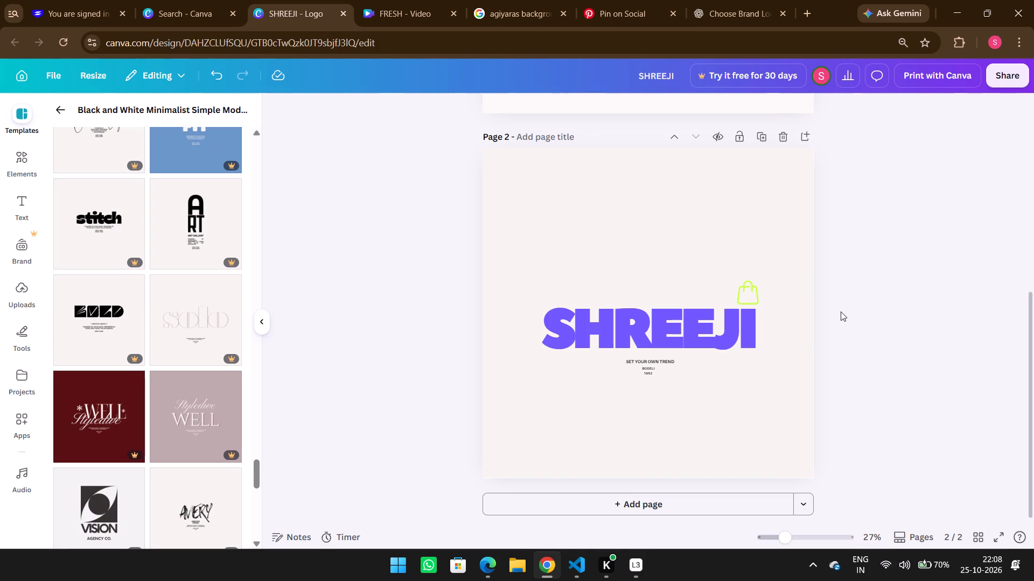
Browse further through the minimalist logo templates and compare them with the SHREEJI logo.
scroll(152, 336, "down", 5)
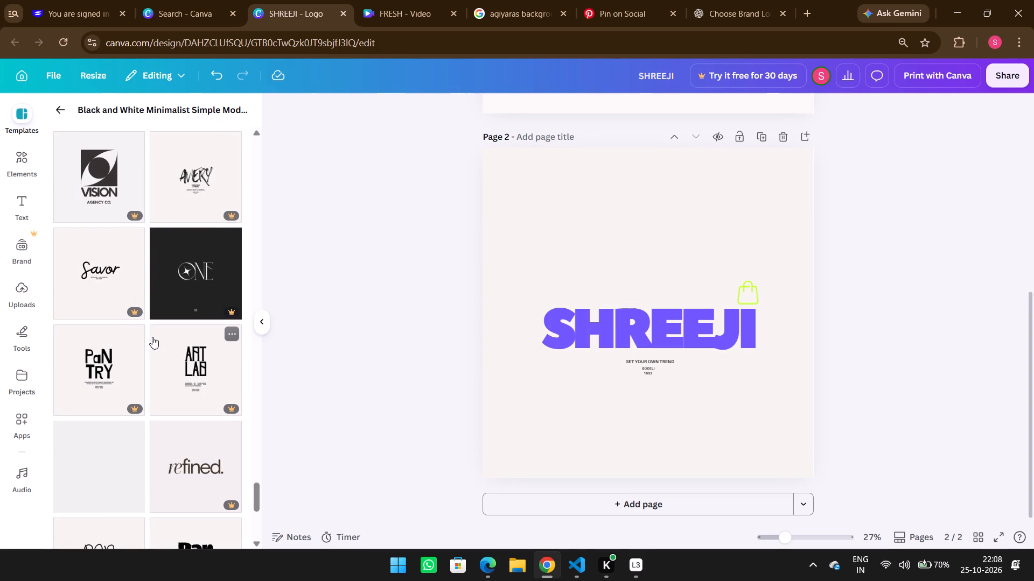
scroll(152, 337, "down", 5)
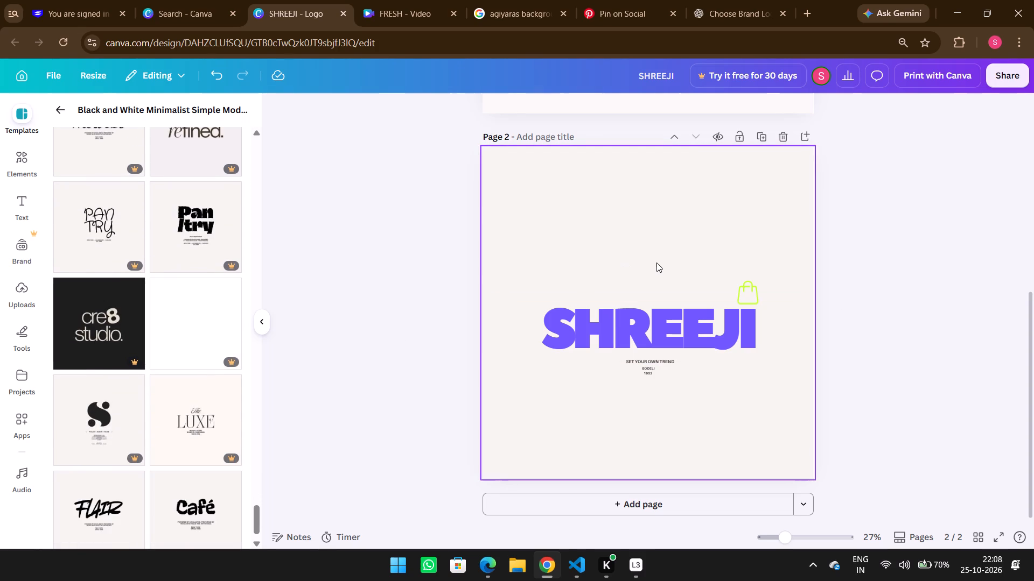
scroll(178, 464, "down", 2)
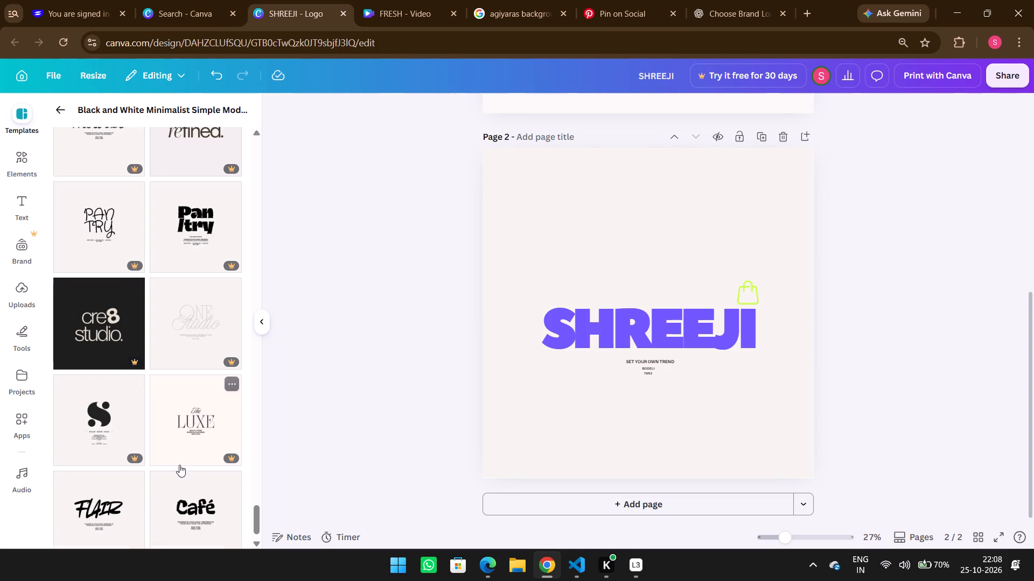
scroll(179, 465, "down", 2)
scroll(179, 466, "up", 13)
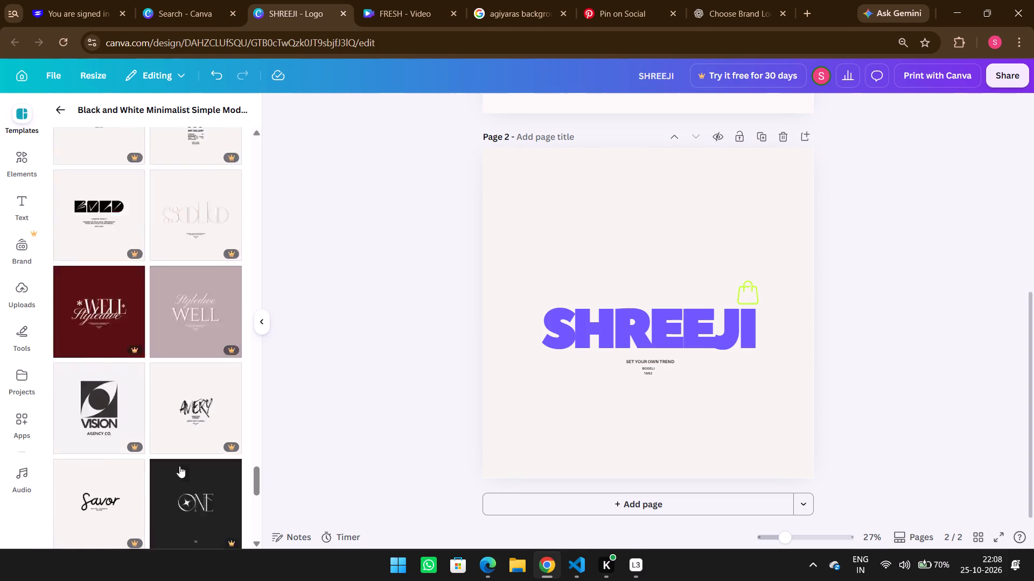
scroll(180, 466, "up", 6)
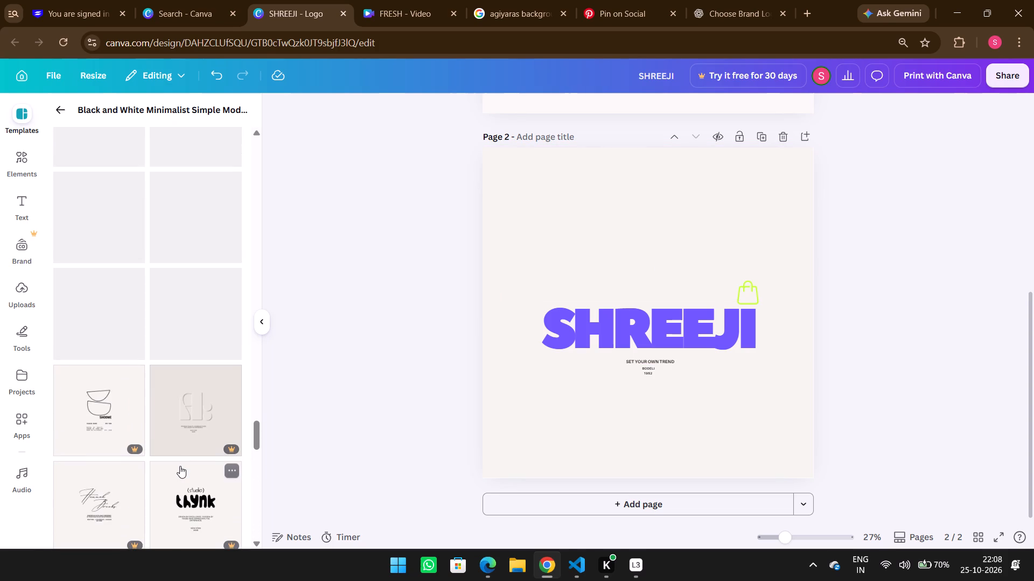
scroll(180, 466, "up", 18)
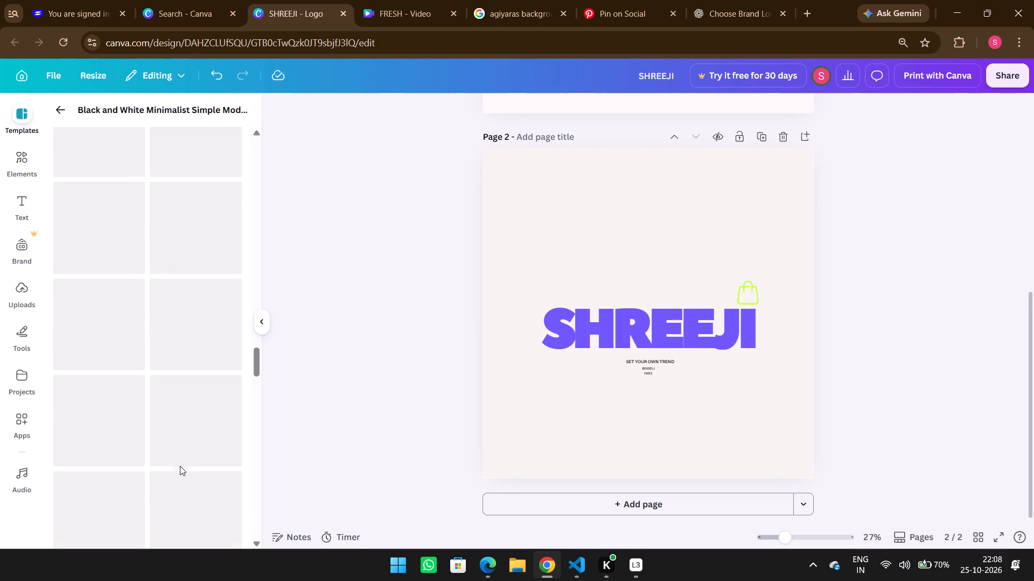
Search the design elements for Shreenathji and browse the matching graphics for a logo symbol.
left_click(19, 166)
left_click(161, 129)
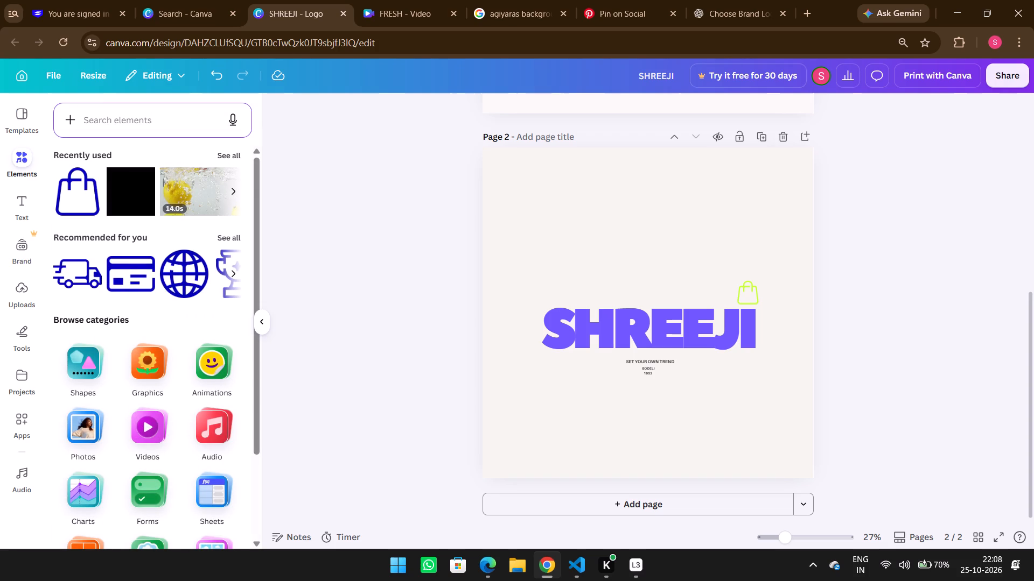
left_click(139, 118)
type("SHr")
key("BackSpace")
key("BackSpace")
type("hree")
type("na")
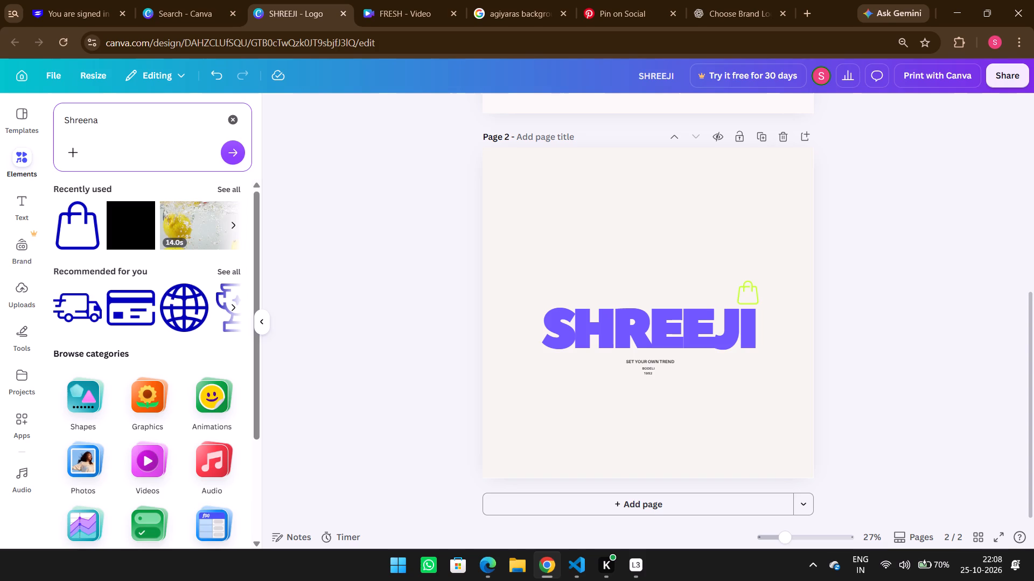
type("thji")
key("Return")
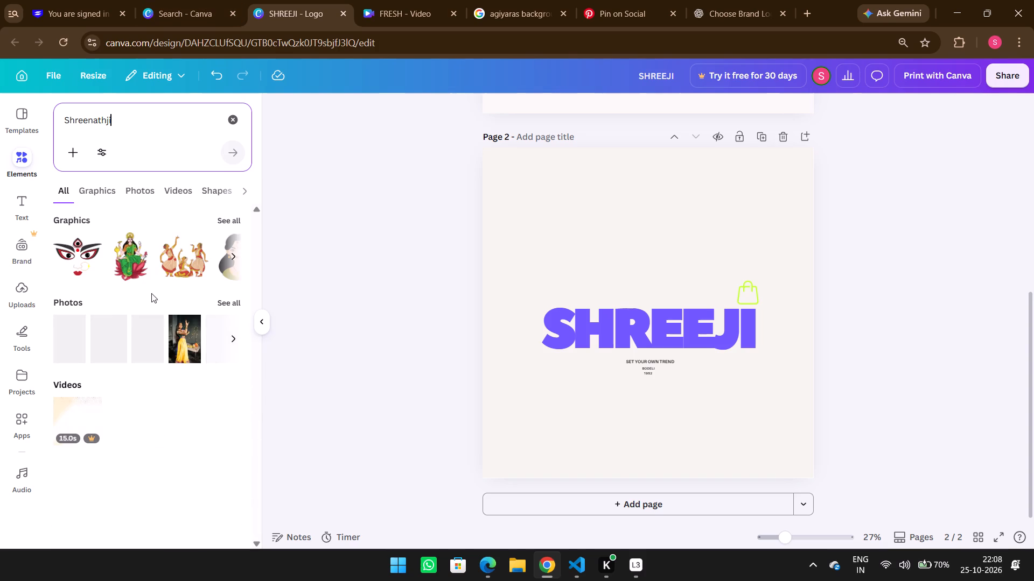
left_click(230, 216)
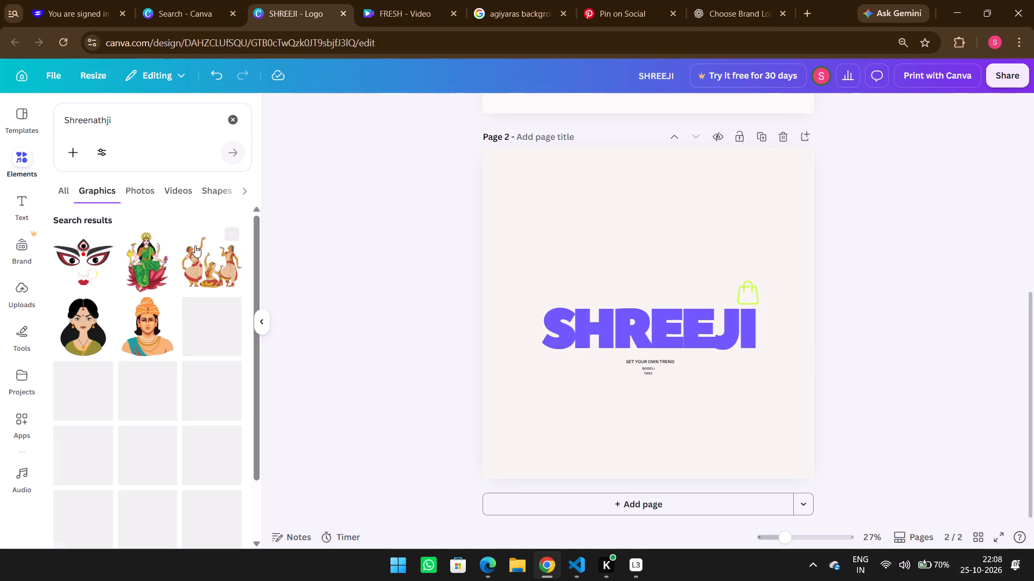
scroll(160, 298, "down", 3)
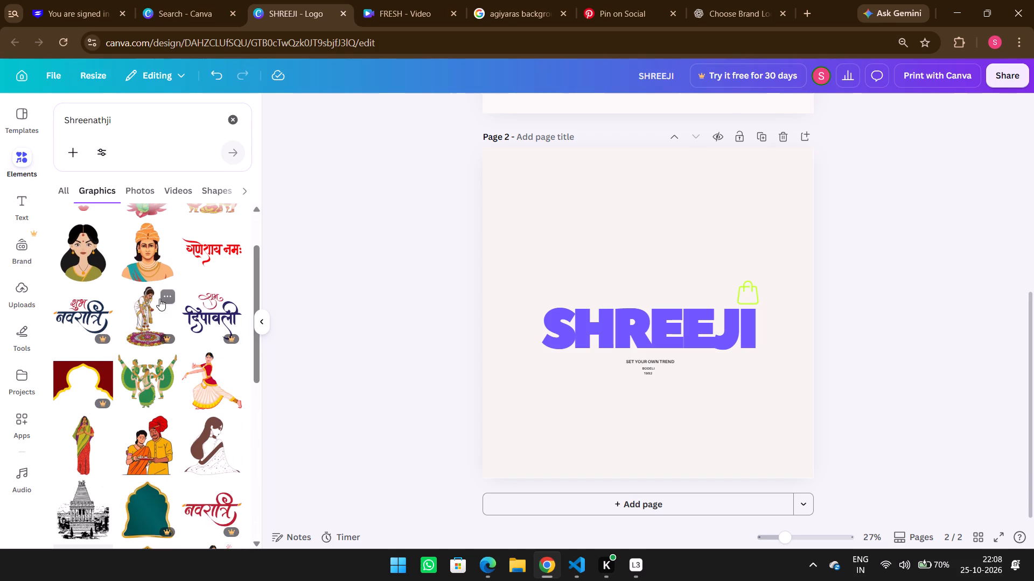
scroll(159, 299, "down", 2)
Search the element graphics for Krishna, browse them for a suitable logo symbol, and clear the search.
left_click_drag(123, 121, 0, 129)
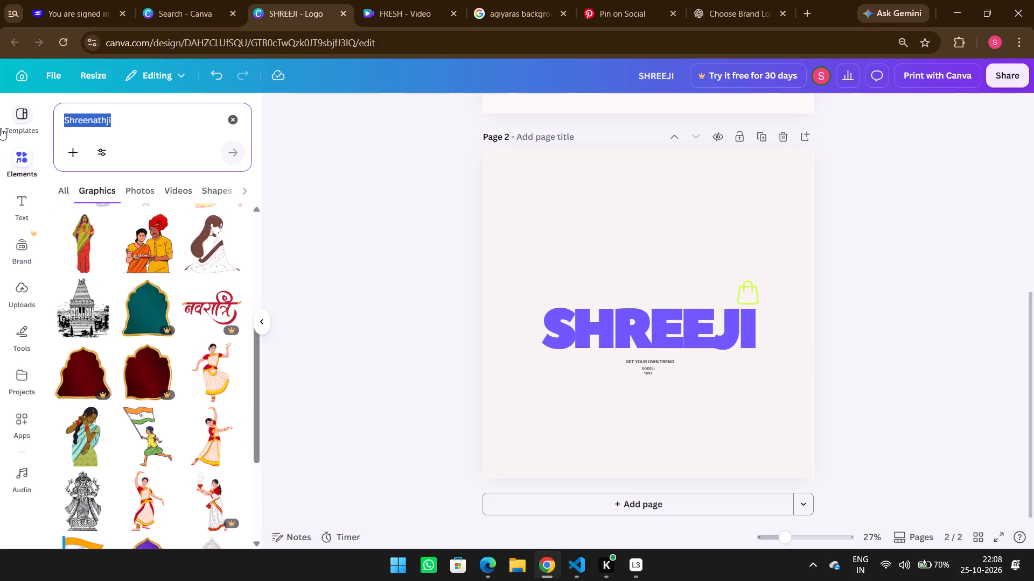
type("KR")
type("ishna")
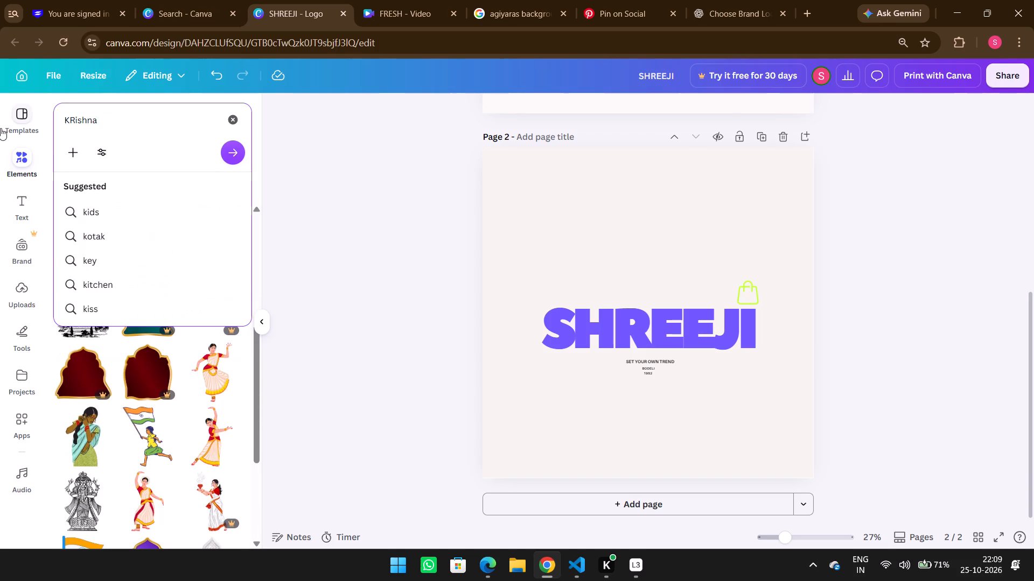
key("BackSpace")
key("BackSpace")
key("BackSpace")
key("BackSpace")
key("BackSpace")
key("BackSpace")
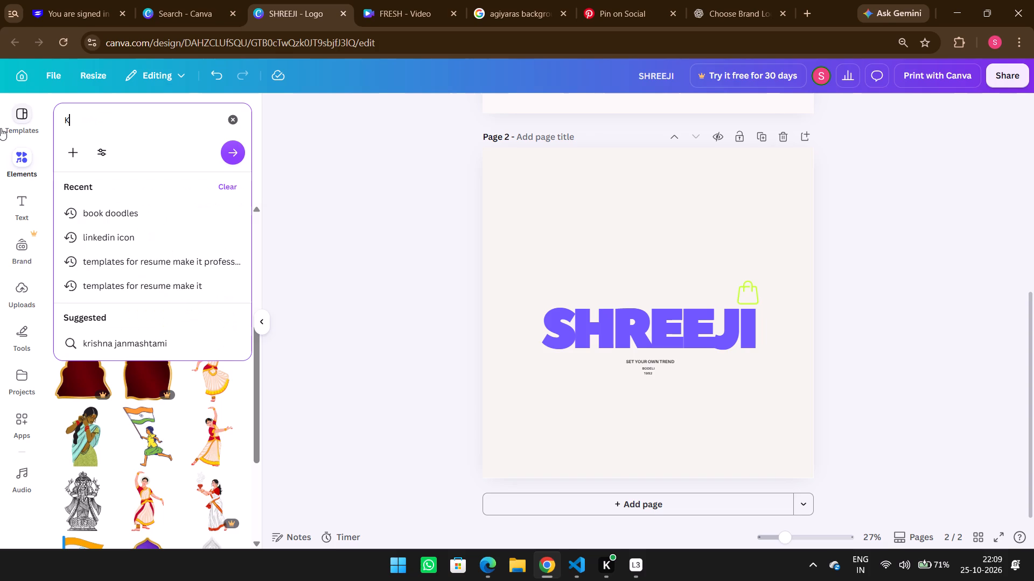
type("rishna")
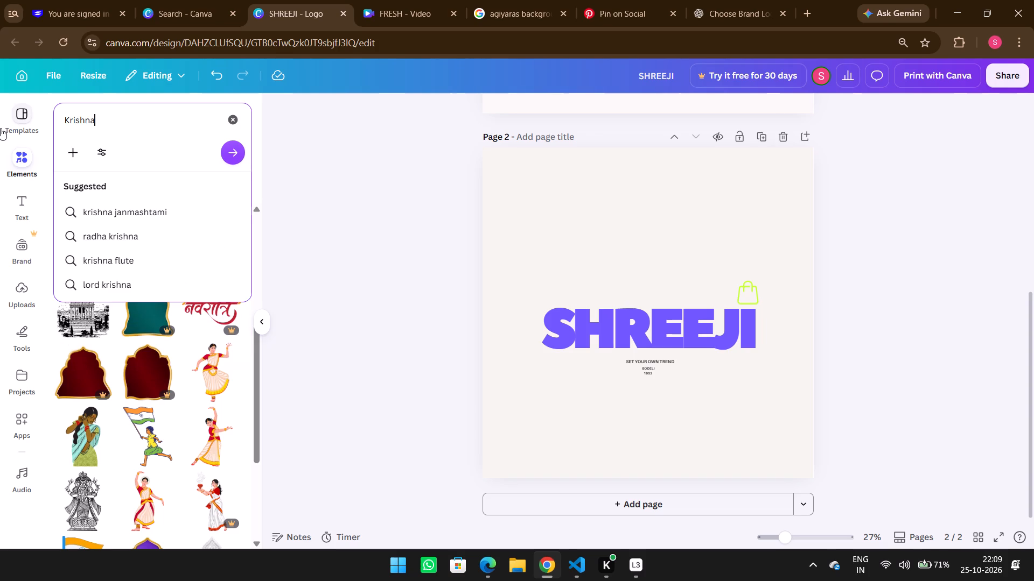
key("Return")
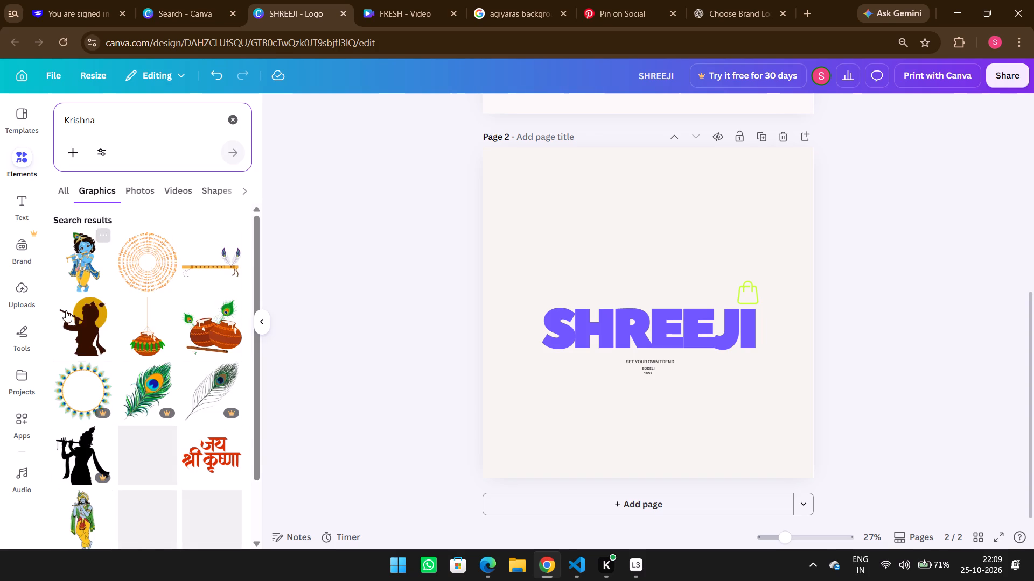
scroll(150, 351, "down", 2)
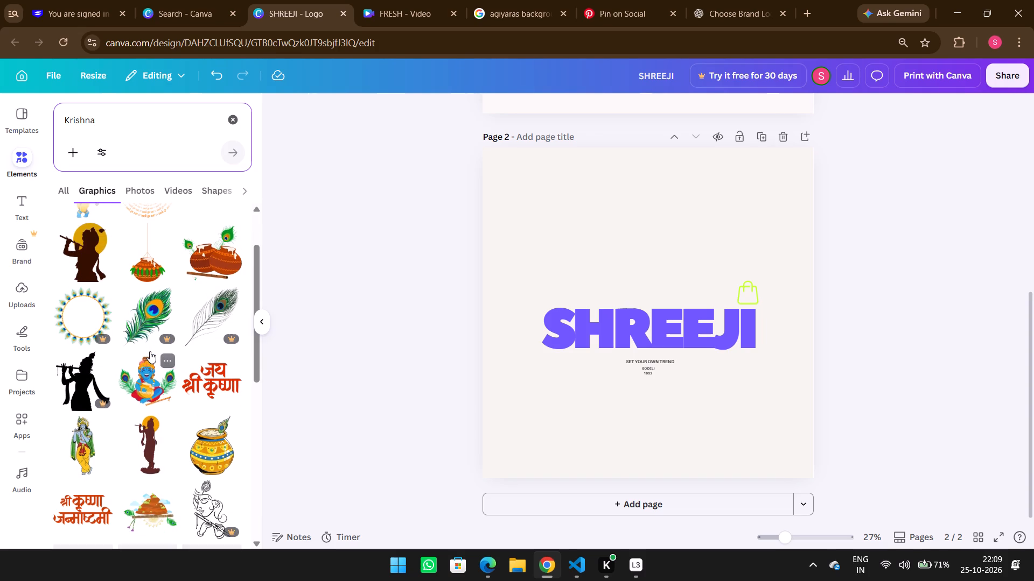
scroll(180, 426, "down", 7)
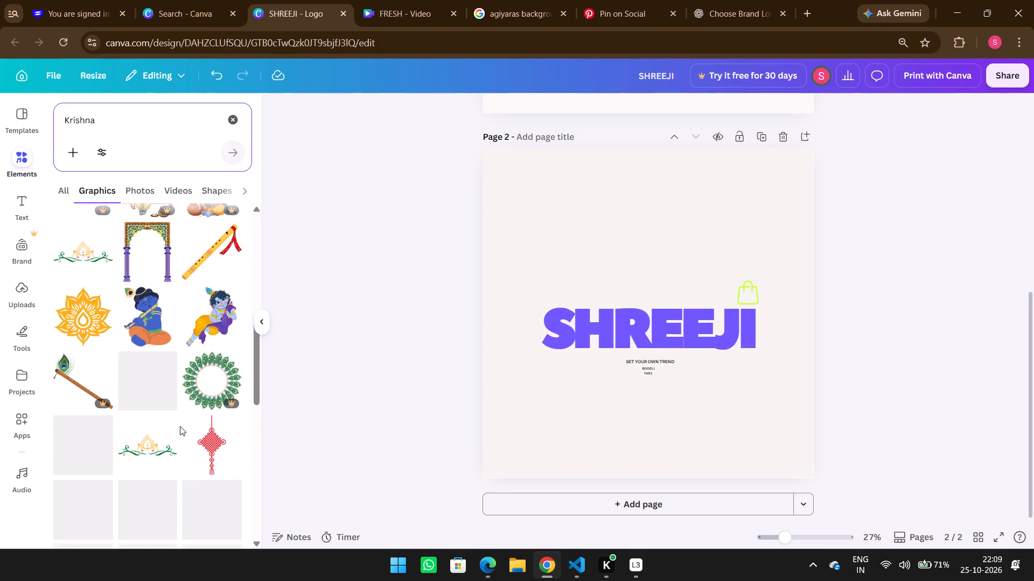
left_click(230, 124)
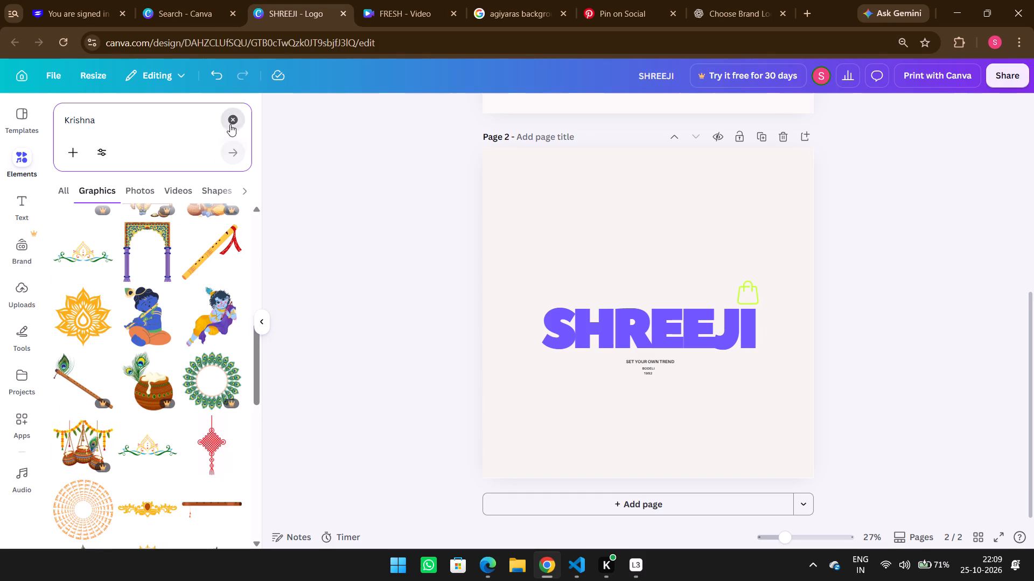
left_click(357, 373)
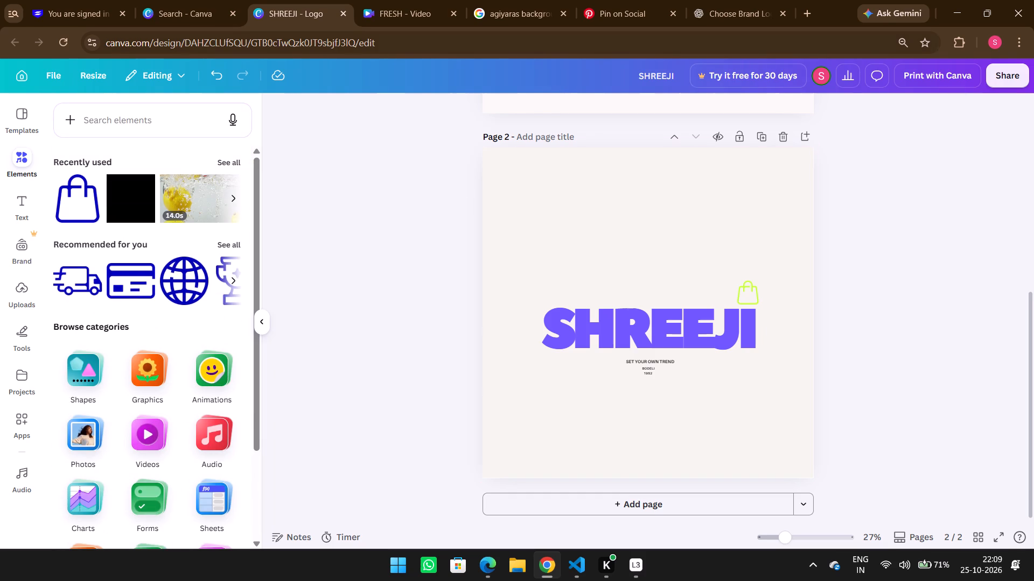
Search Google Images for shreenathji logo in a new browser tab and examine the designs for symbol ideas.
left_click(805, 6)
type("shreenathji")
key("space")
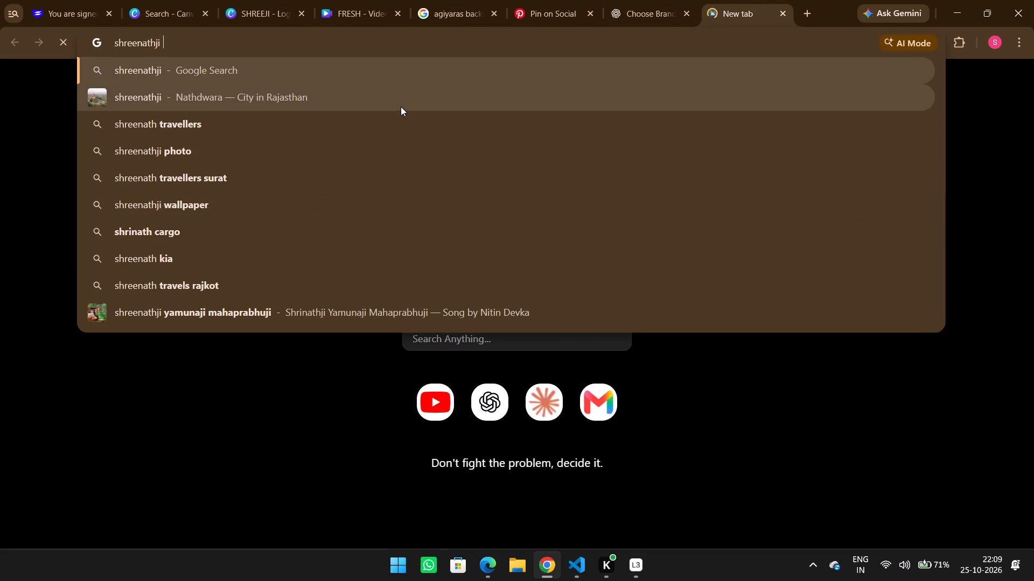
key("l")
key("o")
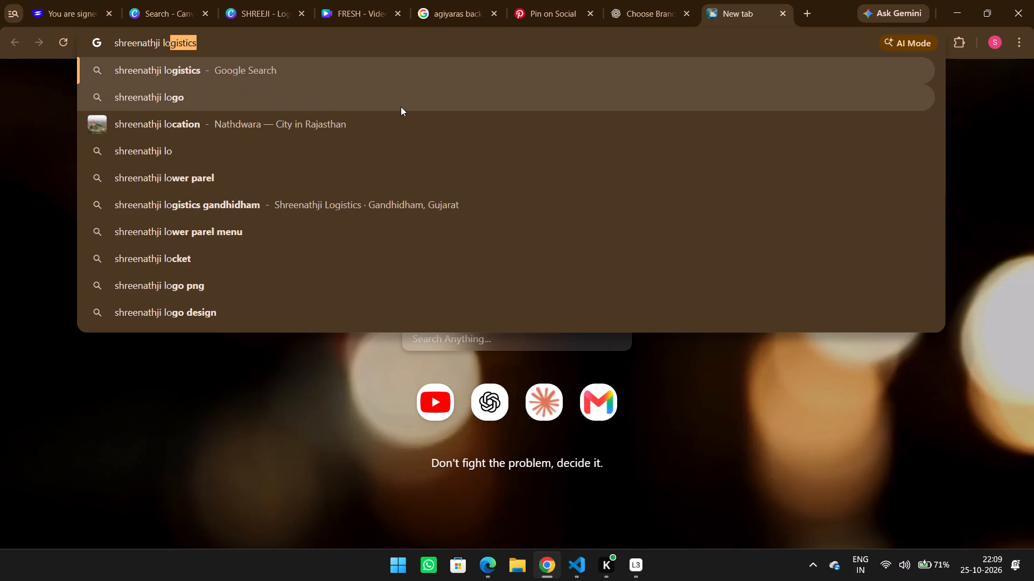
type("go")
key("Return")
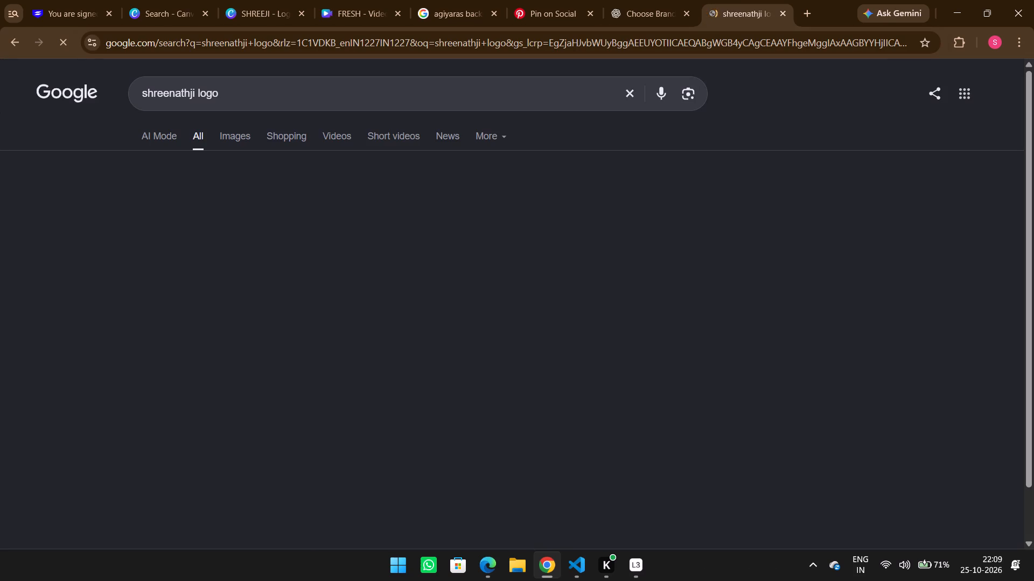
left_click(243, 140)
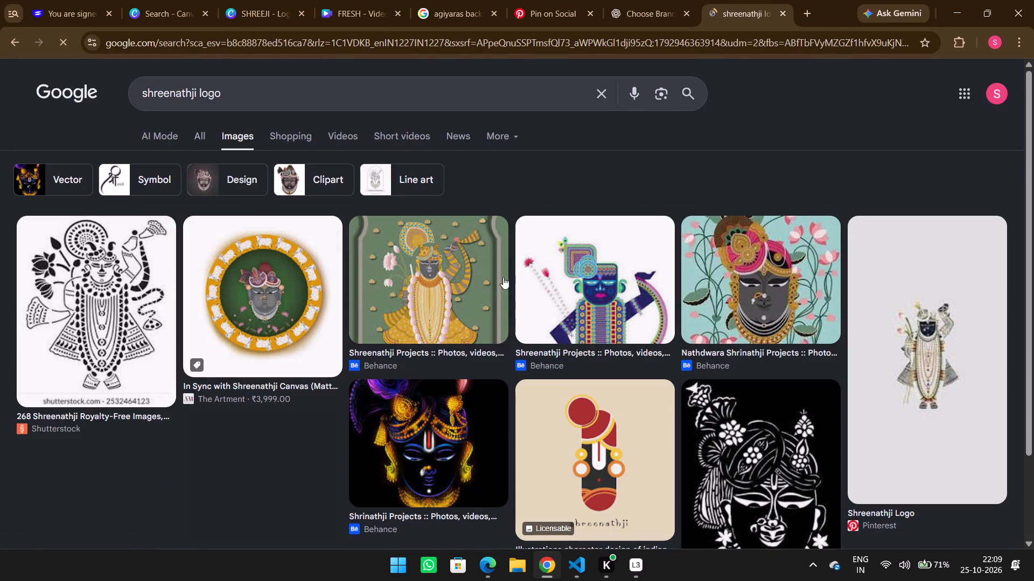
scroll(541, 250, "down", 5)
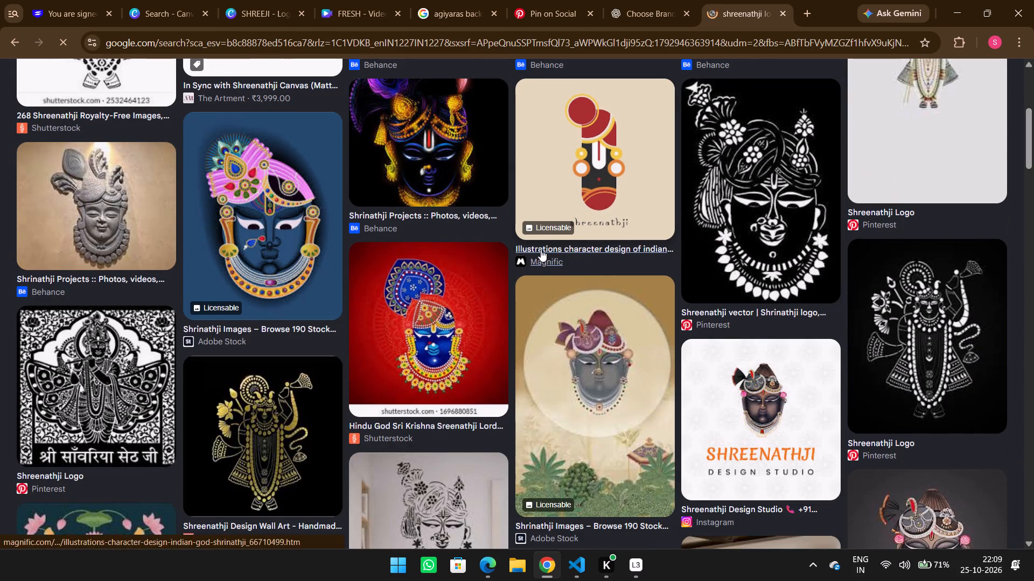
scroll(541, 250, "down", 8)
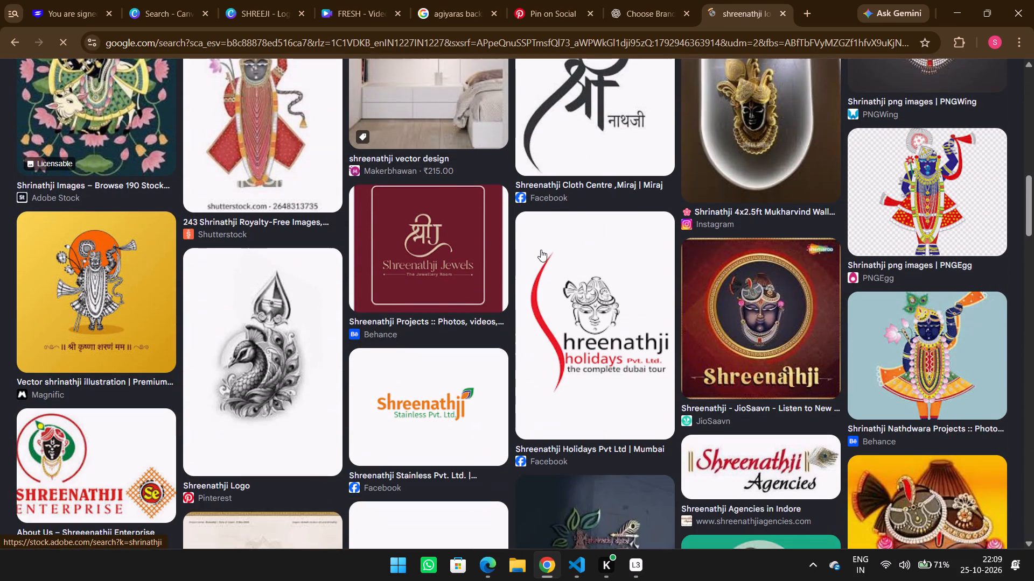
scroll(541, 250, "down", 3)
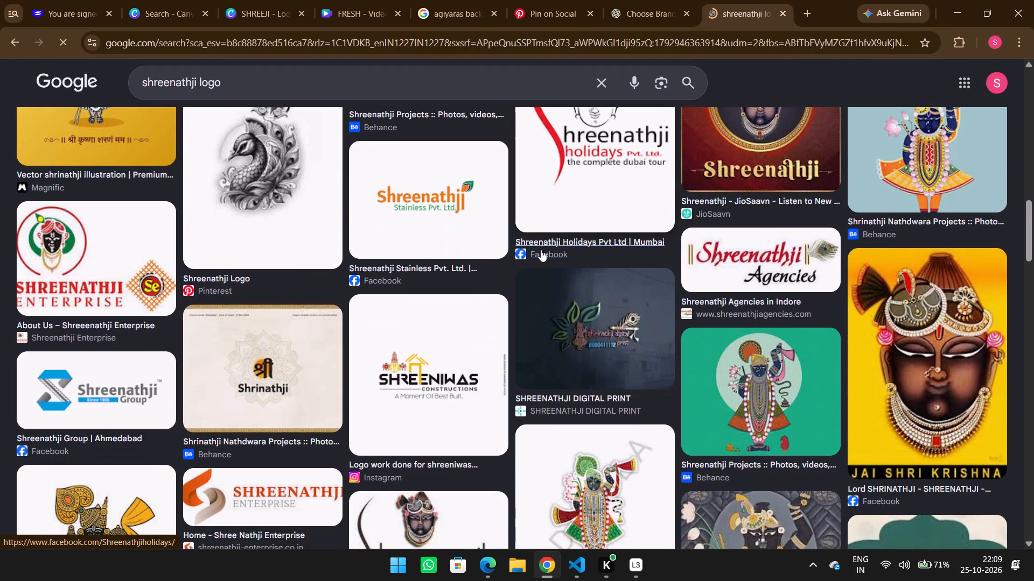
scroll(541, 250, "down", 18)
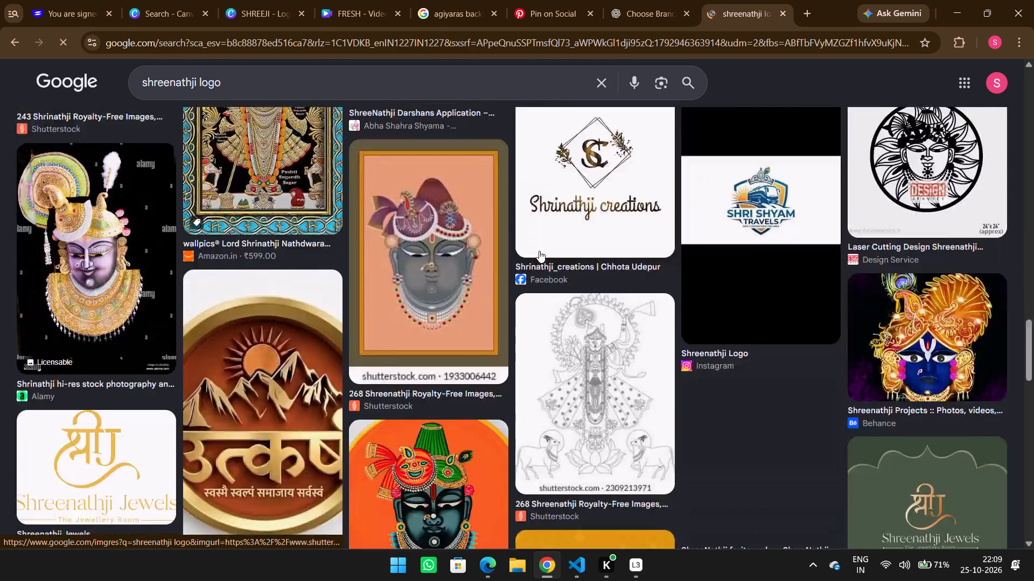
scroll(539, 251, "down", 6)
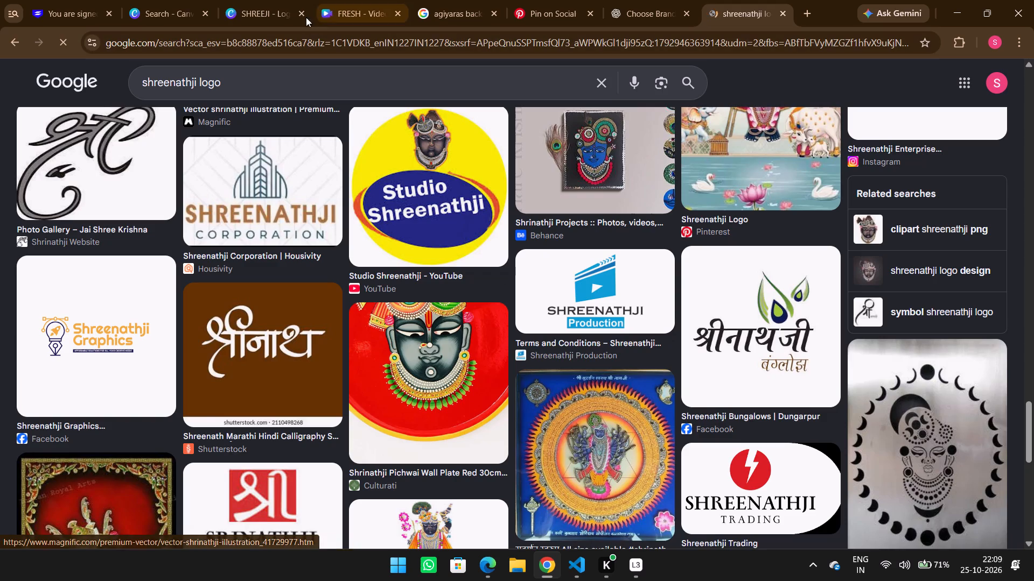
Return to the SHREEJI design in Canva and search the elements for horse graphics.
left_click(277, 15)
left_click(110, 123)
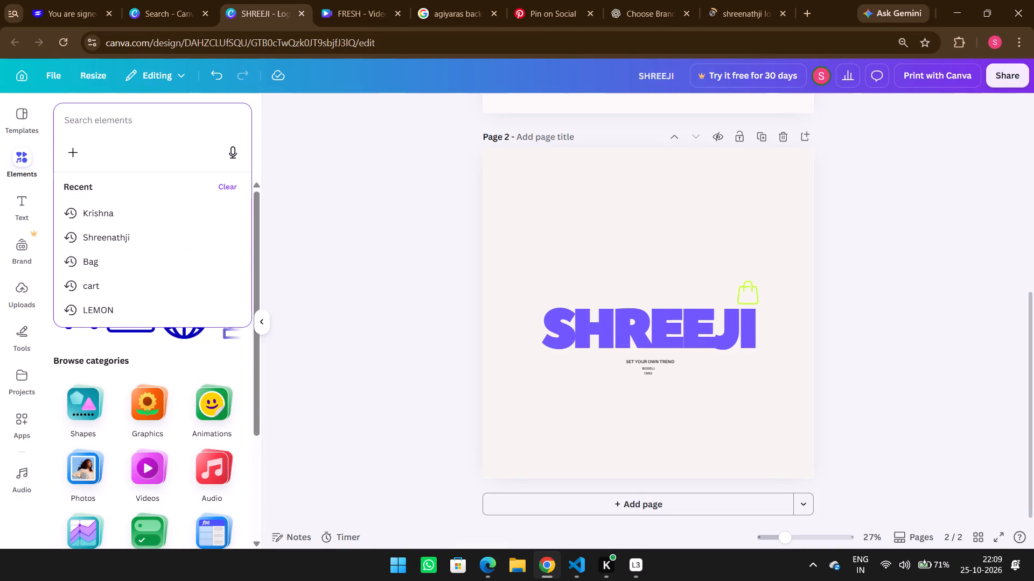
type("horse")
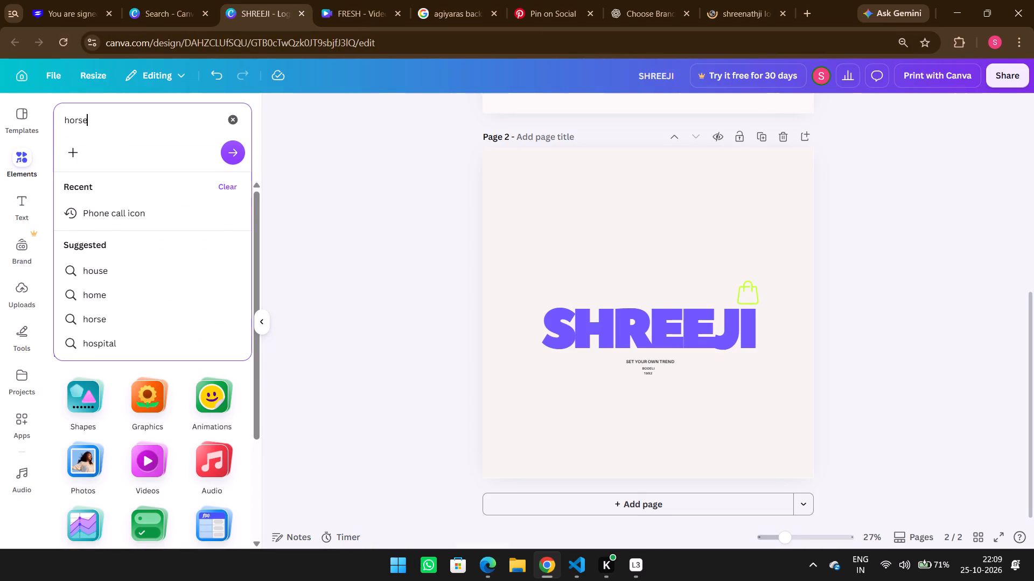
key("Return")
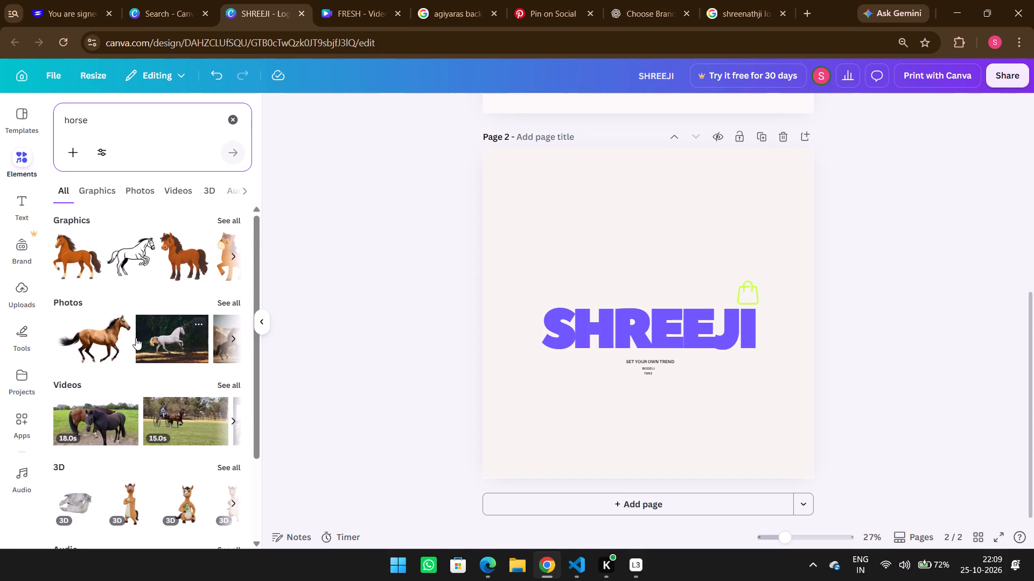
scroll(132, 379, "down", 3)
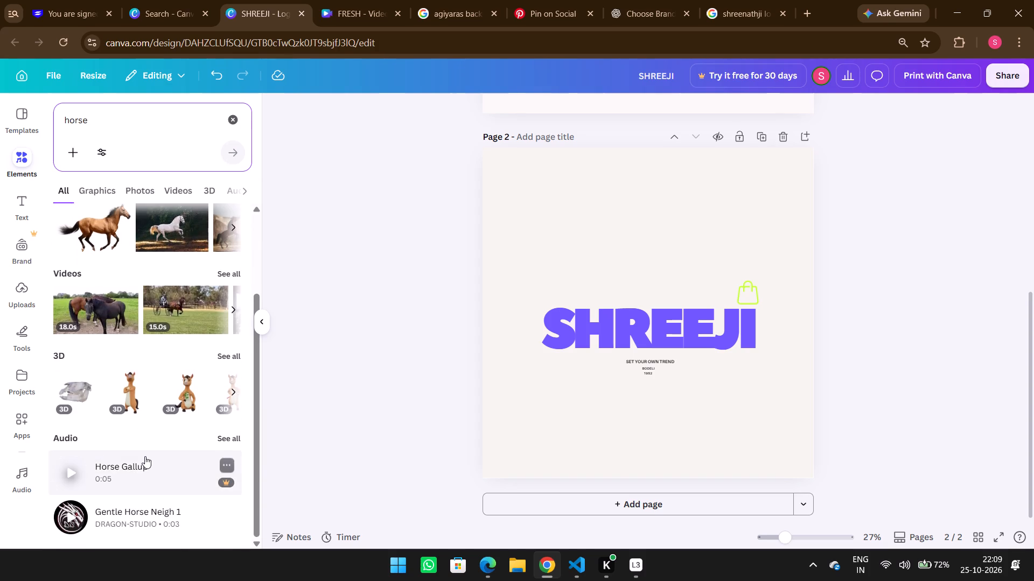
scroll(145, 456, "up", 5)
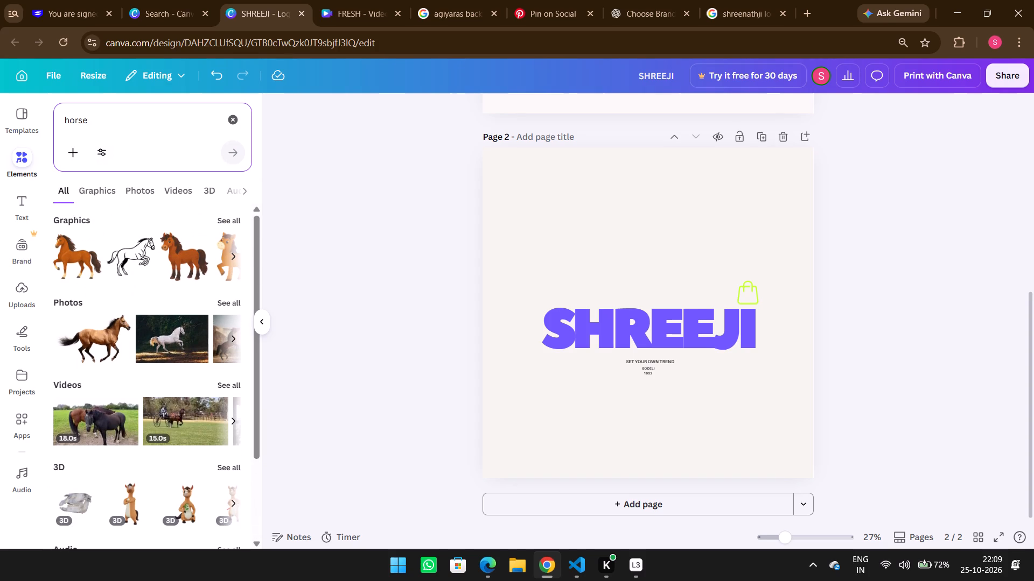
left_click_drag(105, 128, 59, 125)
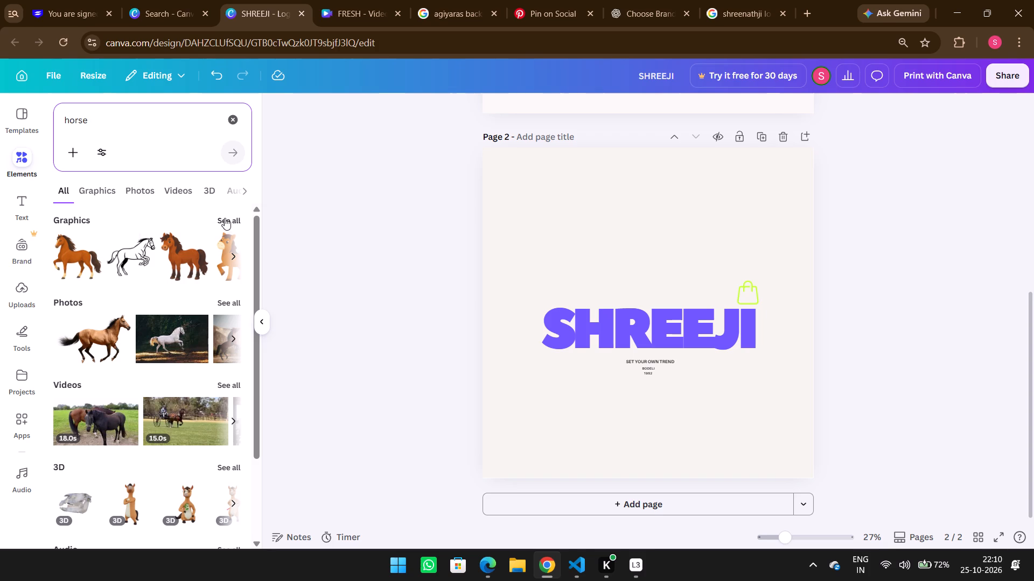
left_click(225, 218)
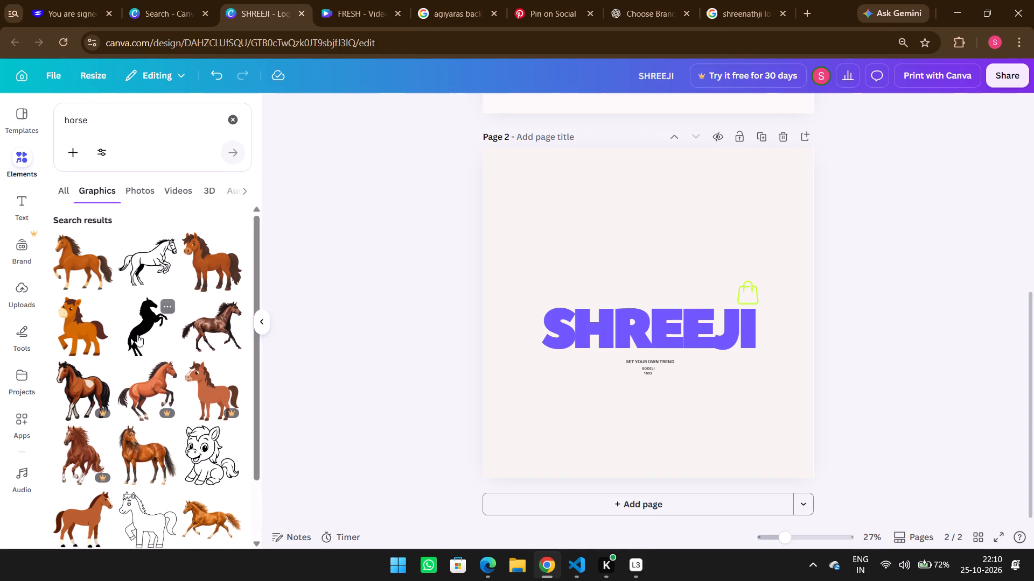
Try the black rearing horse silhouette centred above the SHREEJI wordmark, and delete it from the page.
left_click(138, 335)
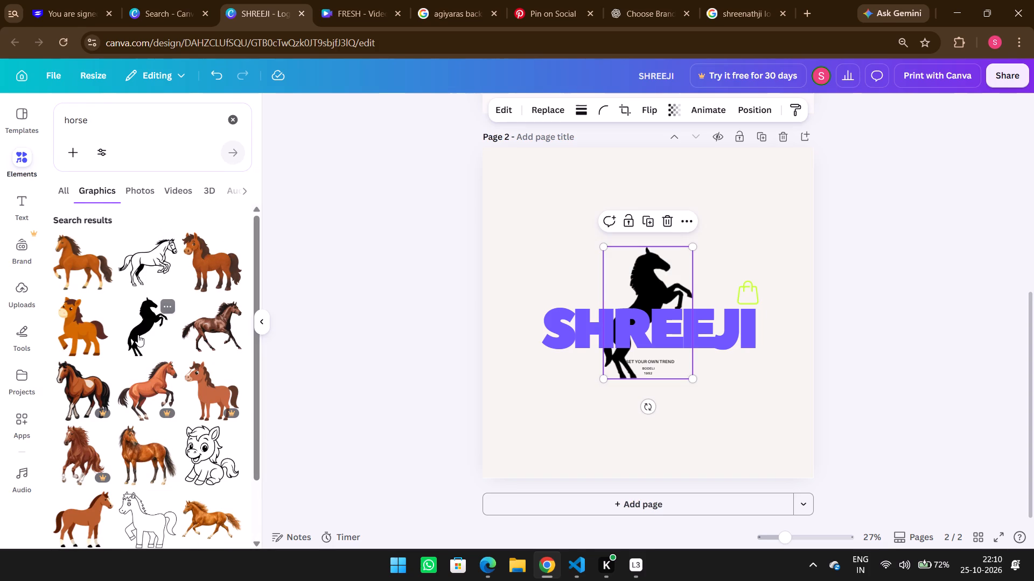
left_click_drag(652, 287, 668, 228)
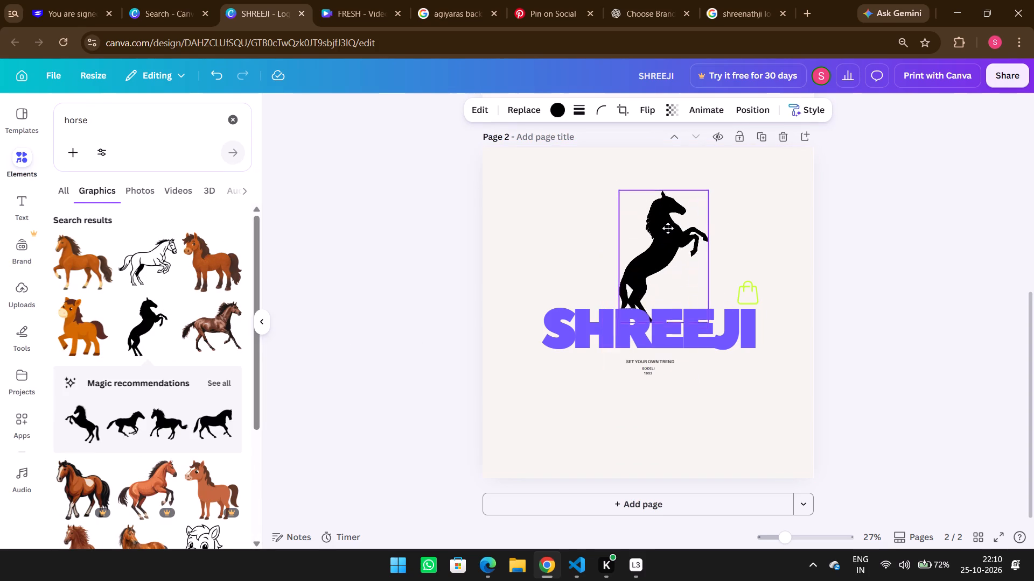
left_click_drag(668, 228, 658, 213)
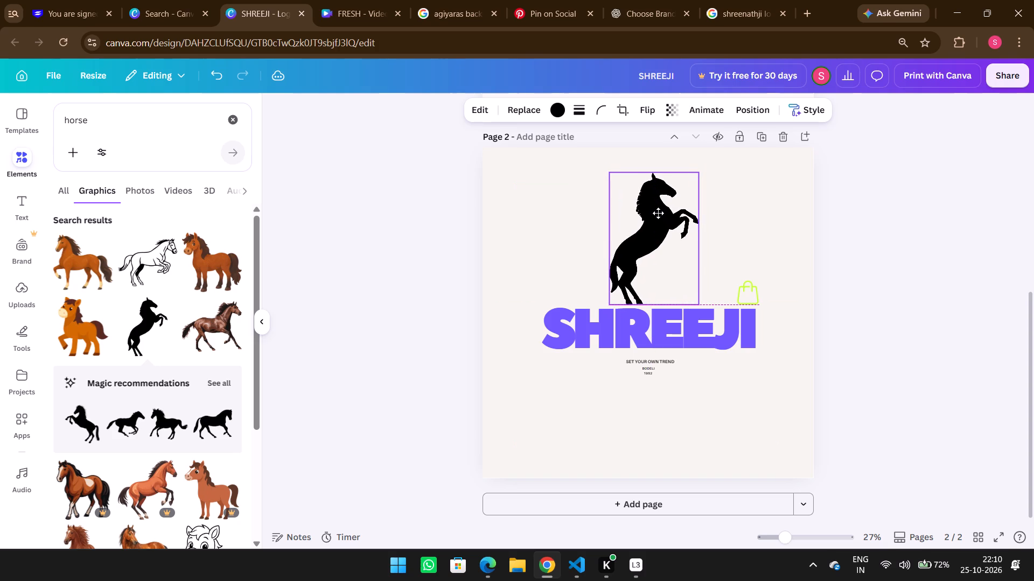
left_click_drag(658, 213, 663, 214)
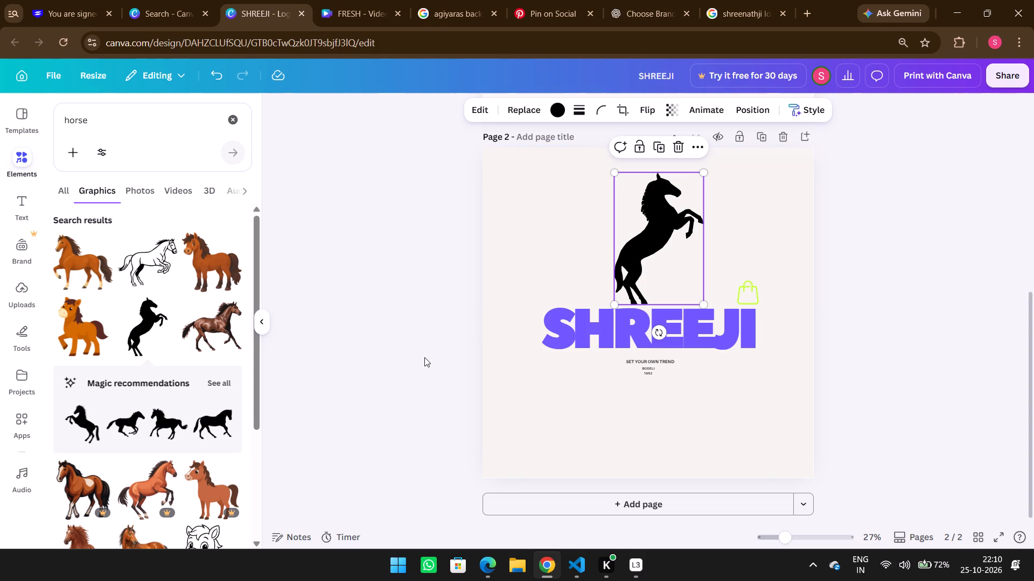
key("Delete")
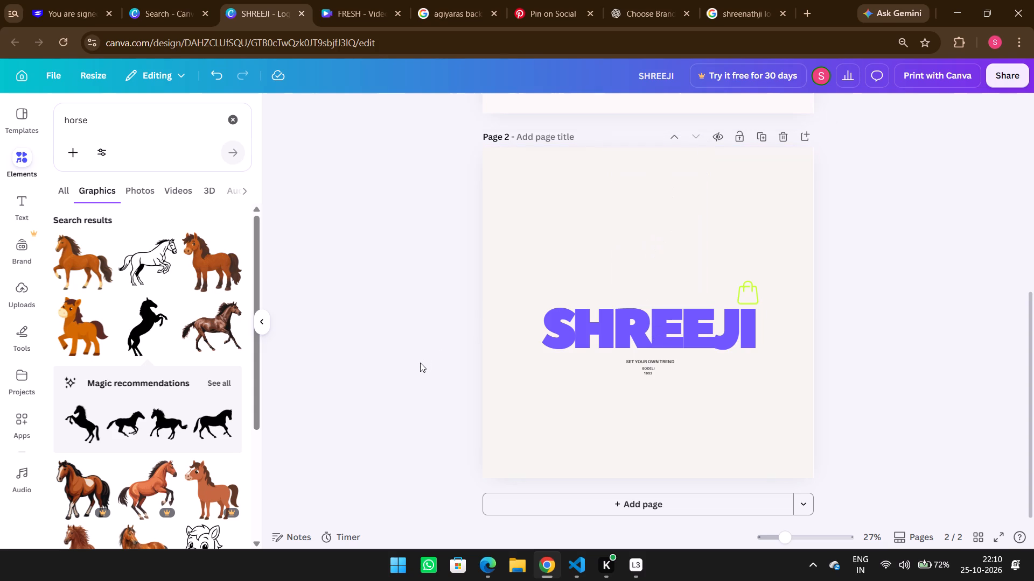
Look over more horse graphics, and examine the shreenathji logo image results in the Google tab for symbol ideas.
scroll(195, 382, "down", 7)
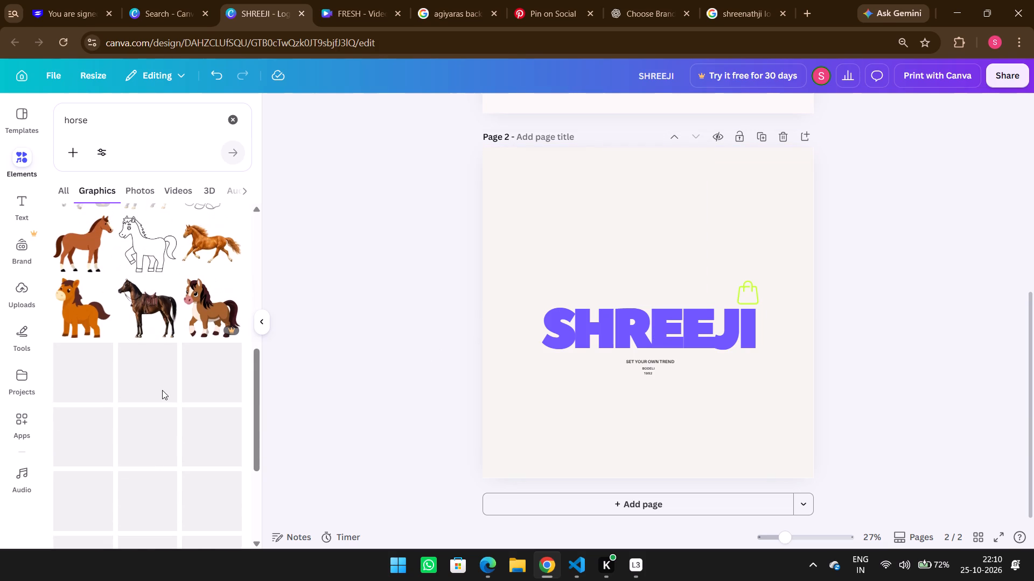
left_click(720, 0)
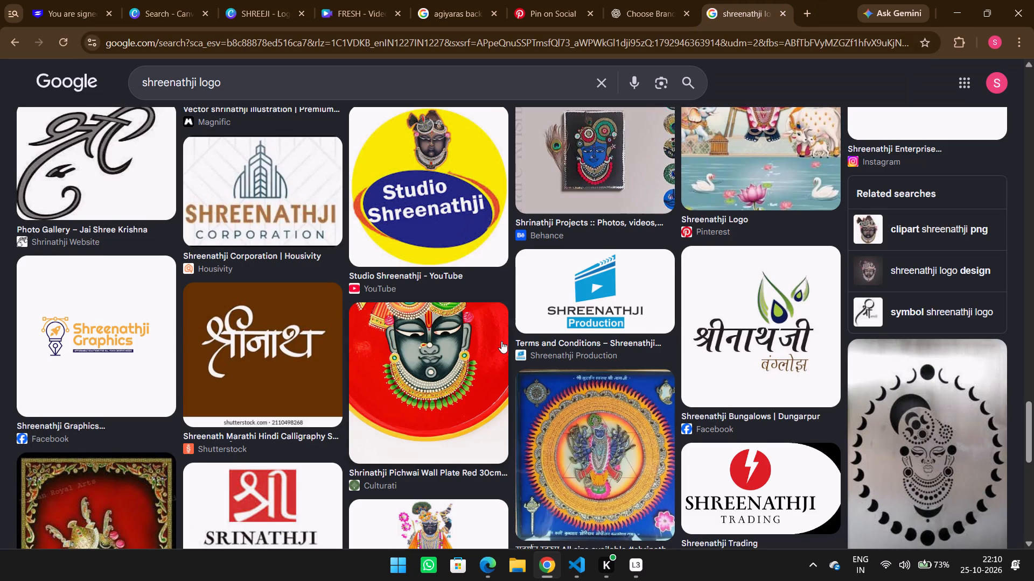
scroll(501, 343, "down", 10)
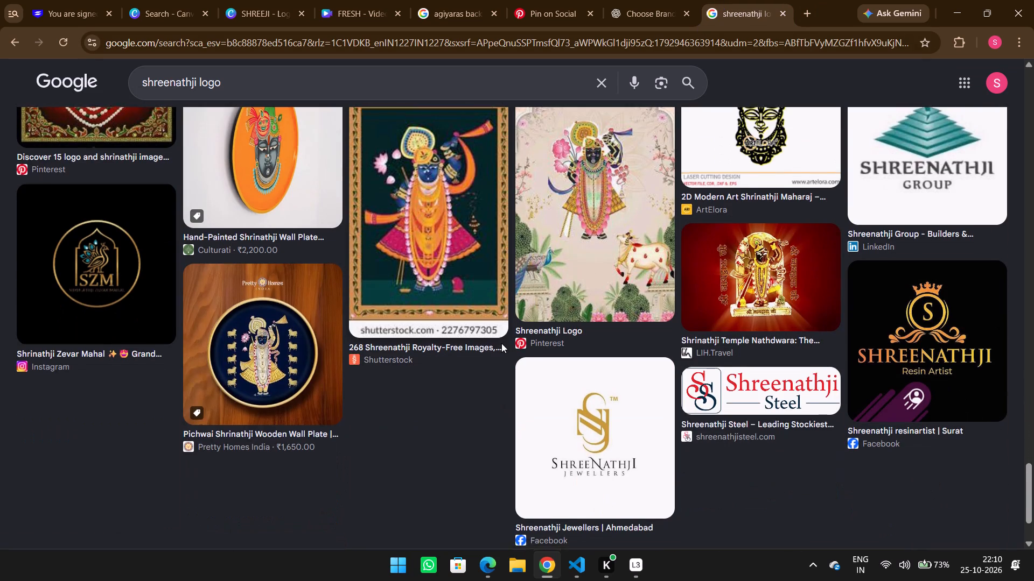
scroll(501, 343, "down", 3)
scroll(501, 343, "up", 15)
scroll(501, 343, "up", 10)
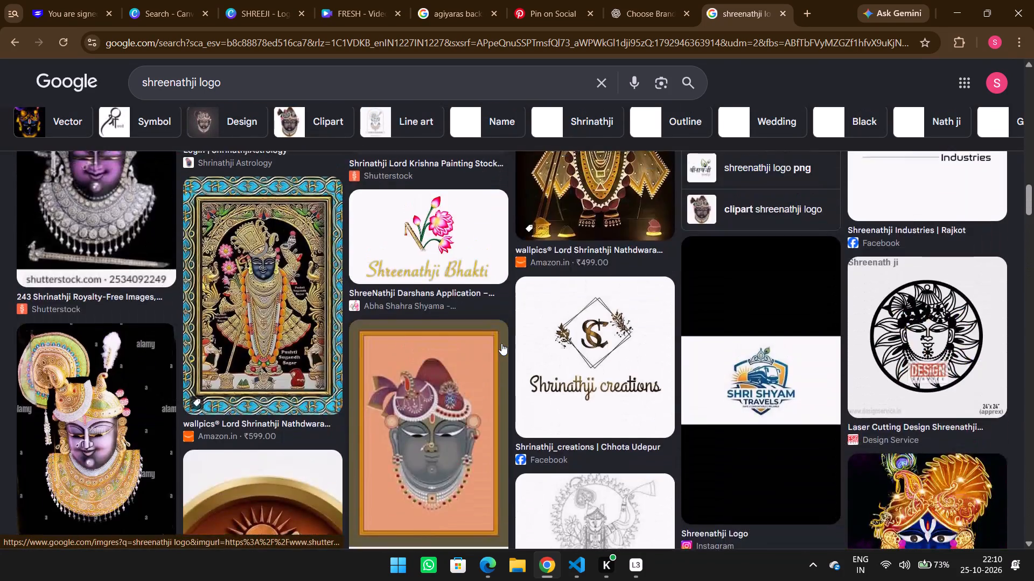
scroll(501, 343, "up", 17)
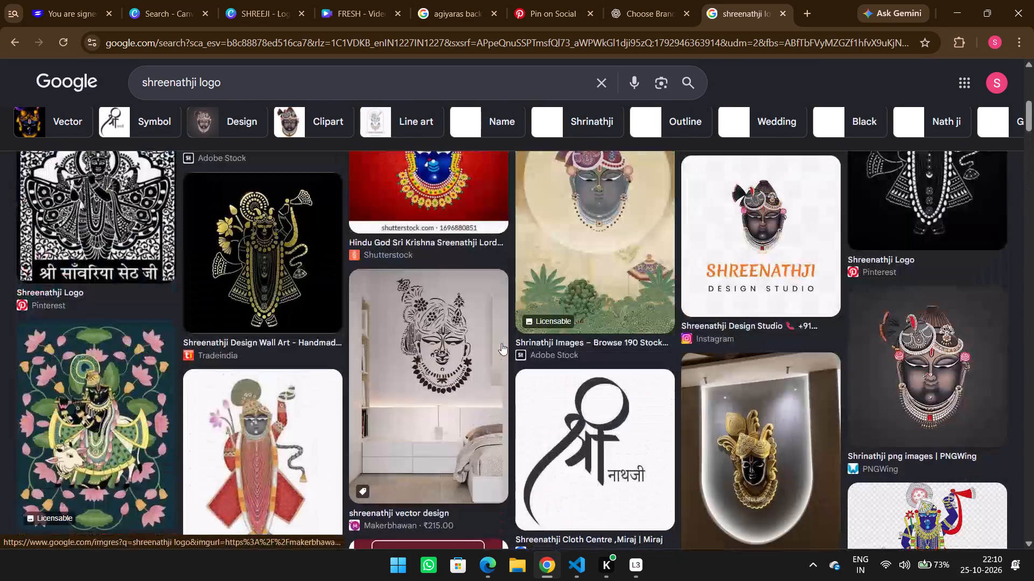
scroll(501, 343, "up", 15)
scroll(502, 344, "down", 7)
scroll(502, 344, "down", 20)
scroll(502, 344, "down", 8)
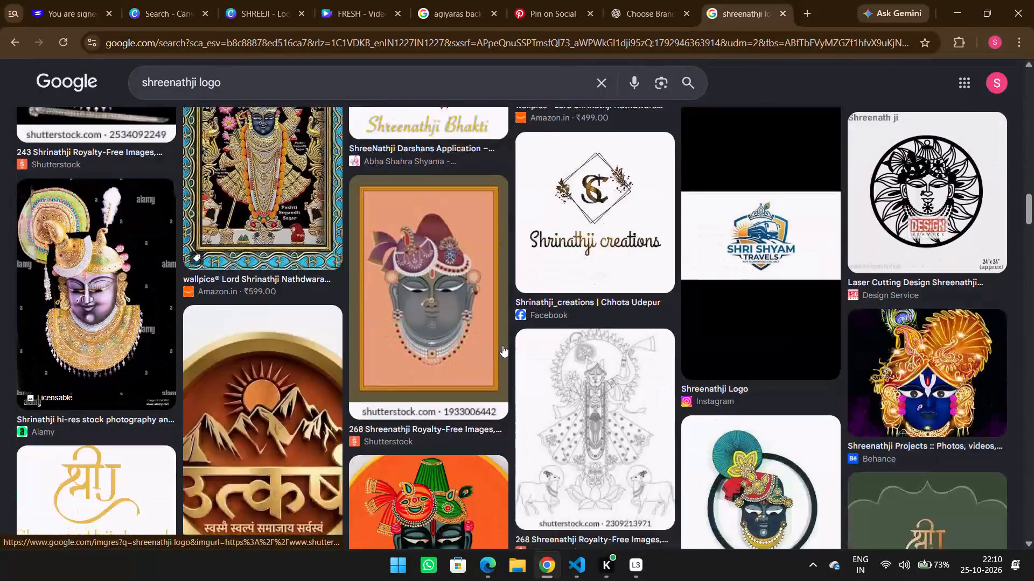
scroll(502, 345, "down", 20)
scroll(502, 345, "down", 20)
scroll(502, 345, "down", 17)
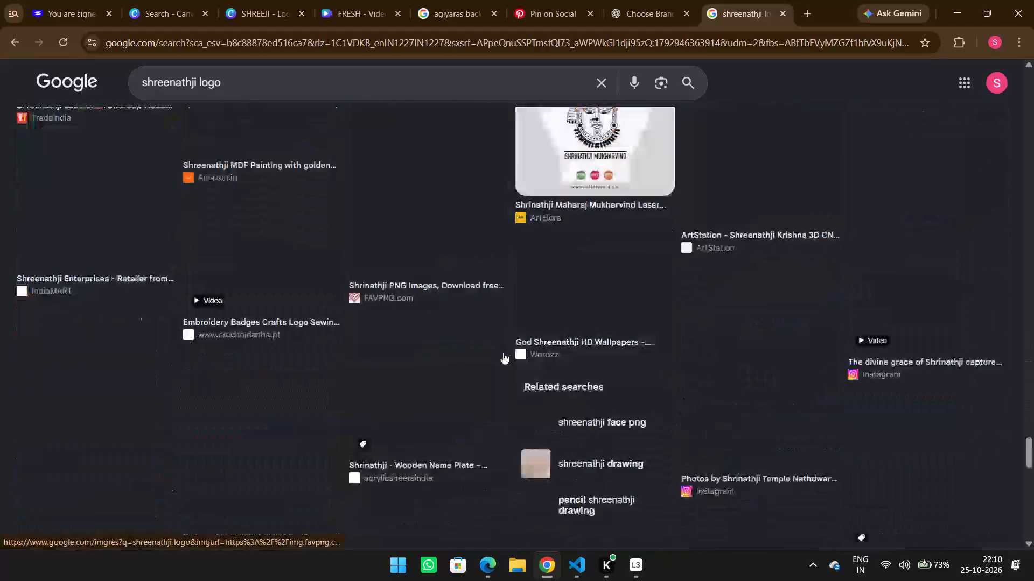
scroll(503, 352, "down", 7)
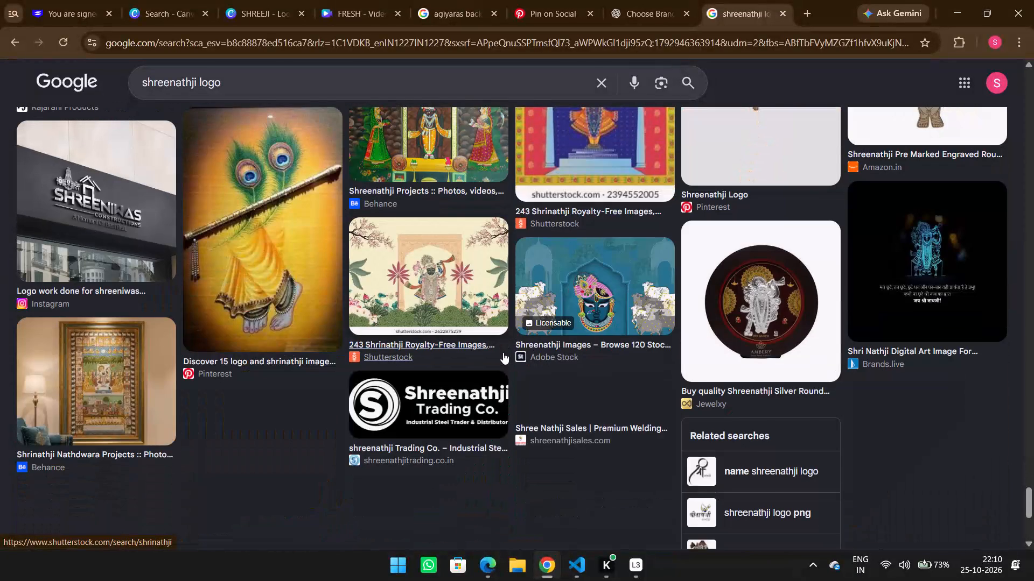
Return to the SHREEJI design in Canva and clear the horse search from the elements.
left_click(263, 0)
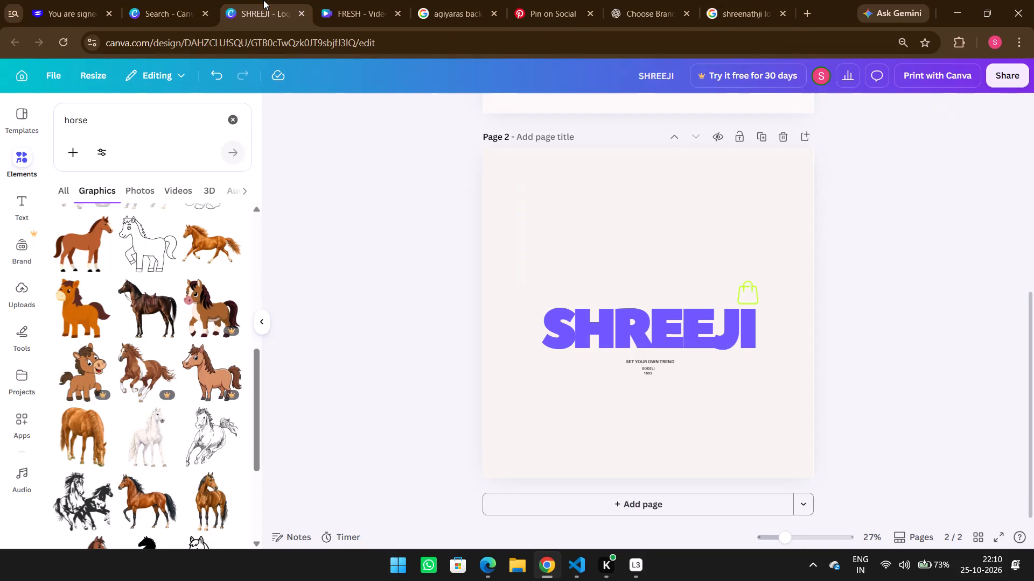
scroll(172, 377, "down", 5)
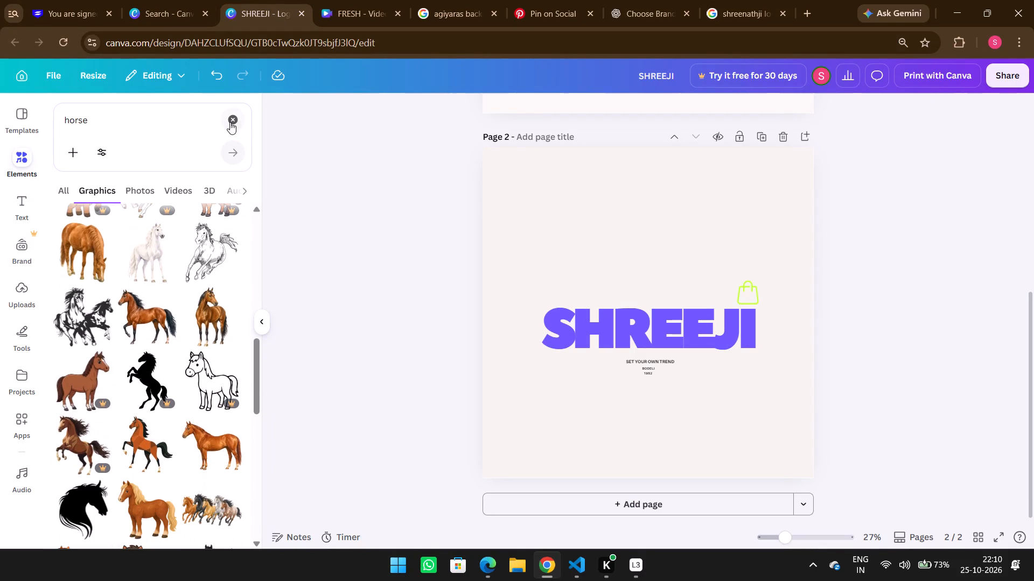
left_click(231, 122)
left_click(344, 209)
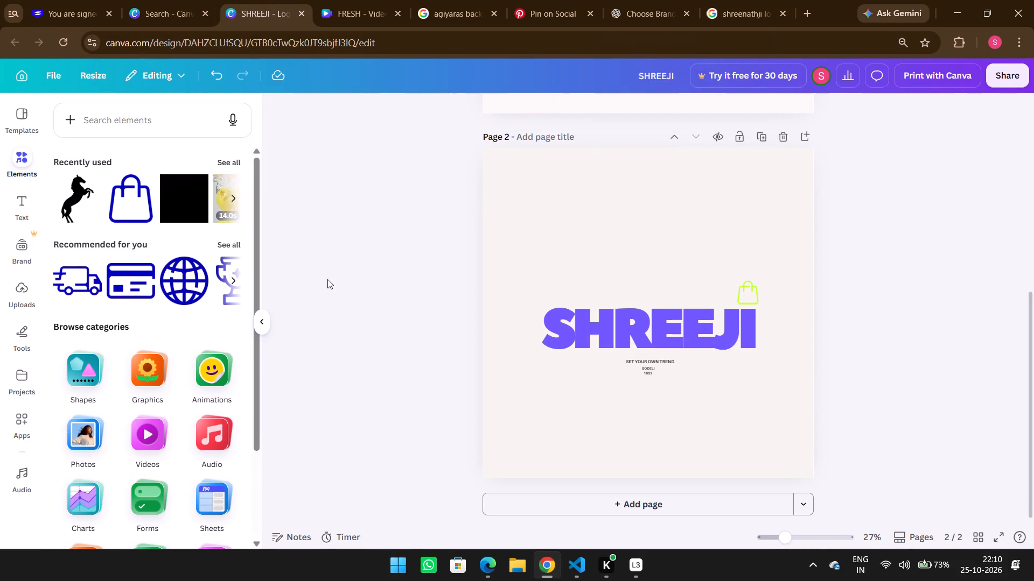
Capture a screenshot of the violet SHREEJI logo with its tagline and lime shopping bag on page 2.
key("shift+super+s")
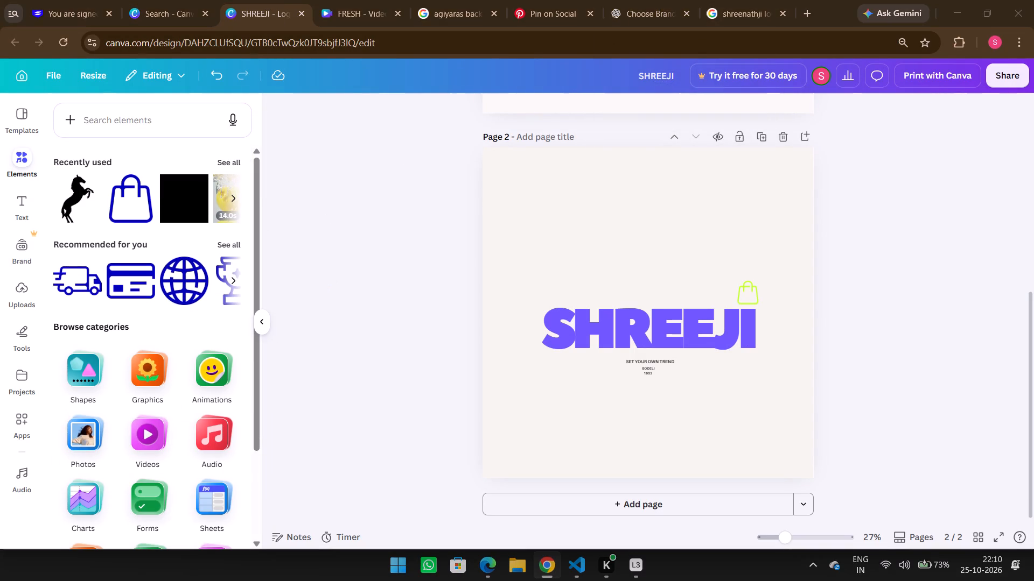
left_click_drag(507, 202, 797, 436)
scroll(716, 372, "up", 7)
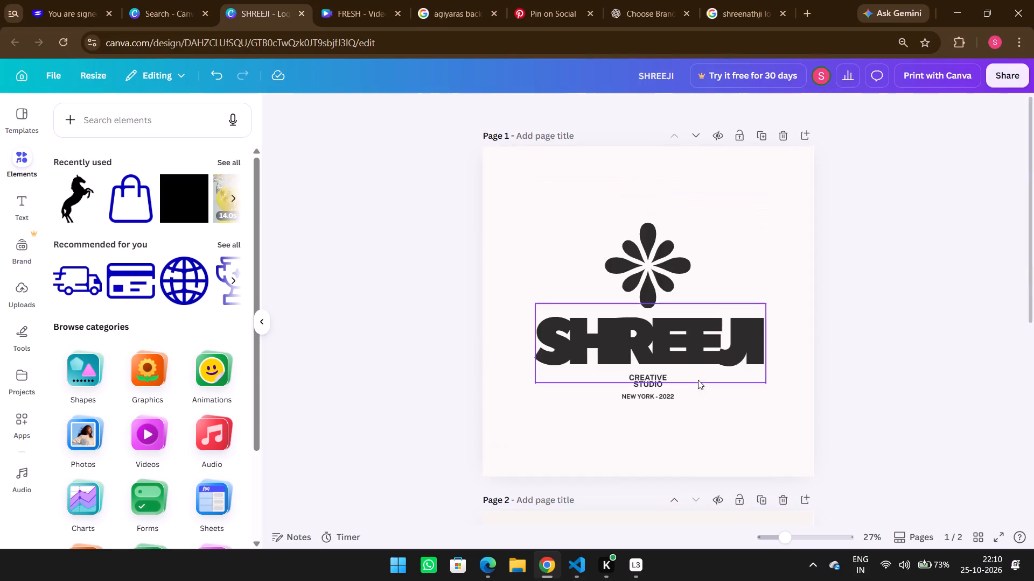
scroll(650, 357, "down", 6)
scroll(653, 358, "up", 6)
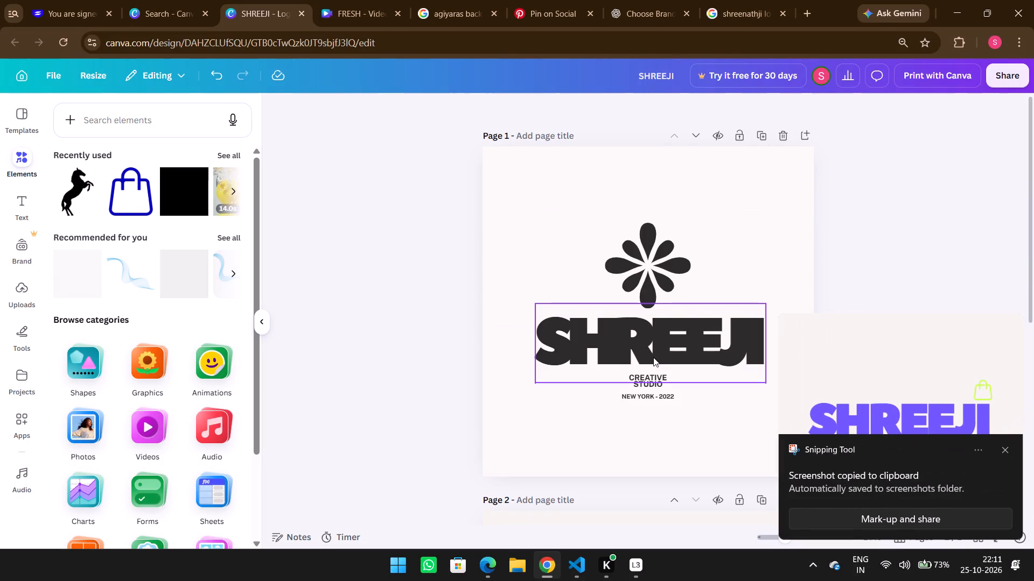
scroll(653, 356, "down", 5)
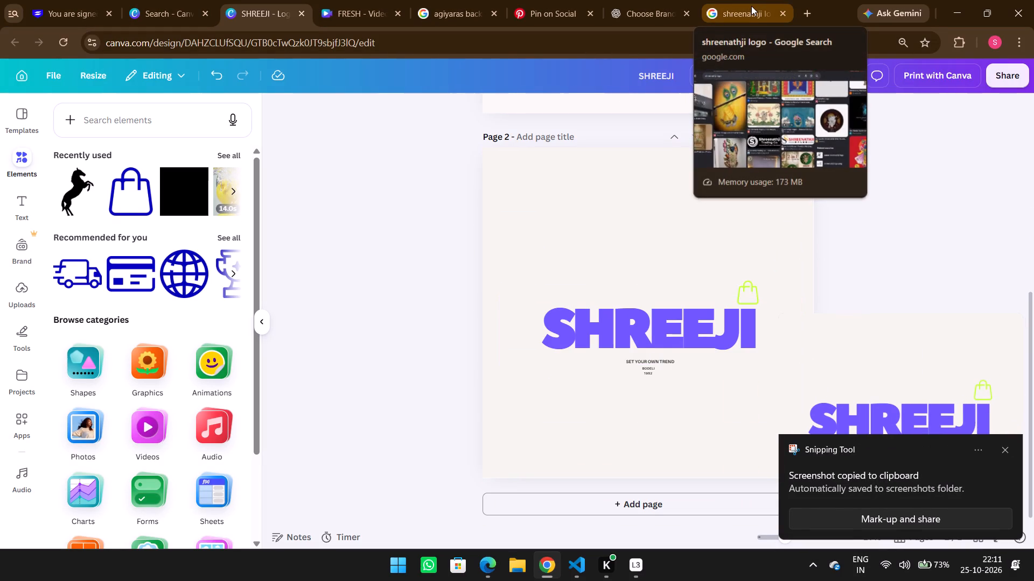
Search the elements for cloth stand and browse the graphics results for a suitable clothing symbol.
left_click(156, 114)
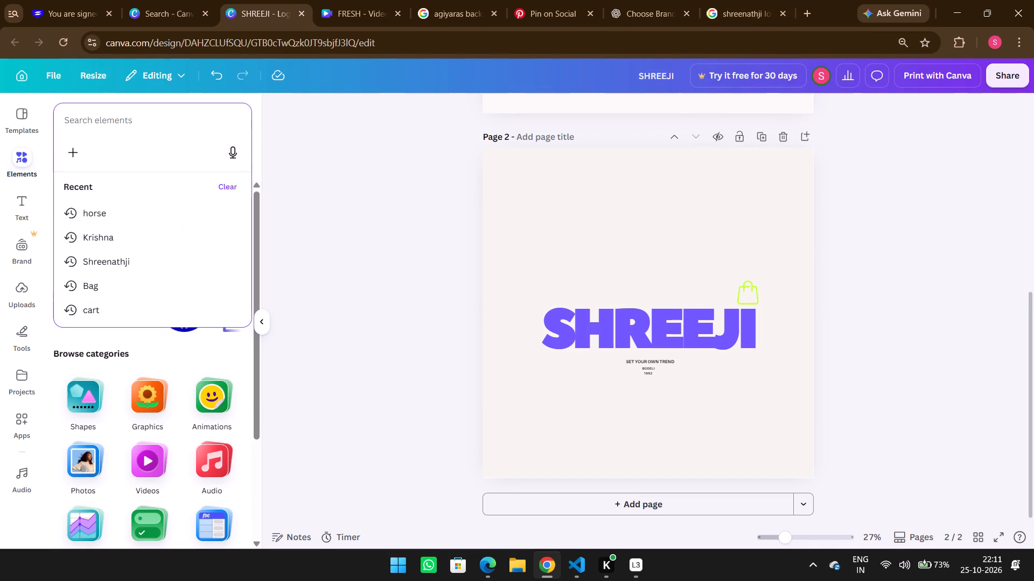
type("cloth stand")
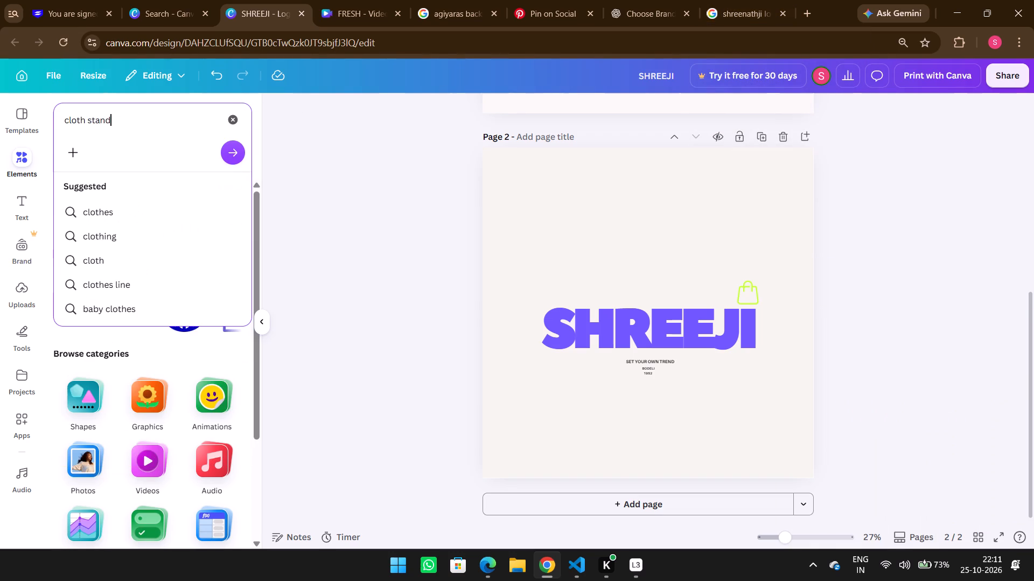
key("Return")
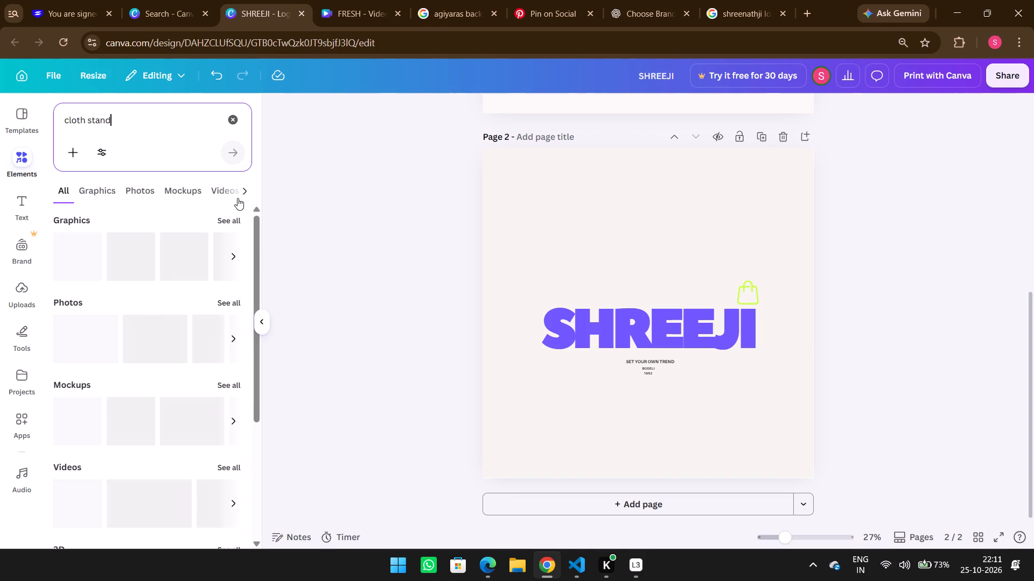
left_click(235, 215)
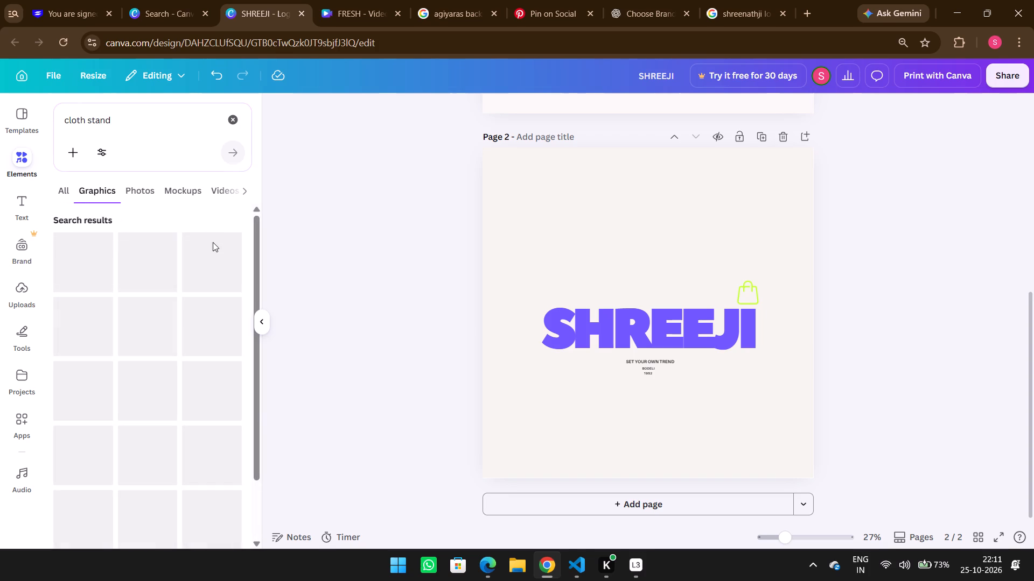
scroll(154, 313, "down", 2)
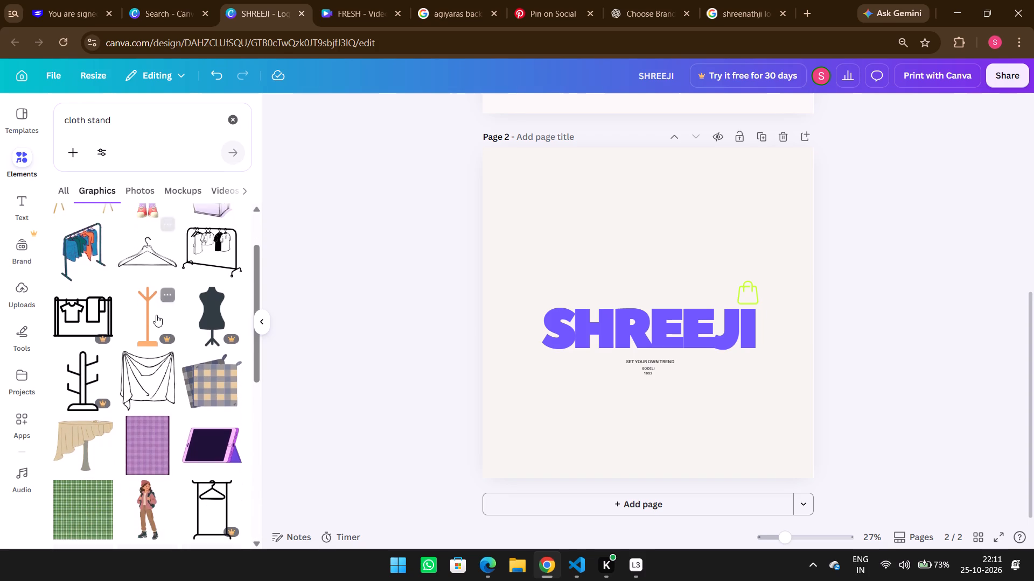
scroll(156, 315, "down", 5)
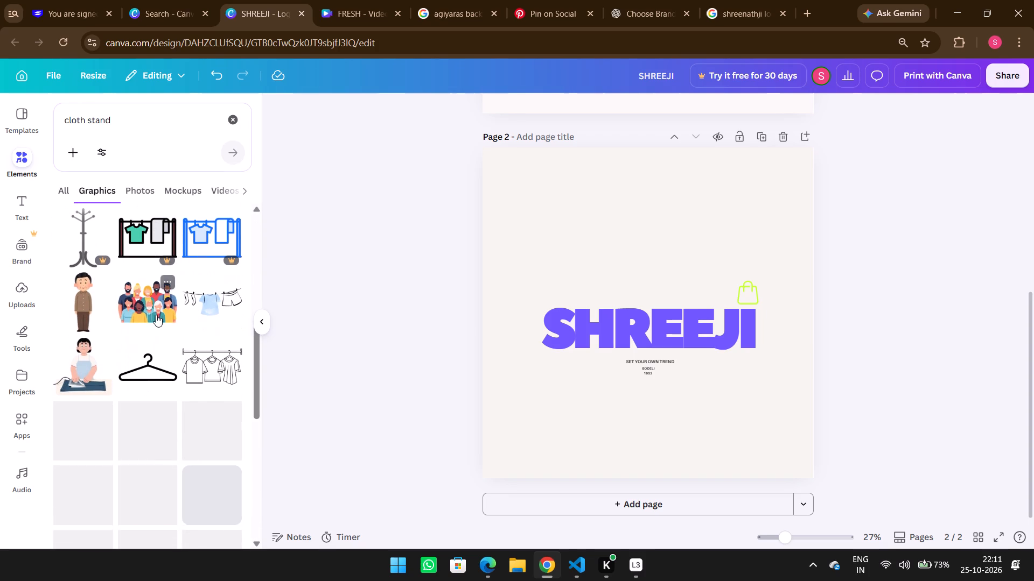
scroll(156, 315, "down", 4)
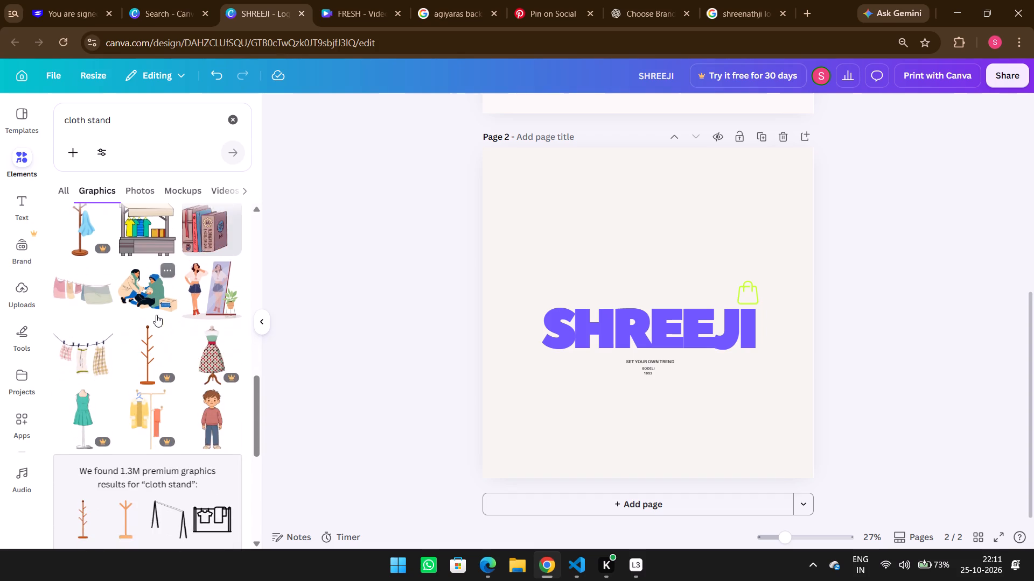
scroll(156, 315, "down", 5)
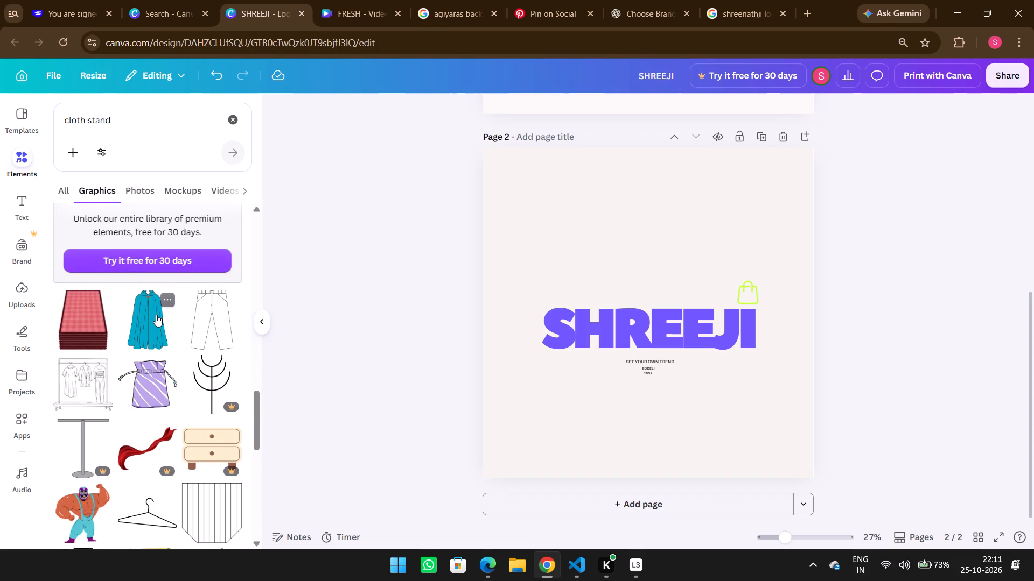
scroll(156, 315, "down", 4)
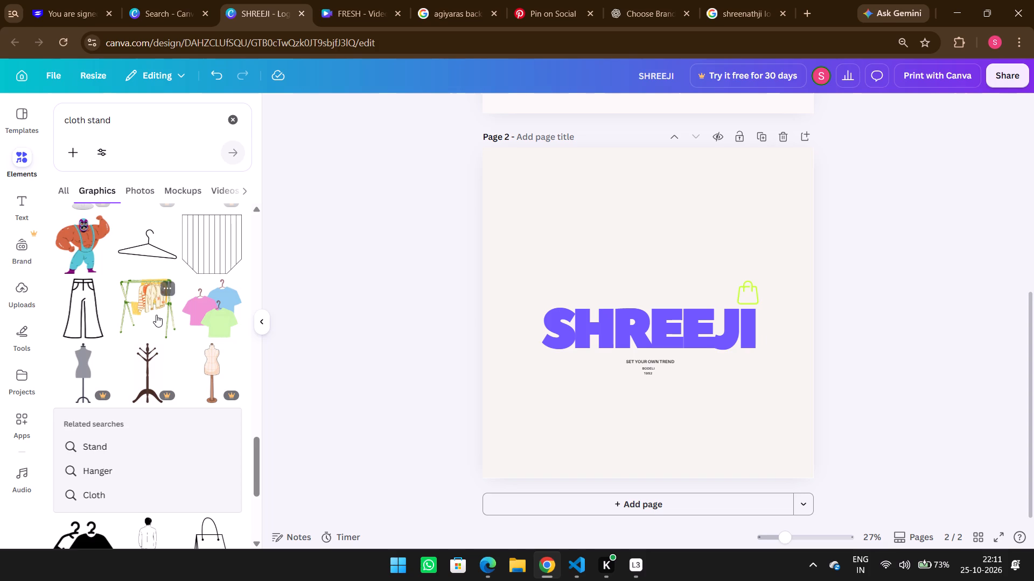
scroll(156, 315, "down", 6)
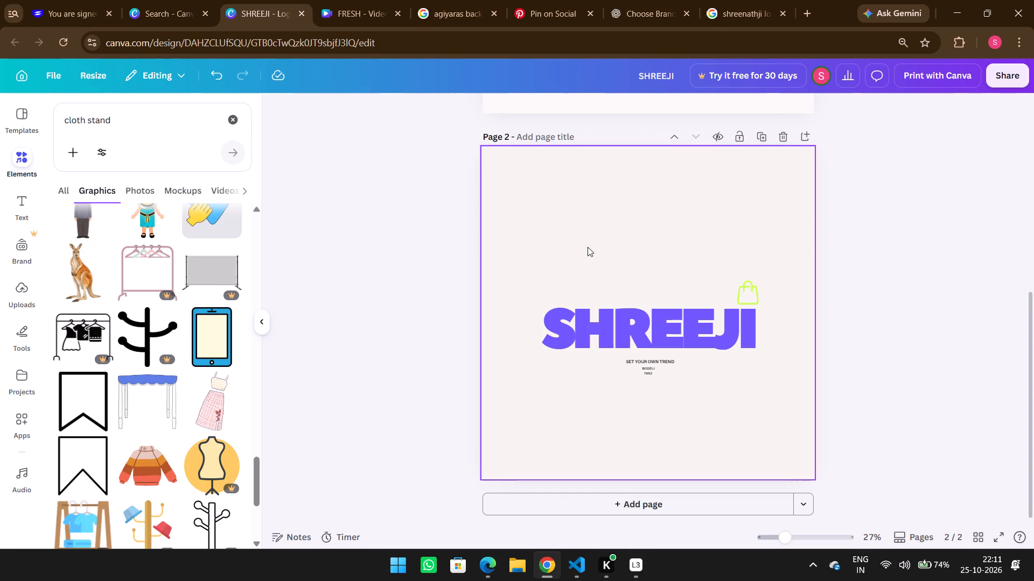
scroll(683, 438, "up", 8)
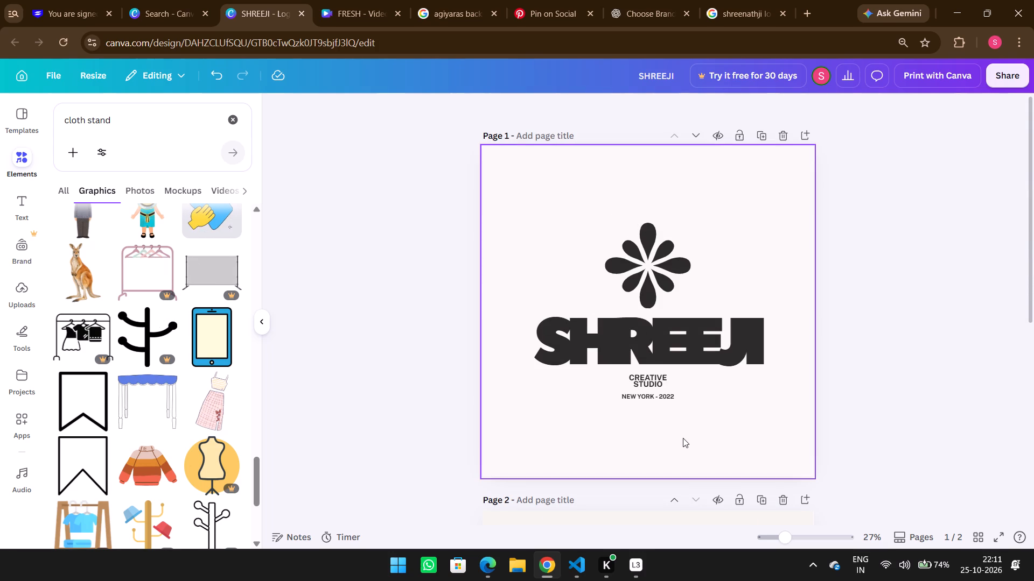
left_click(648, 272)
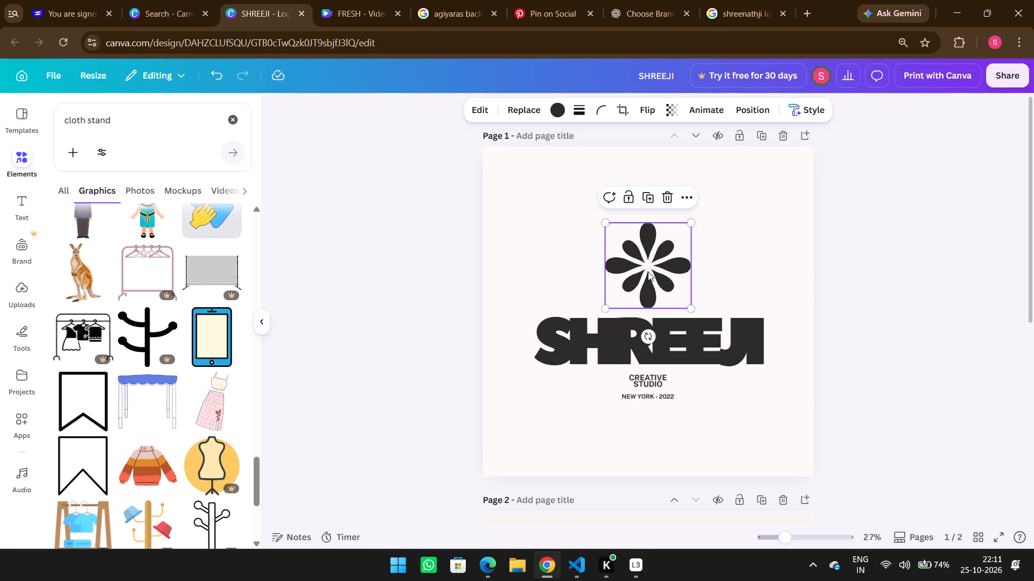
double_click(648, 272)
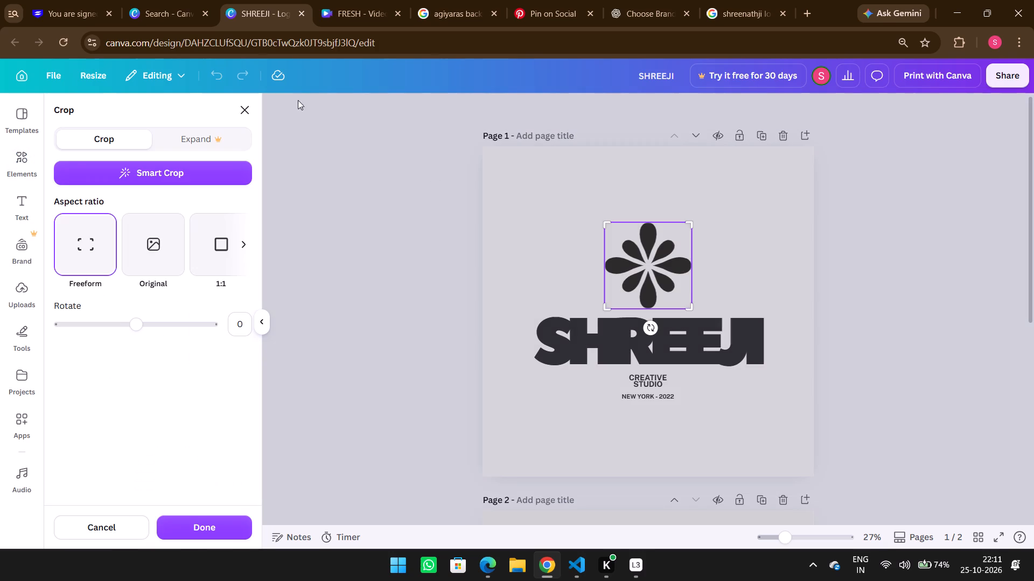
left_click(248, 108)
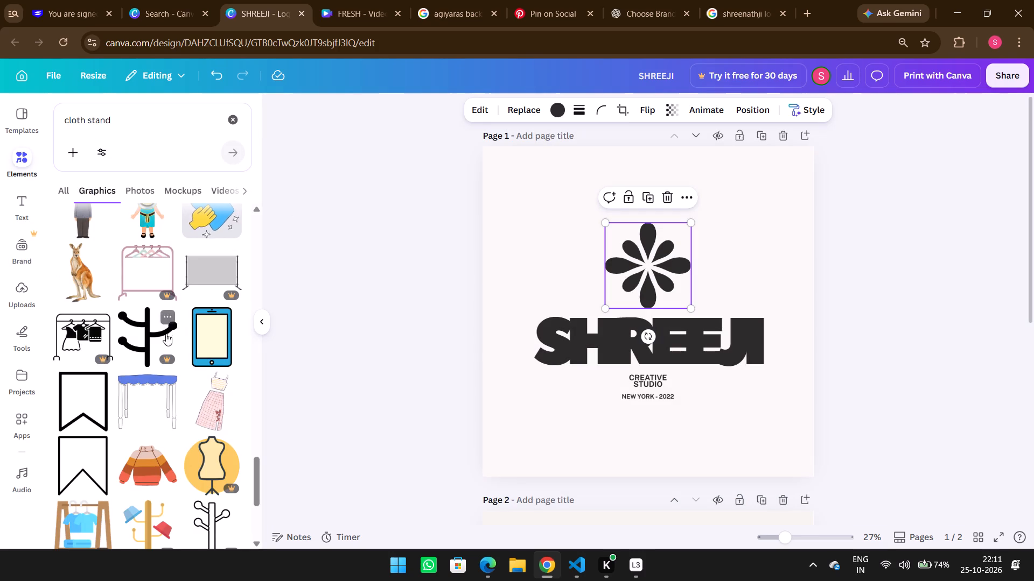
Browse further cloth stand graphics with the lime shopping bag on page 2 selected, and clear the search.
scroll(165, 403, "down", 9)
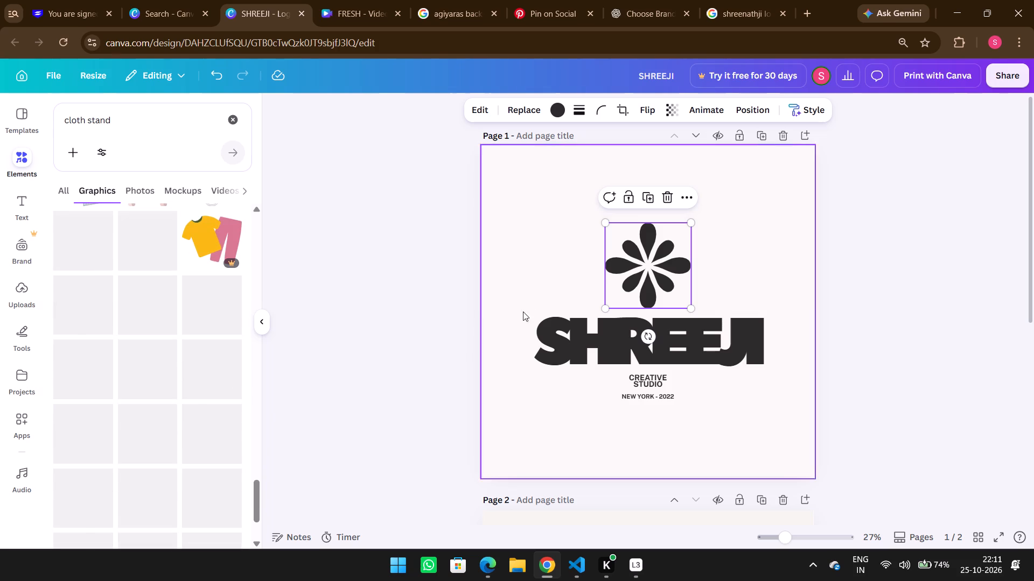
scroll(647, 292, "down", 5)
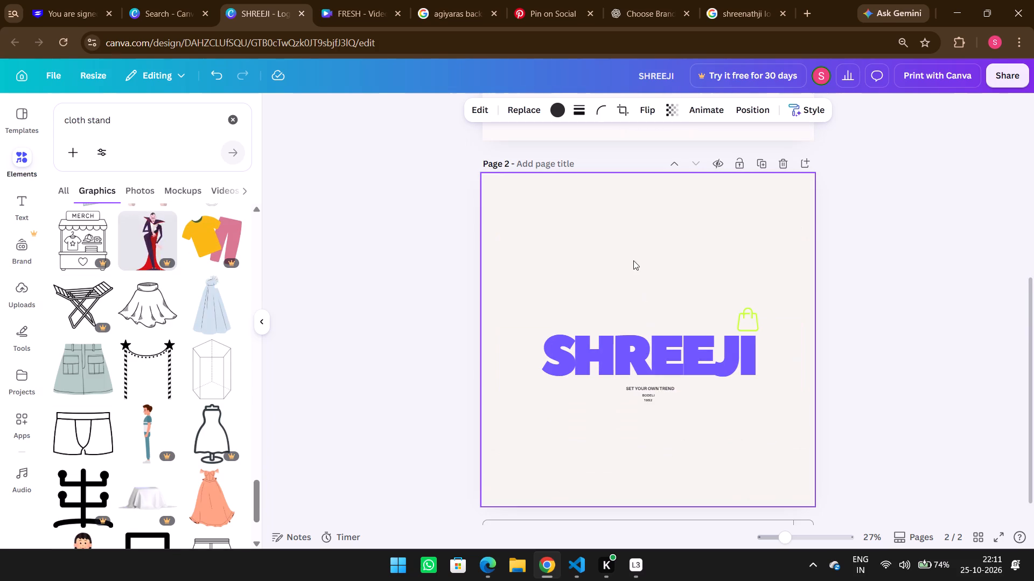
left_click(754, 310)
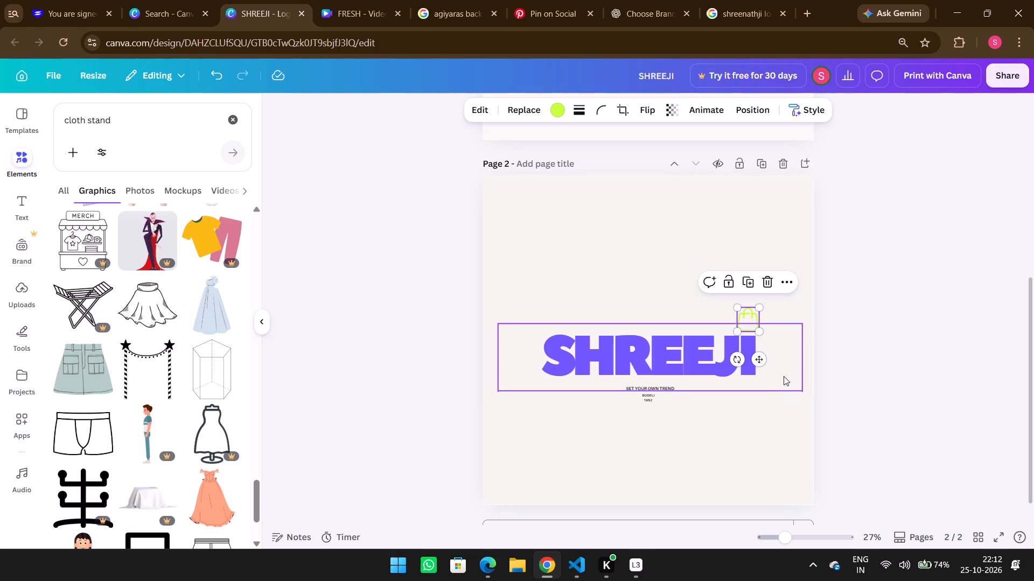
scroll(171, 355, "down", 5)
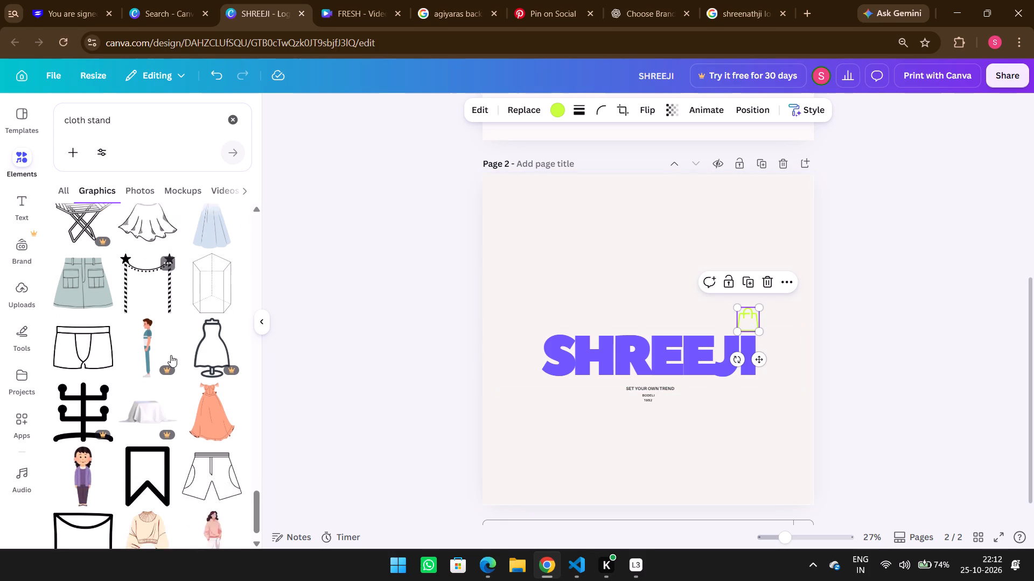
scroll(157, 450, "down", 7)
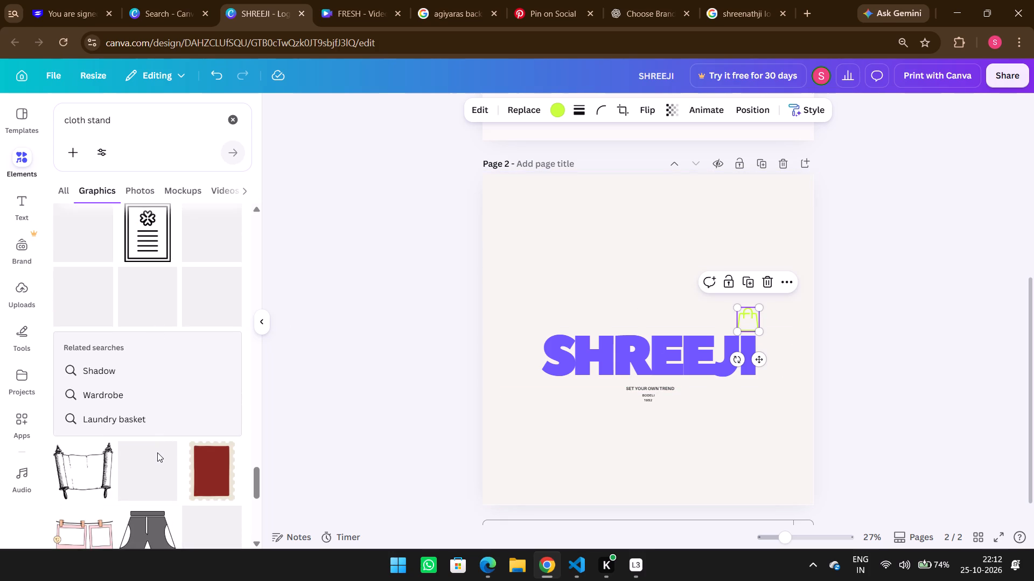
scroll(157, 452, "down", 4)
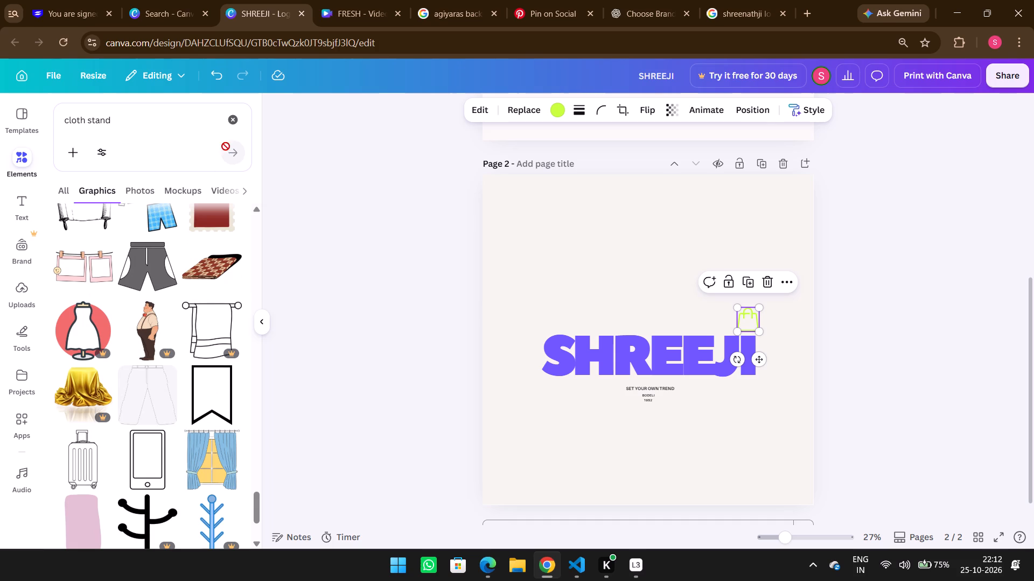
left_click(237, 126)
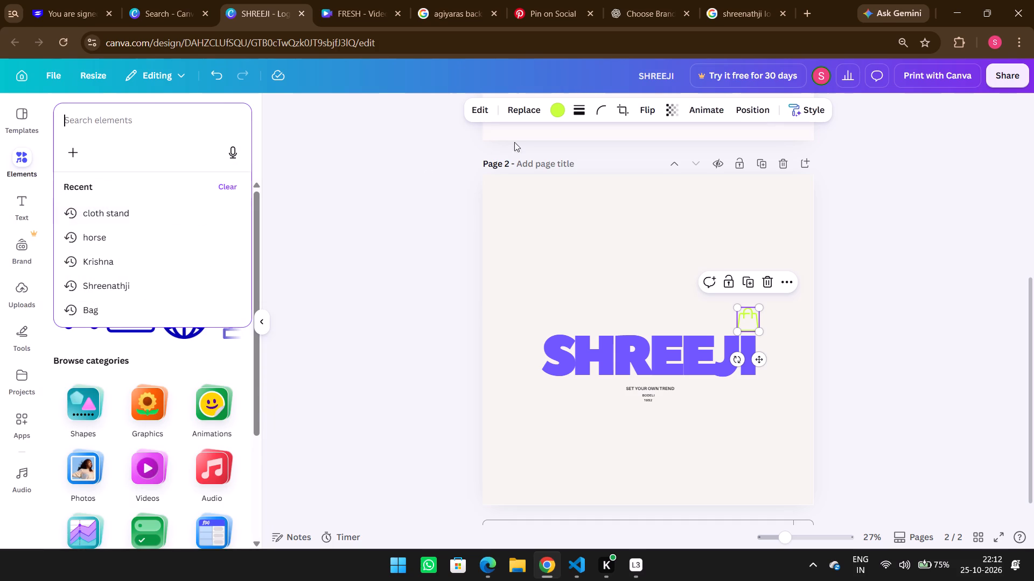
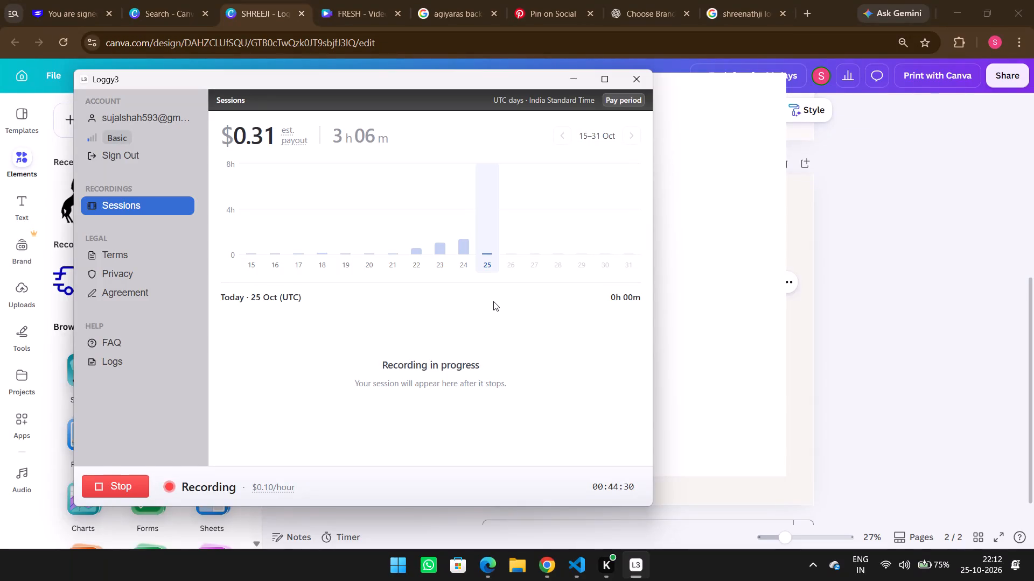
Return to the SHREEJI design in Canva and look through all the Magic recommendations graphics for a suitable logo symbol.
left_click(920, 340)
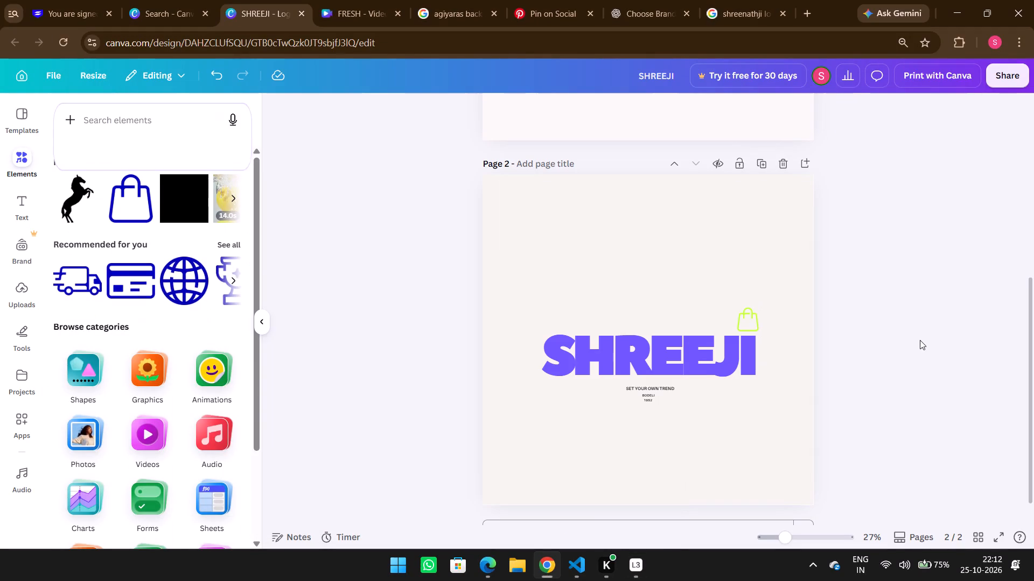
scroll(150, 416, "up", 5)
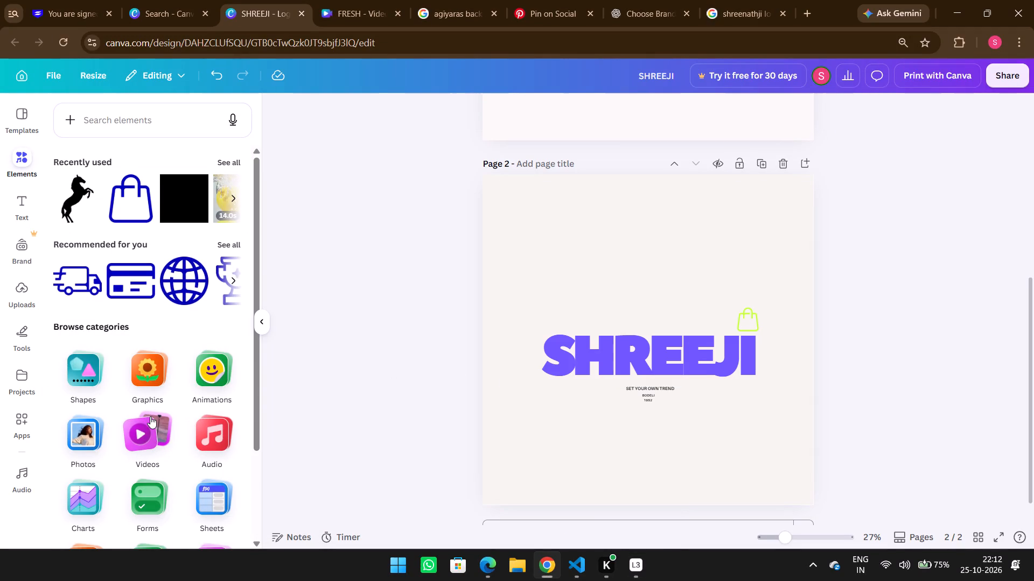
left_click(228, 247)
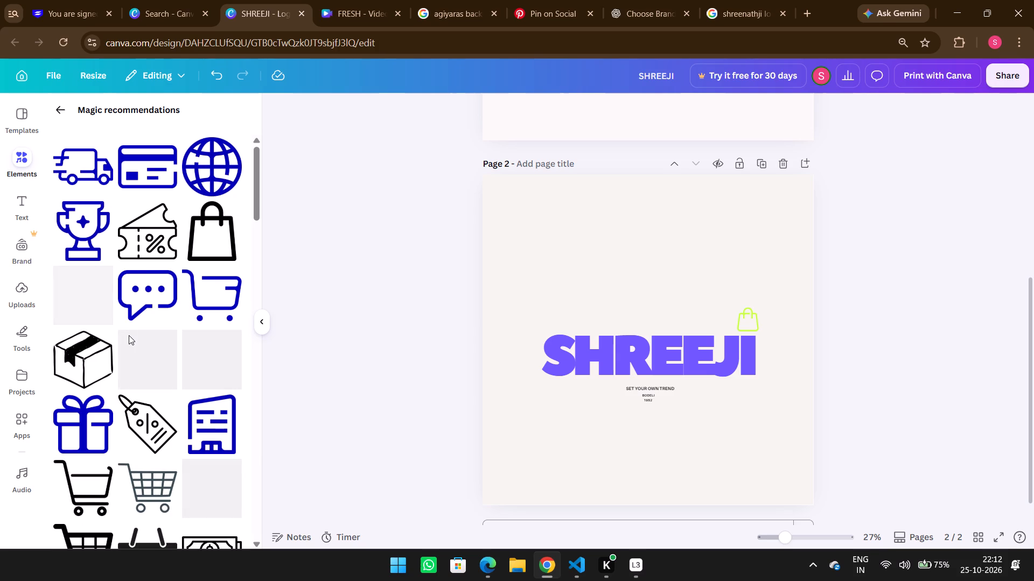
scroll(128, 337, "down", 2)
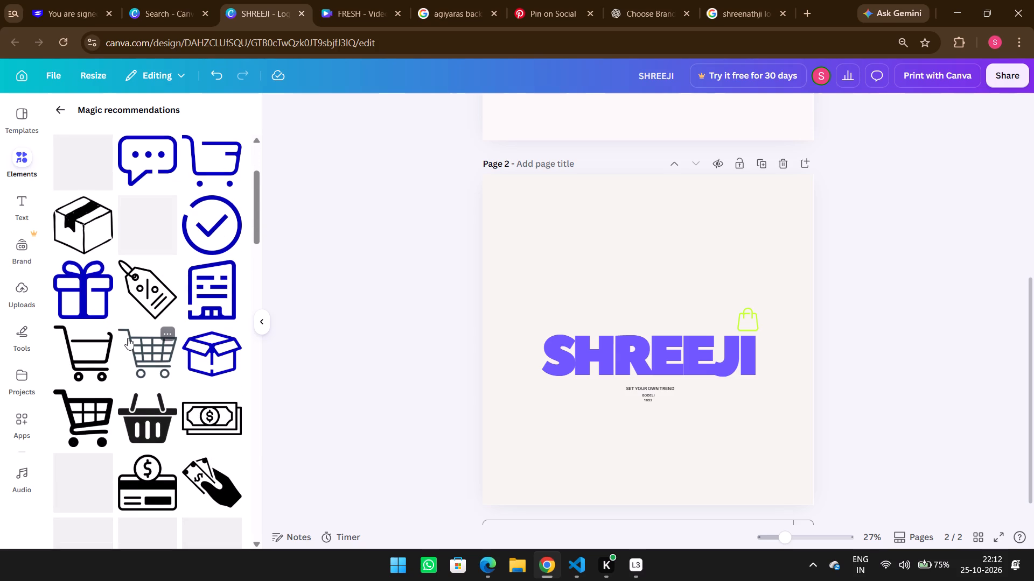
scroll(128, 338, "down", 3)
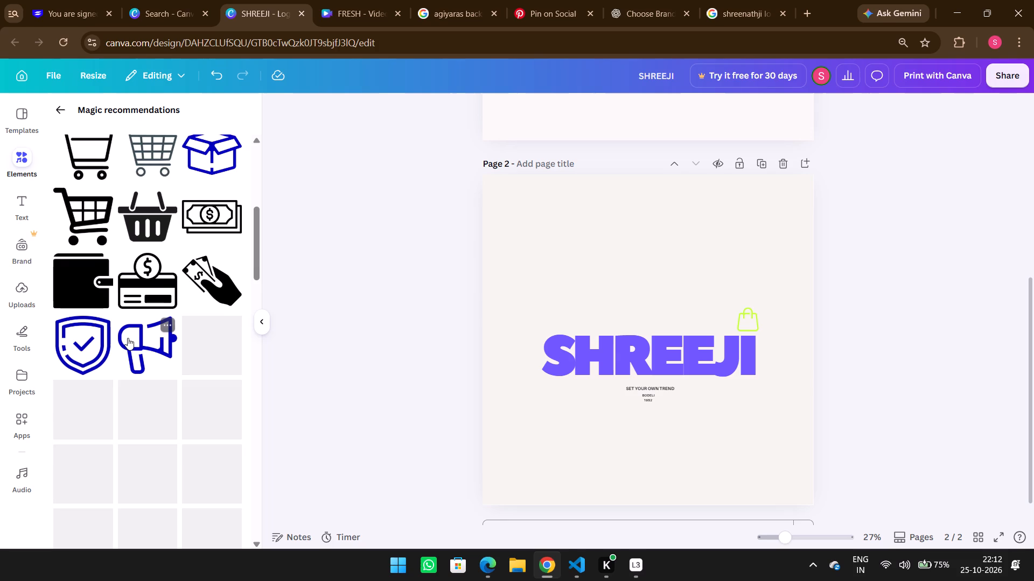
scroll(128, 338, "down", 1)
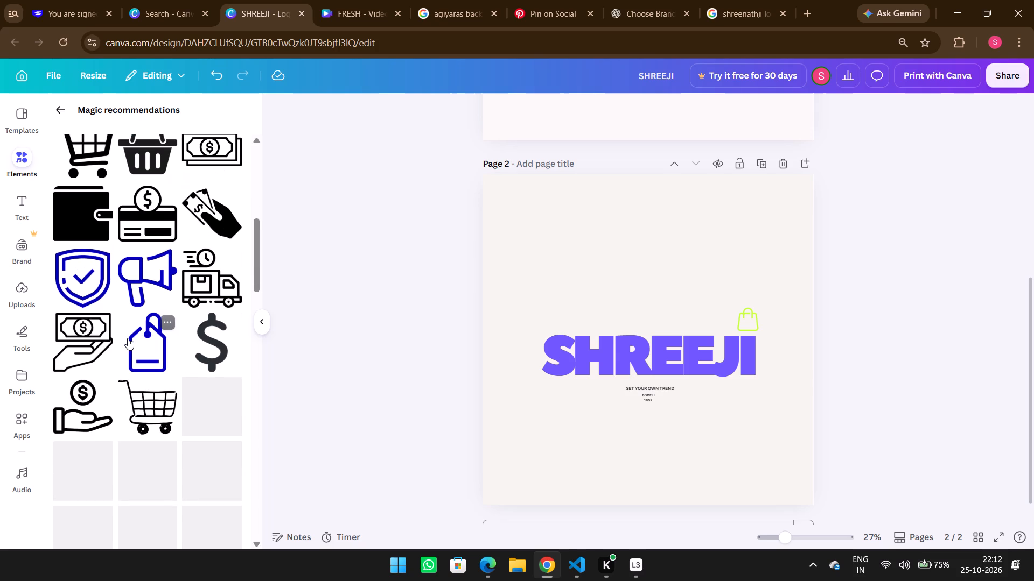
scroll(128, 338, "down", 5)
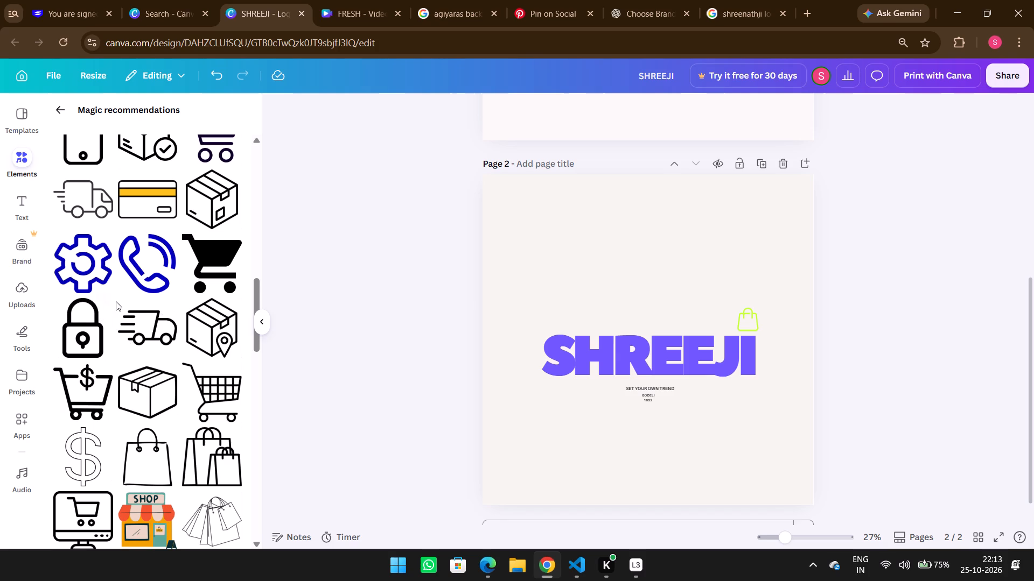
scroll(116, 301, "down", 5)
scroll(158, 360, "down", 3)
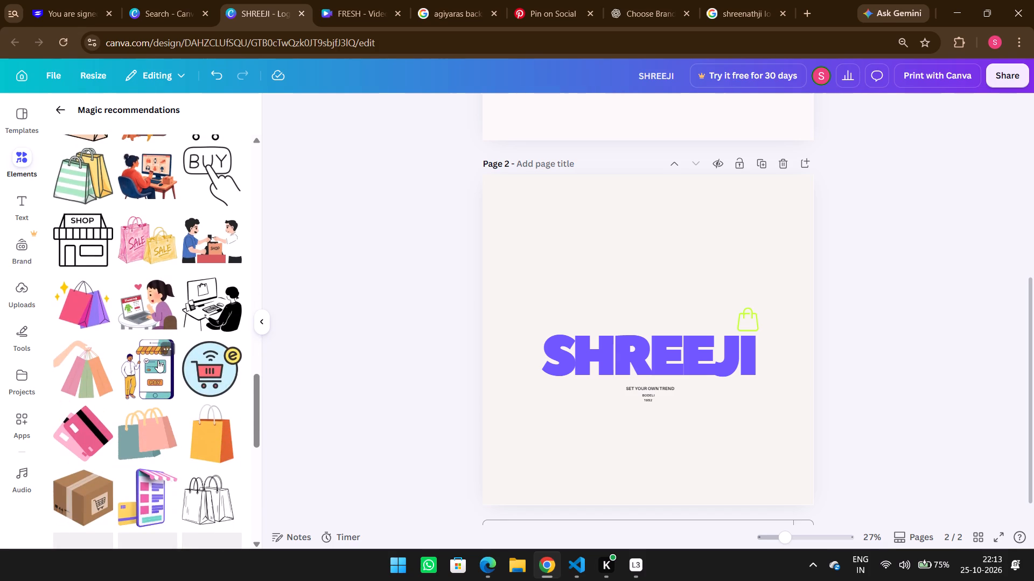
scroll(157, 361, "down", 5)
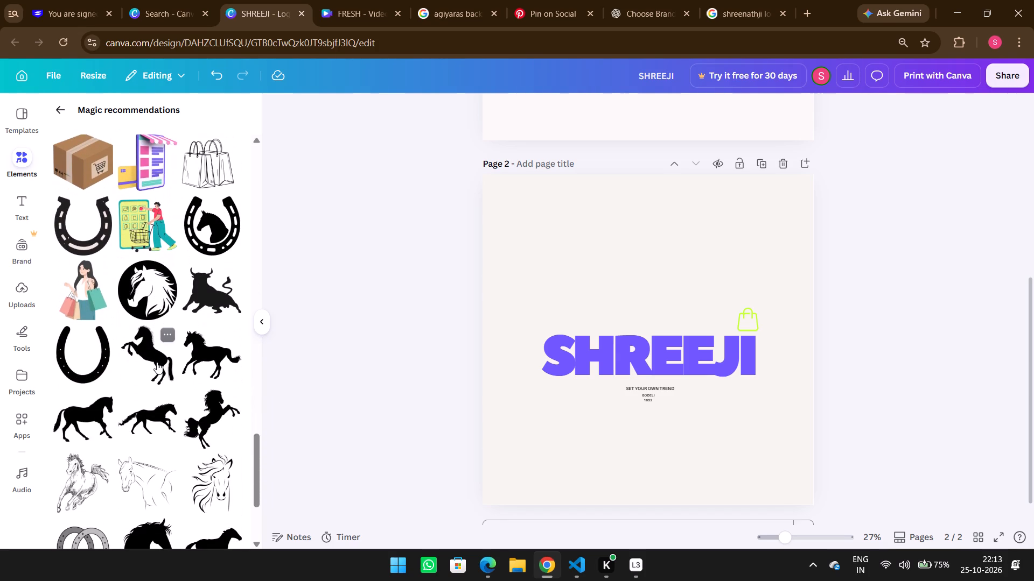
scroll(157, 362, "down", 6)
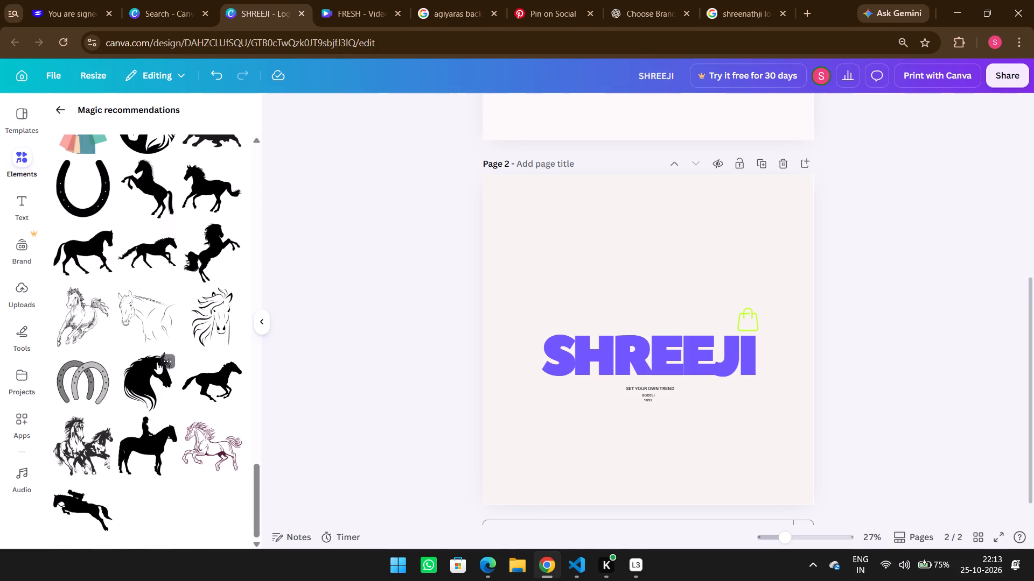
scroll(157, 362, "down", 2)
scroll(152, 401, "up", 10)
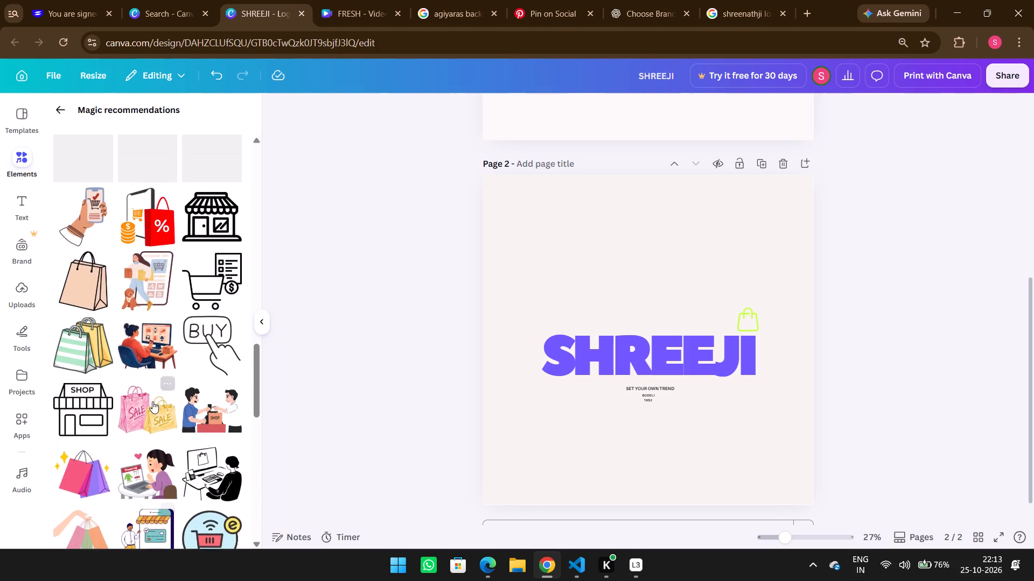
scroll(152, 401, "up", 11)
scroll(152, 401, "up", 16)
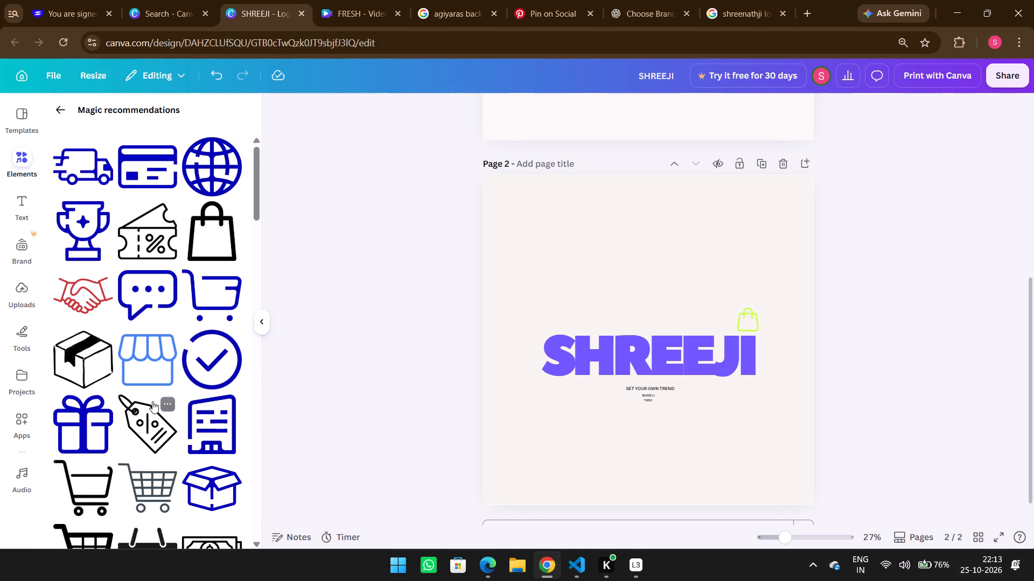
Go through the Magic recommendations graphics a second time, examining the shopping and horse symbols for a logo candidate.
scroll(152, 401, "down", 3)
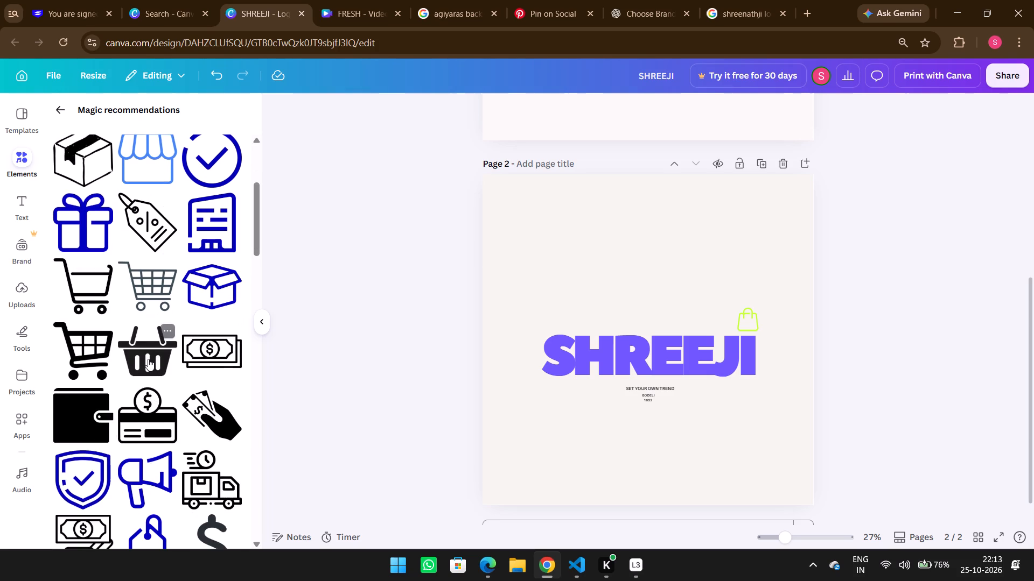
scroll(148, 359, "down", 4)
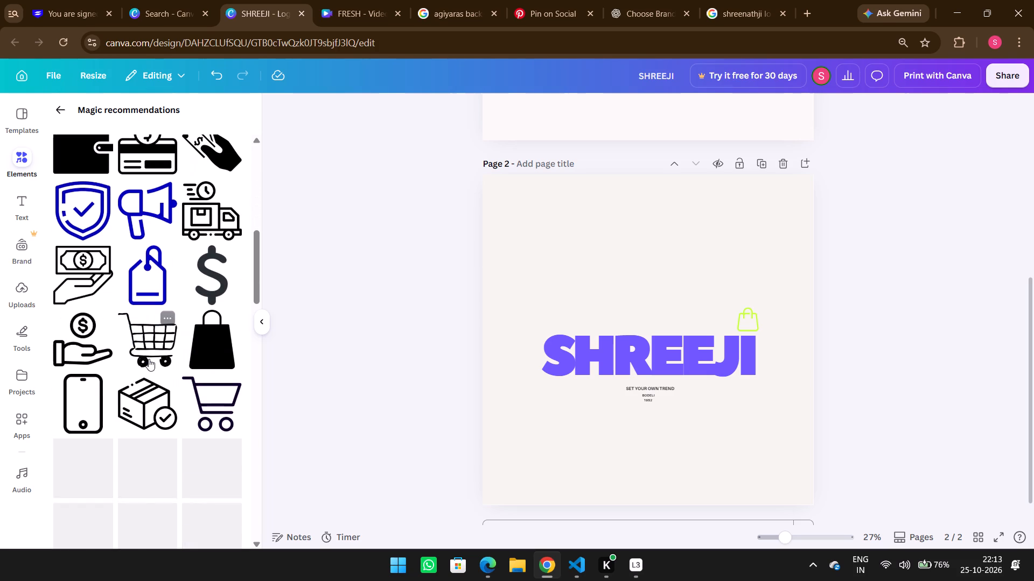
scroll(149, 359, "down", 5)
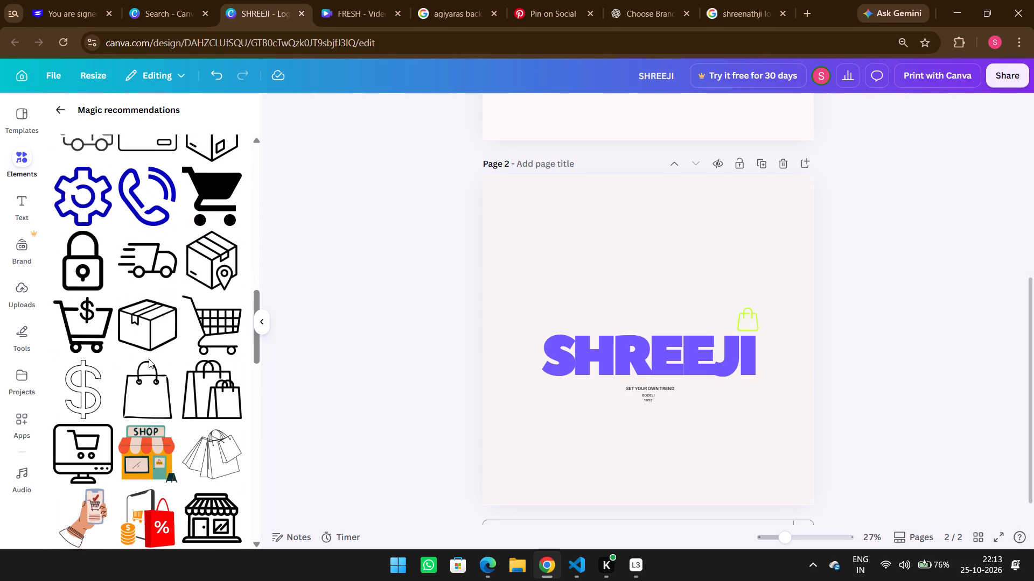
scroll(149, 359, "down", 3)
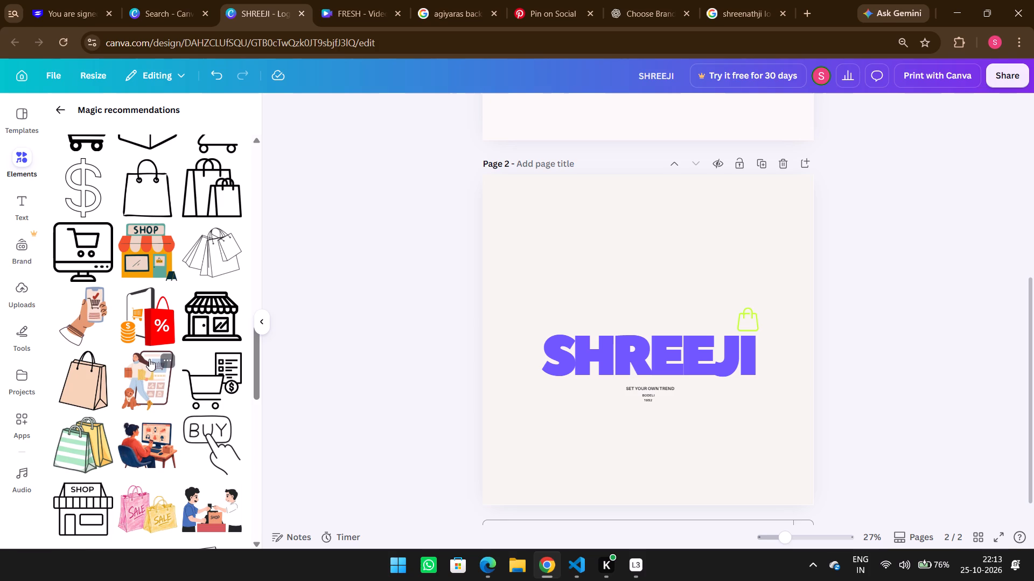
scroll(149, 359, "down", 2)
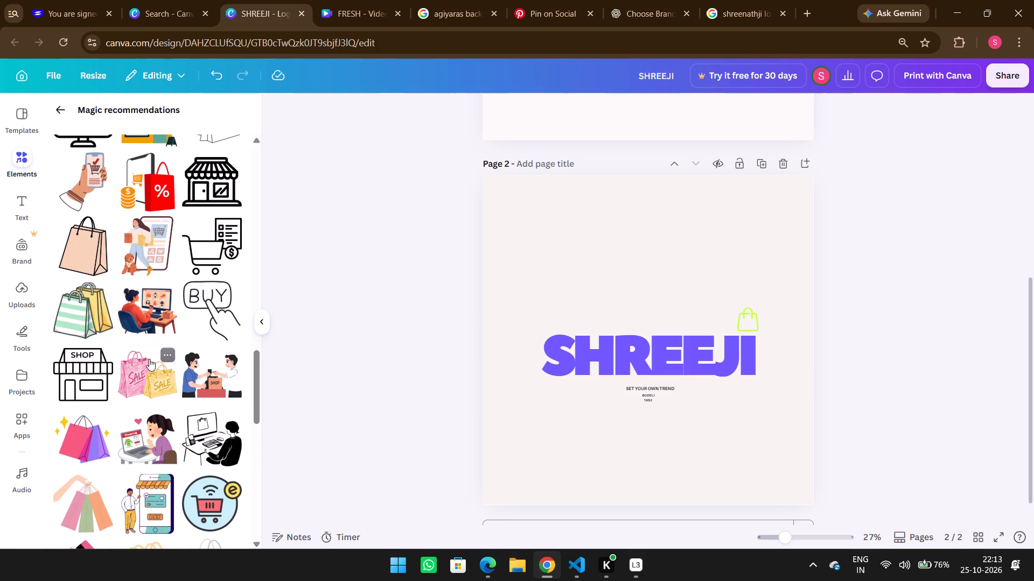
scroll(149, 359, "down", 4)
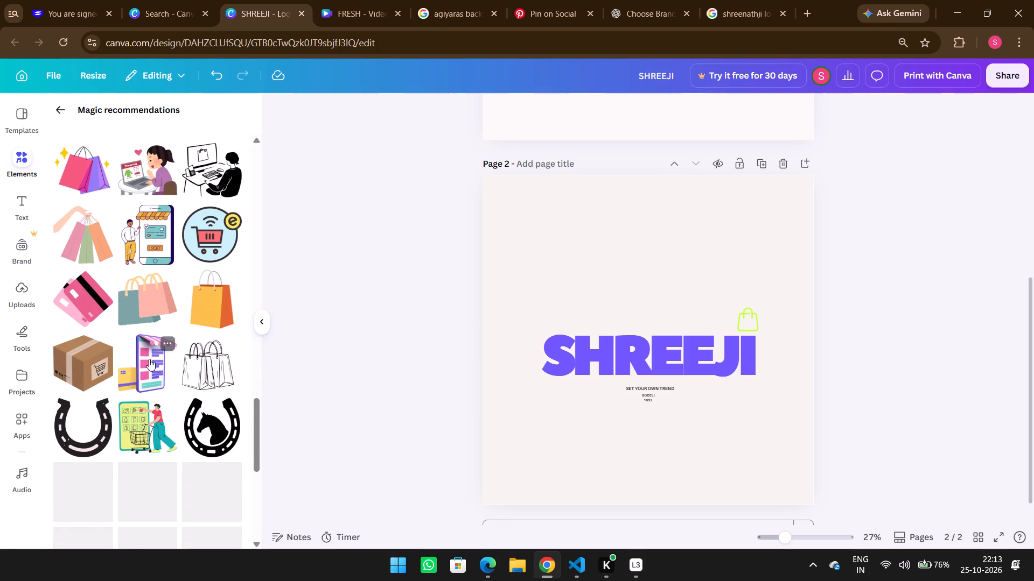
scroll(149, 359, "down", 3)
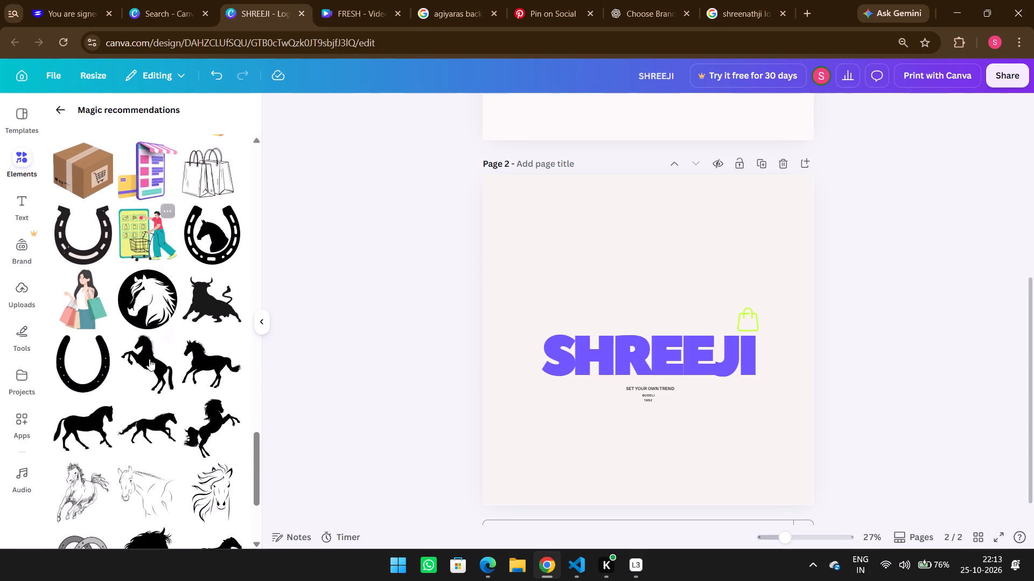
scroll(149, 359, "down", 4)
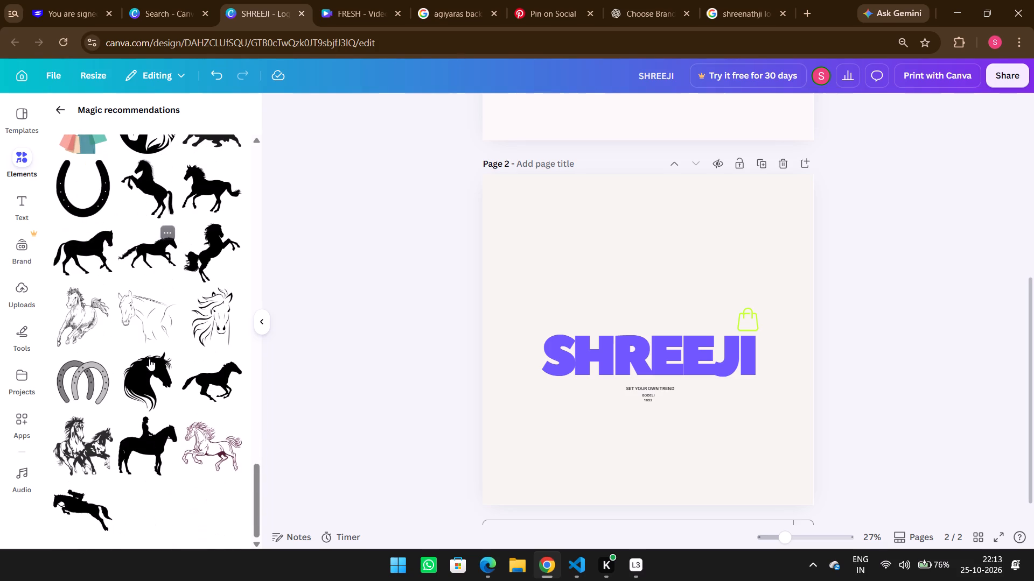
scroll(149, 359, "down", 7)
scroll(149, 374, "up", 5)
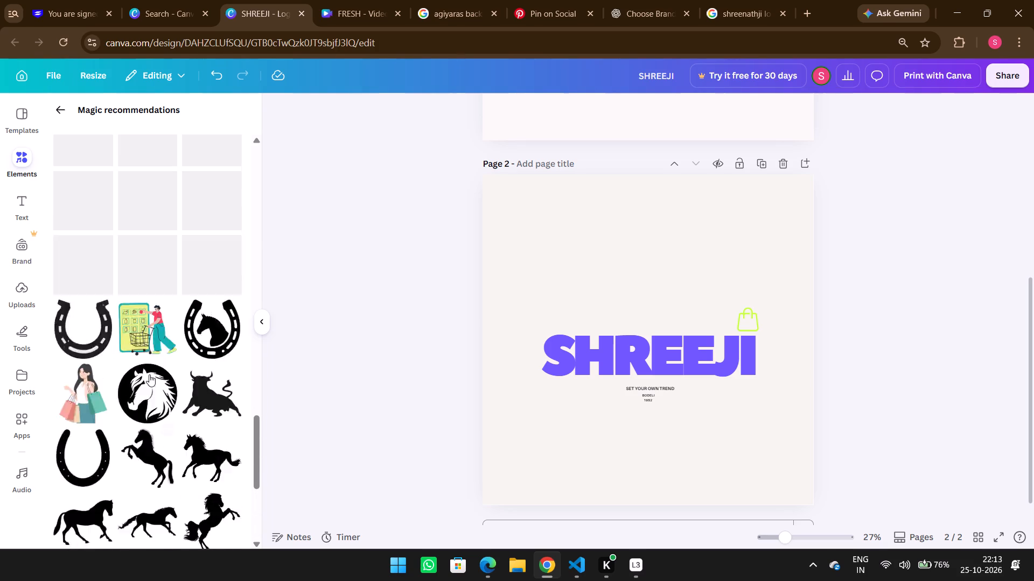
scroll(149, 374, "up", 4)
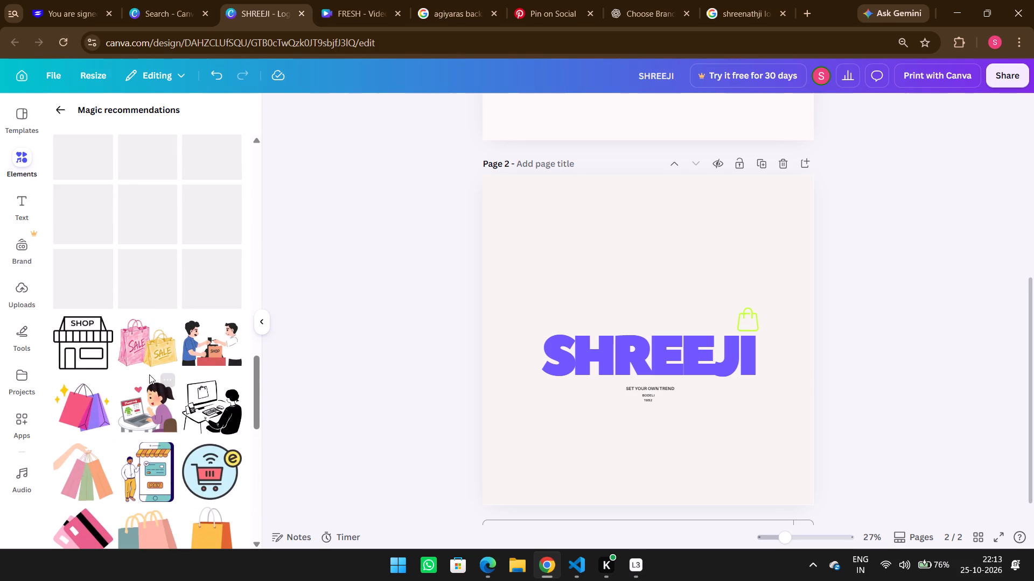
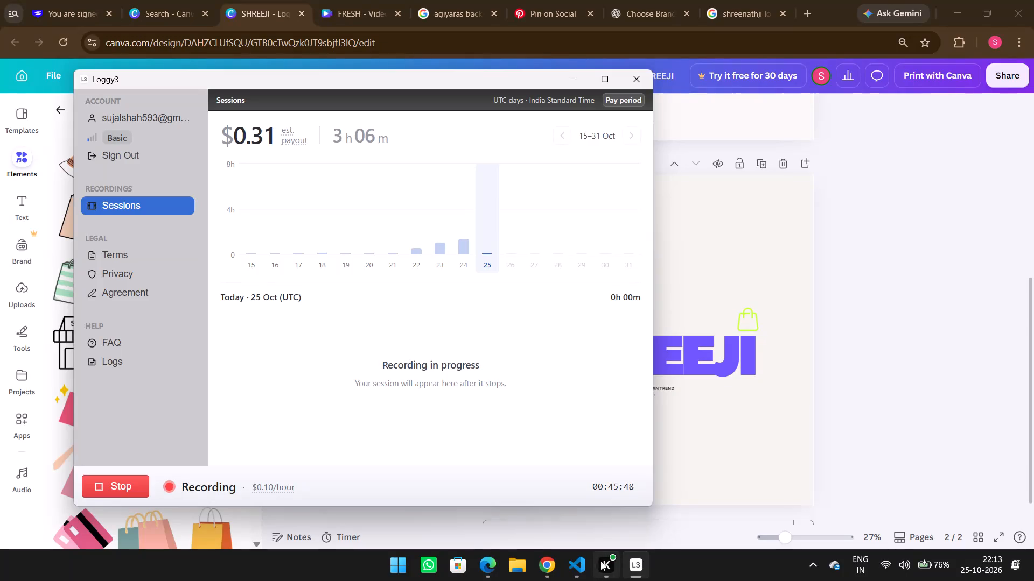
left_click(547, 562)
scroll(145, 369, "down", 3)
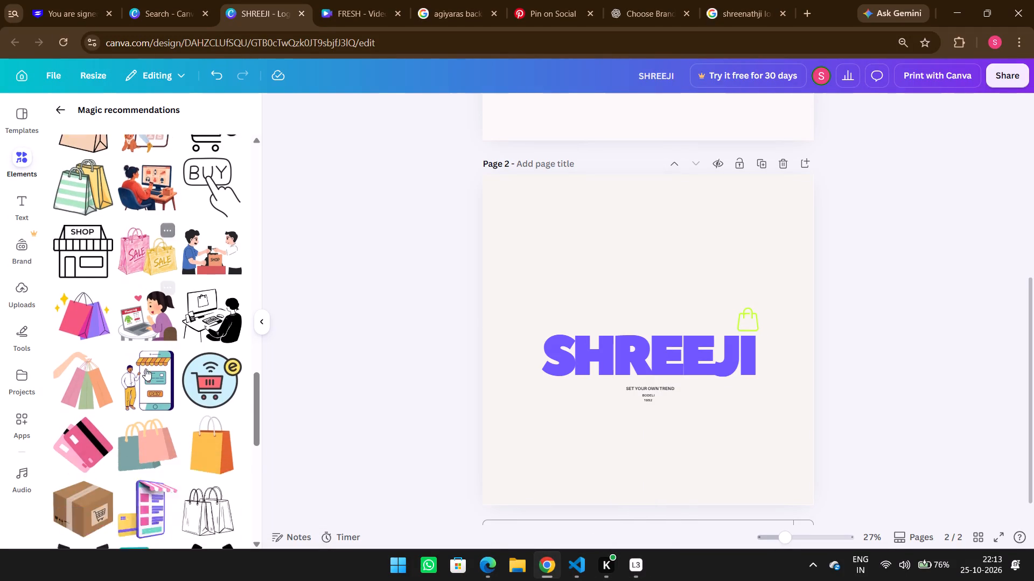
scroll(145, 369, "down", 2)
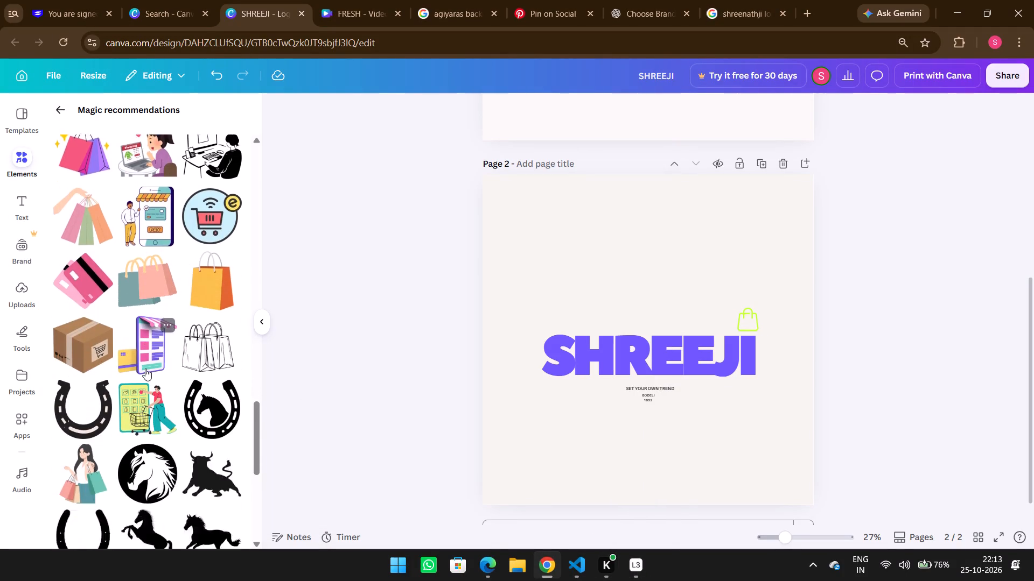
scroll(145, 369, "down", 6)
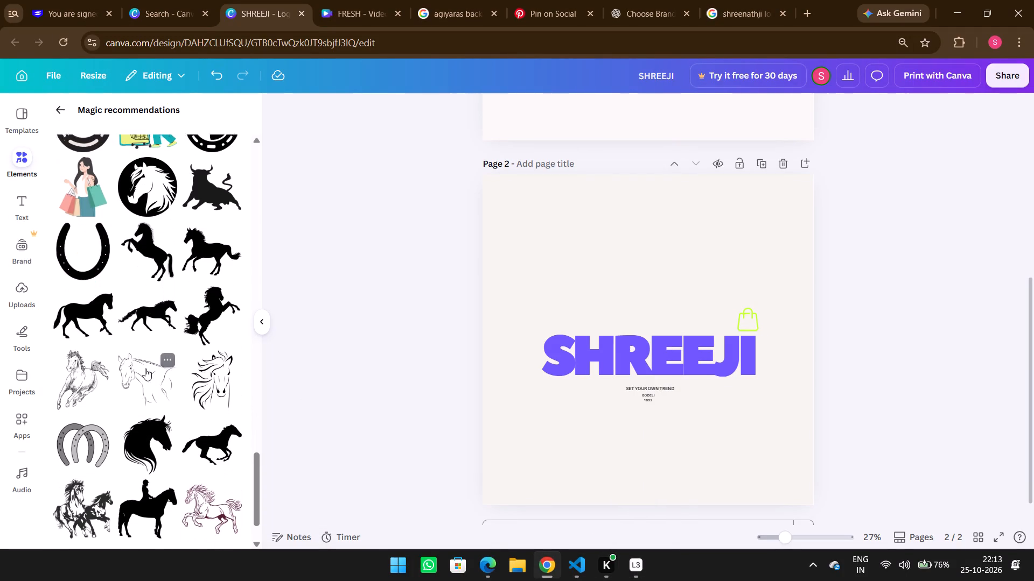
scroll(145, 369, "down", 1)
scroll(153, 436, "up", 7)
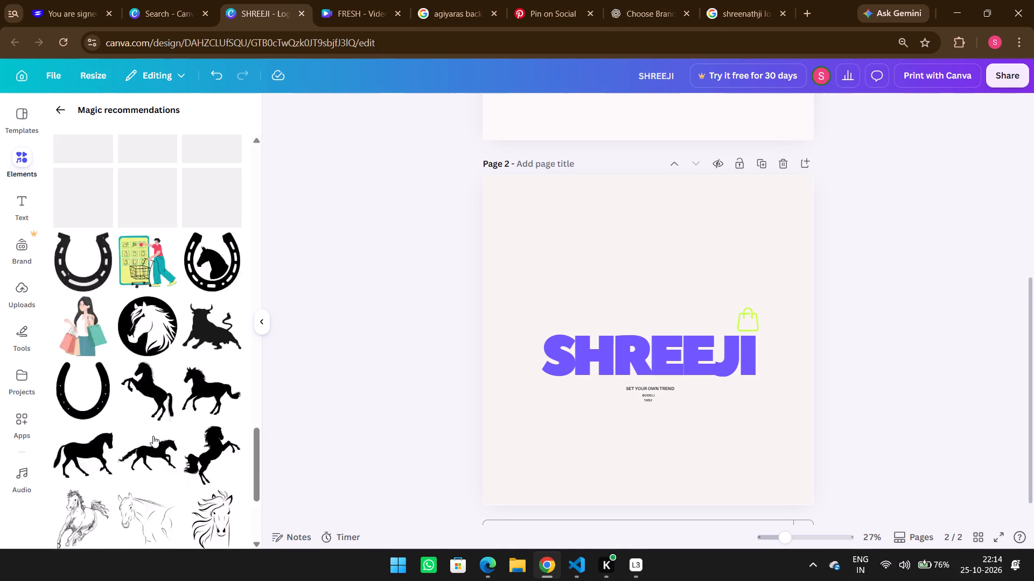
scroll(153, 436, "up", 6)
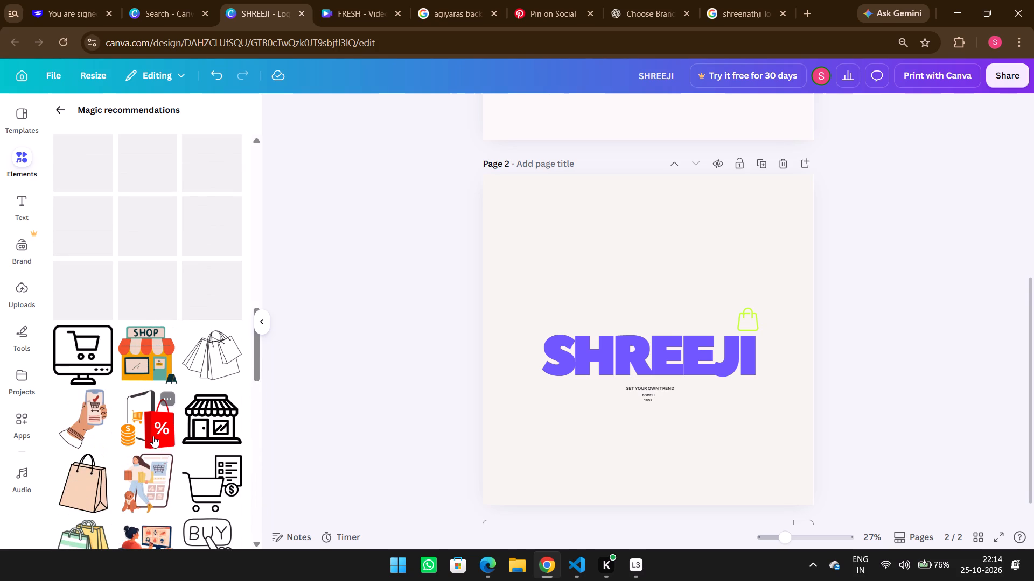
scroll(153, 436, "up", 4)
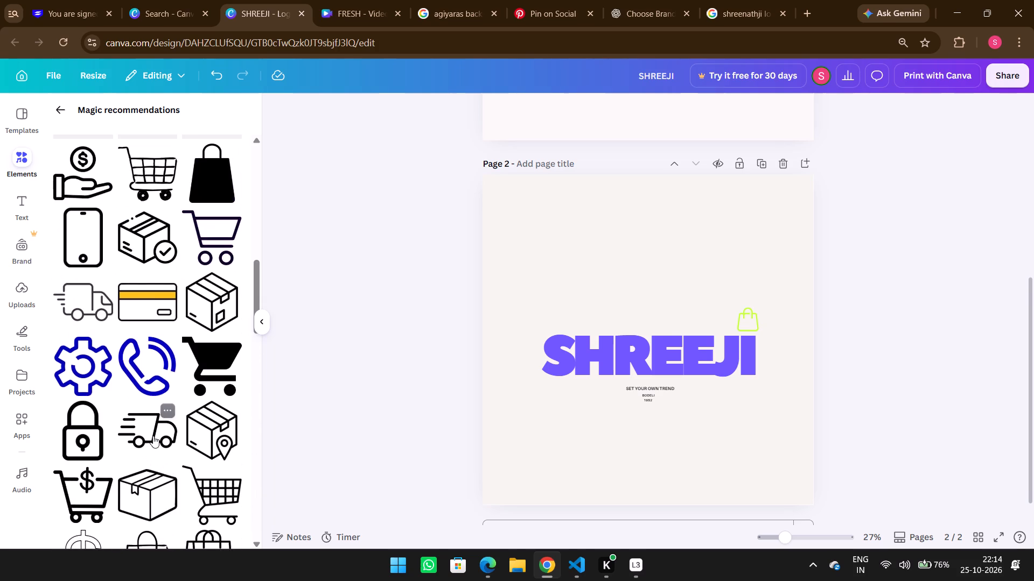
scroll(153, 436, "up", 4)
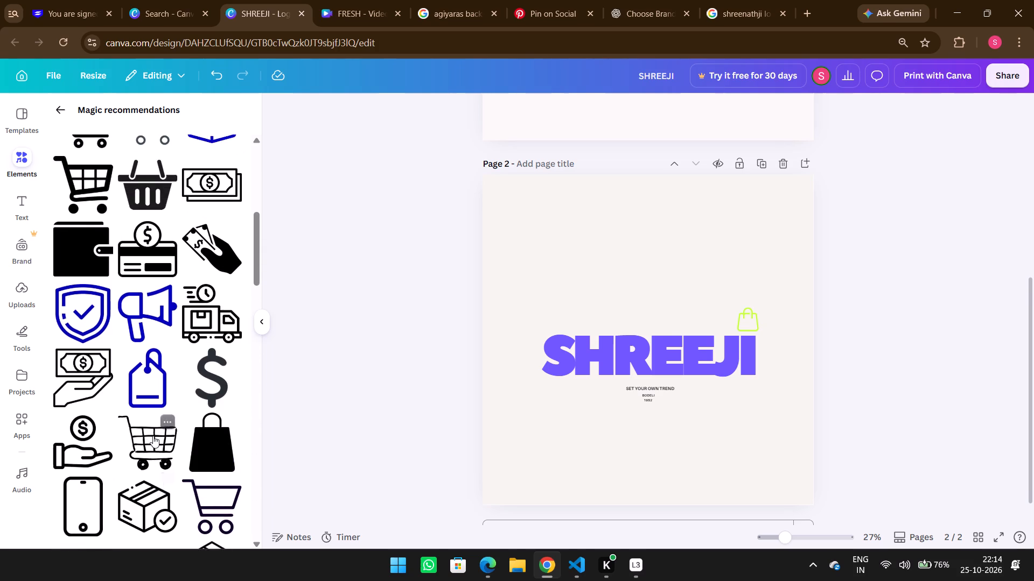
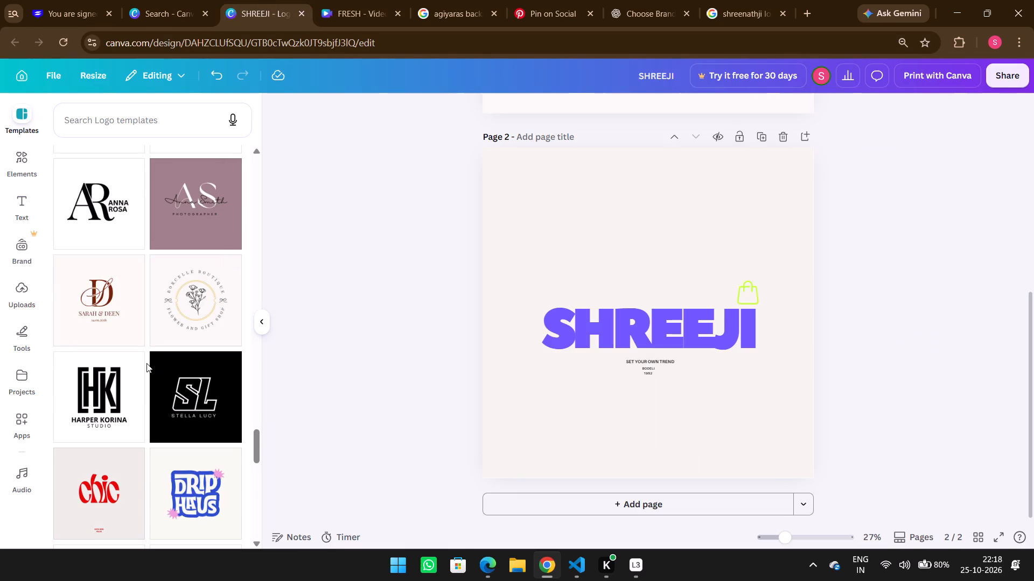
scroll(146, 363, "down", 3)
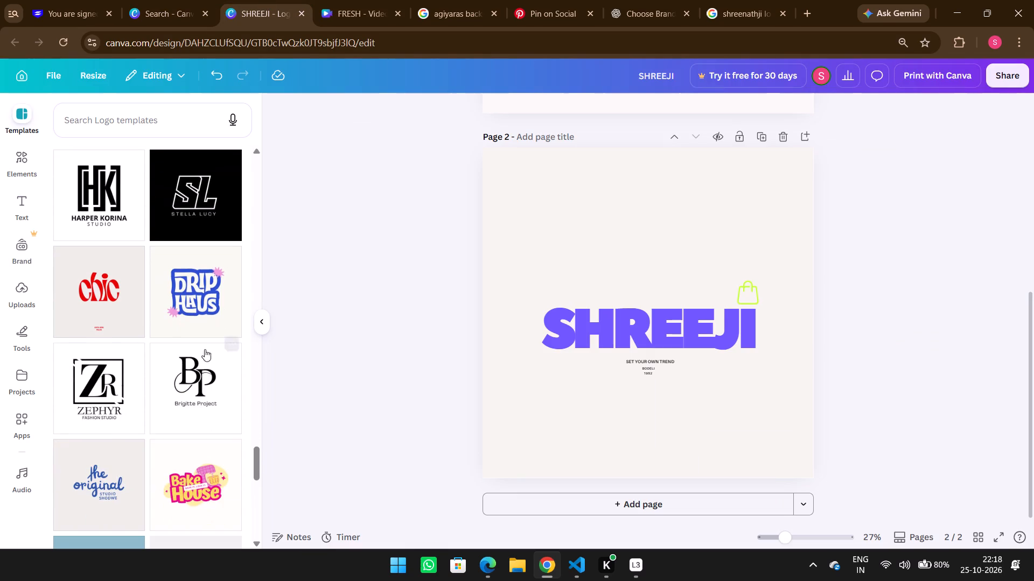
left_click(628, 321)
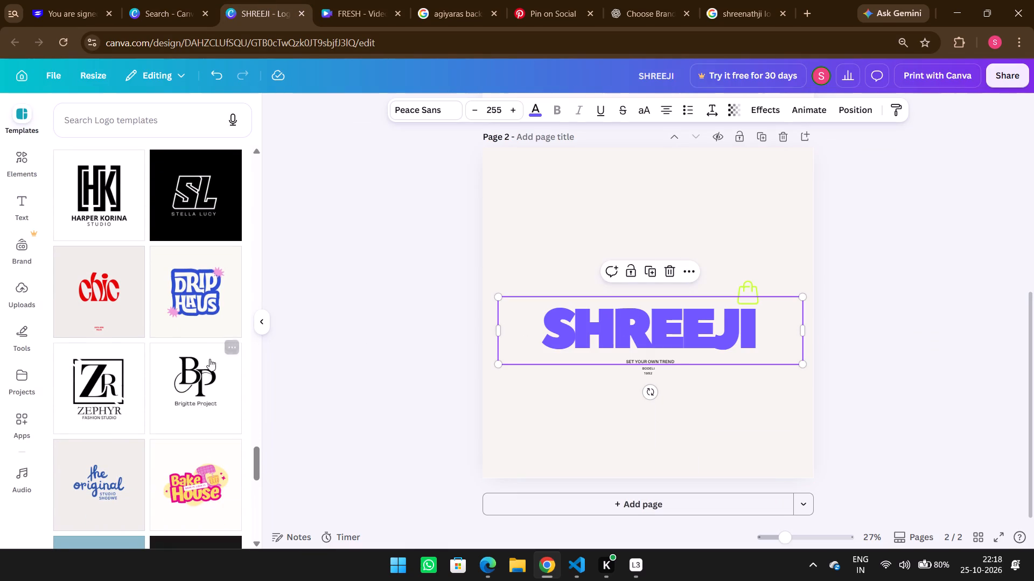
scroll(181, 365, "down", 10)
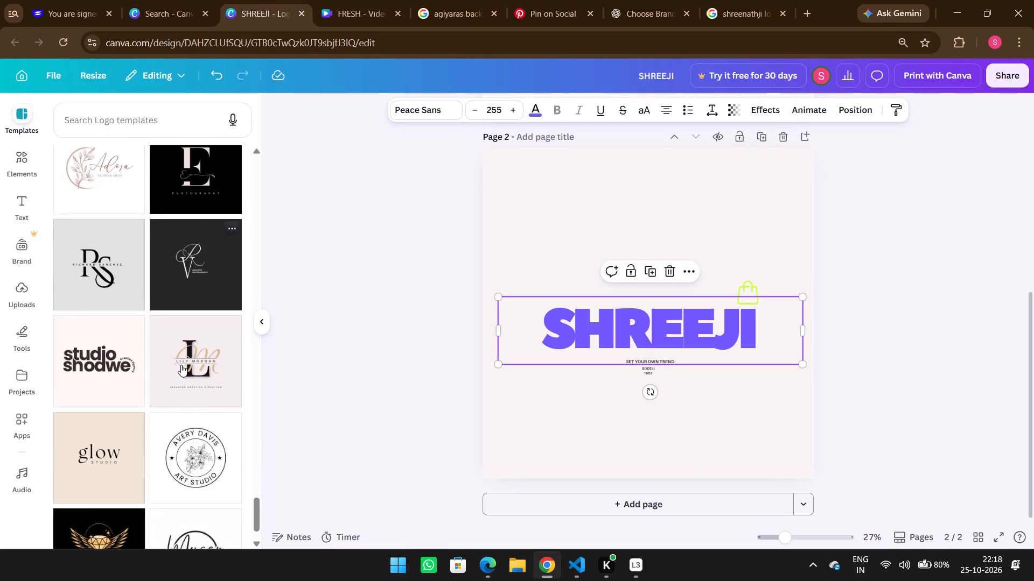
scroll(181, 365, "down", 2)
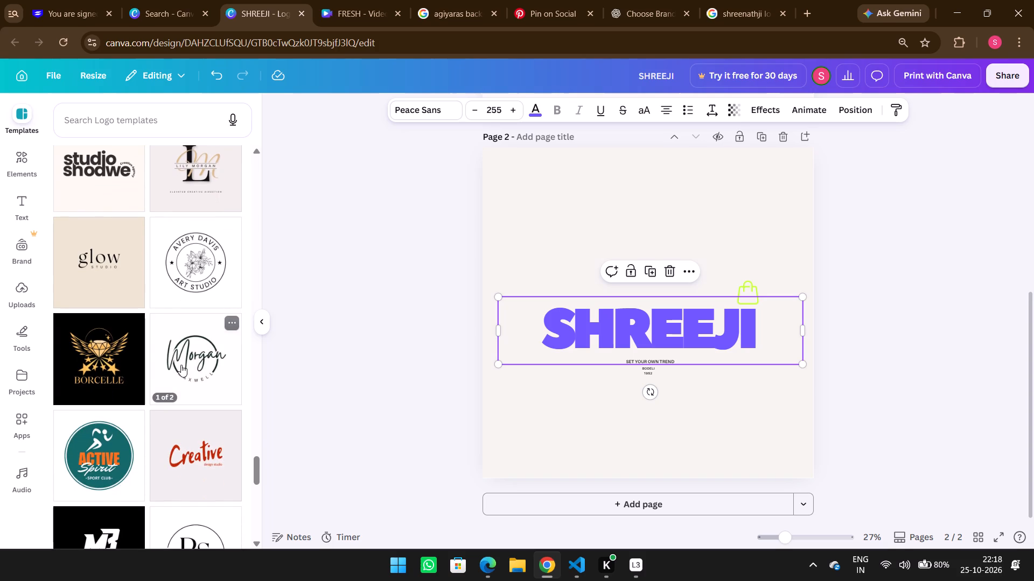
scroll(181, 365, "up", 2)
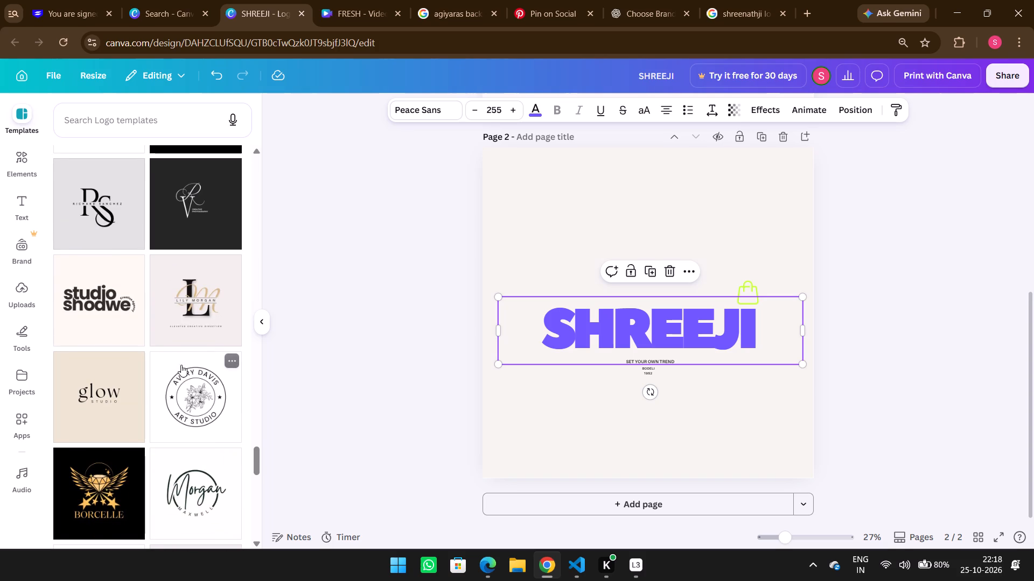
scroll(181, 365, "down", 2)
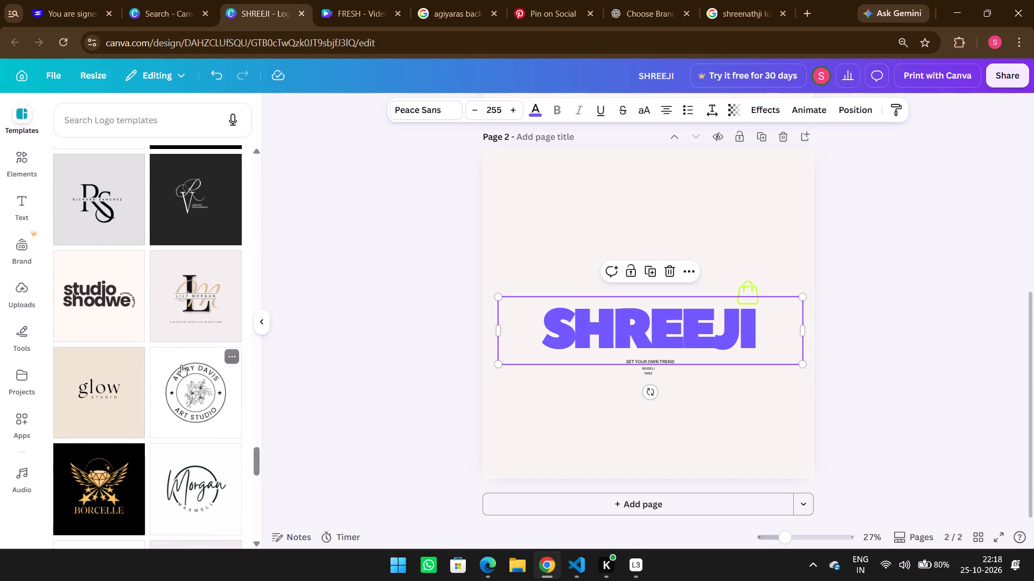
scroll(181, 365, "down", 5)
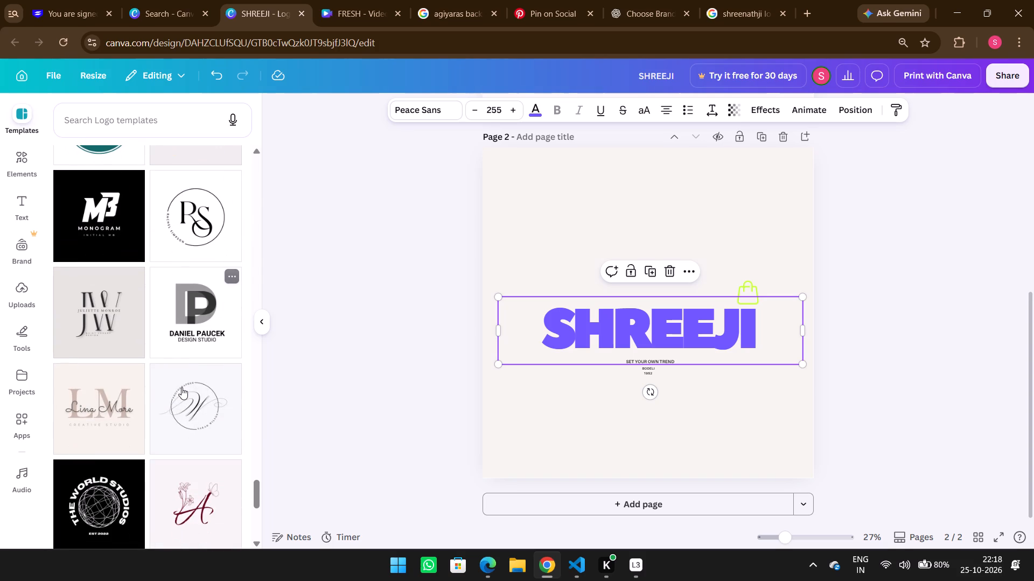
scroll(181, 387, "down", 7)
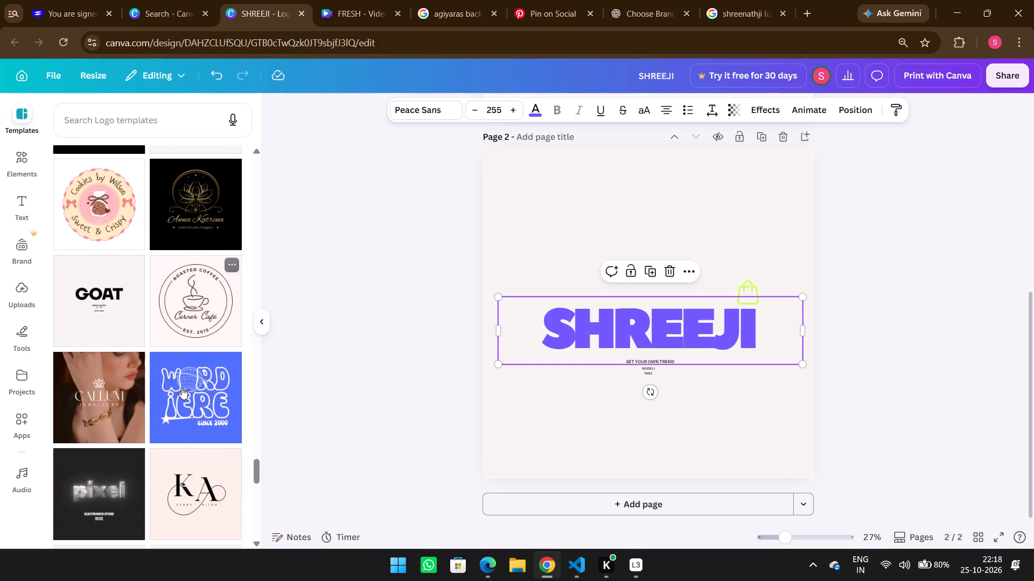
scroll(181, 387, "down", 5)
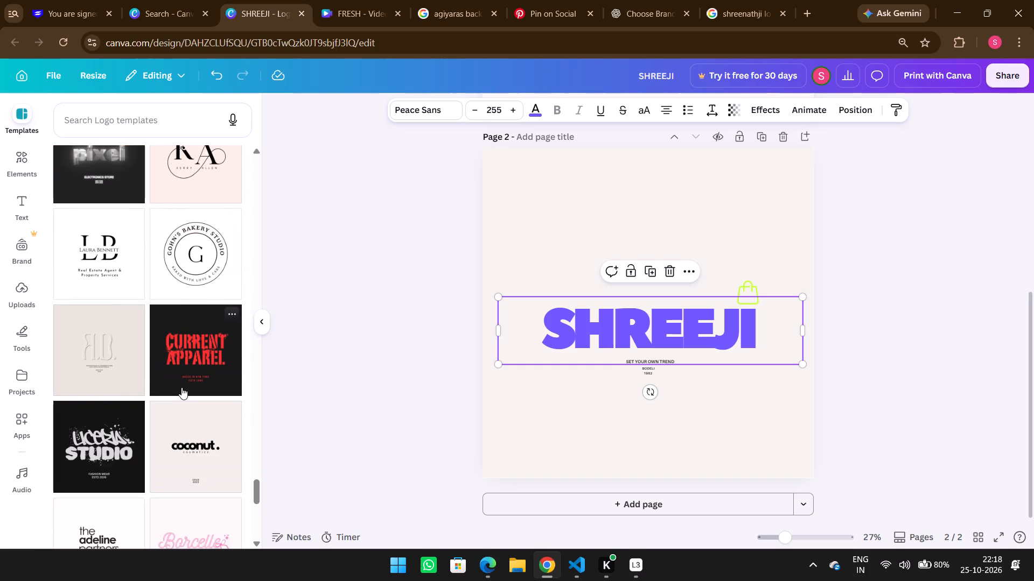
scroll(181, 387, "down", 7)
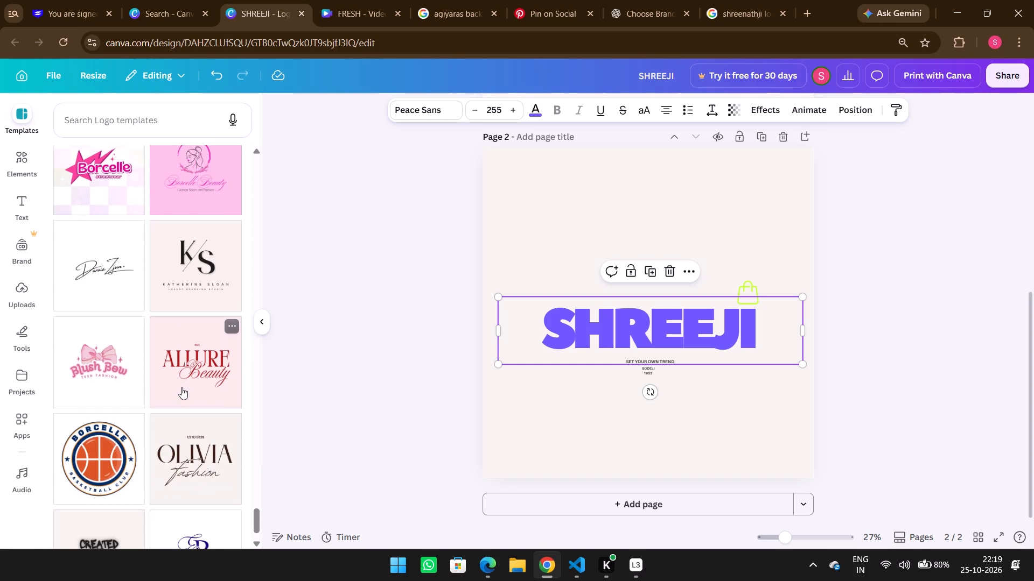
scroll(183, 414, "down", 3)
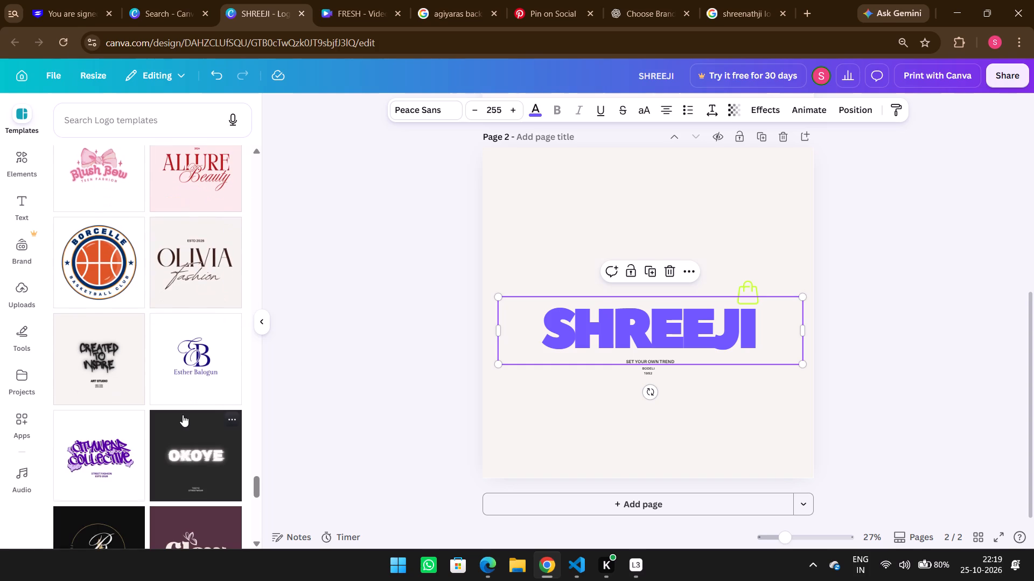
scroll(183, 415, "down", 2)
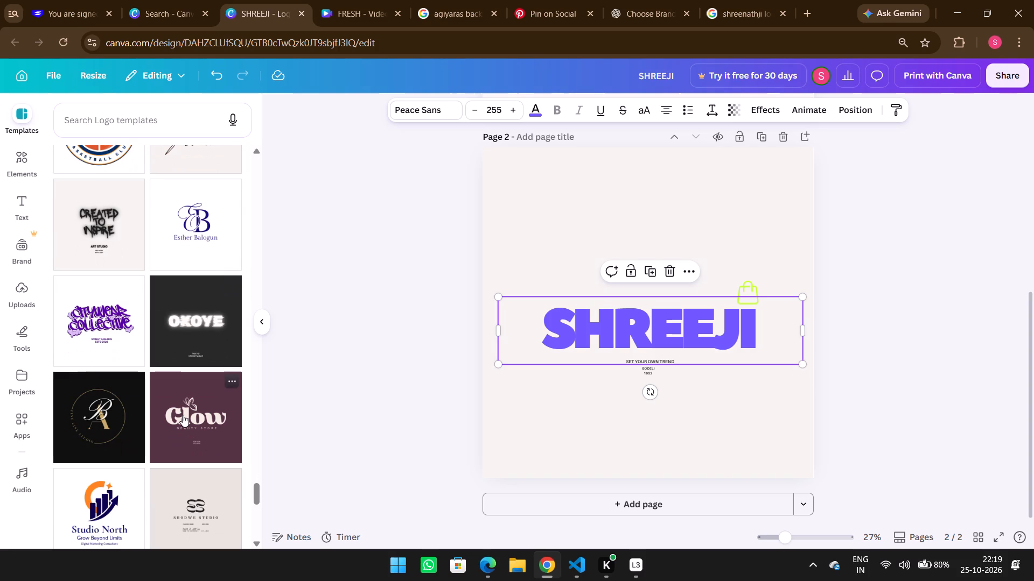
scroll(183, 415, "down", 5)
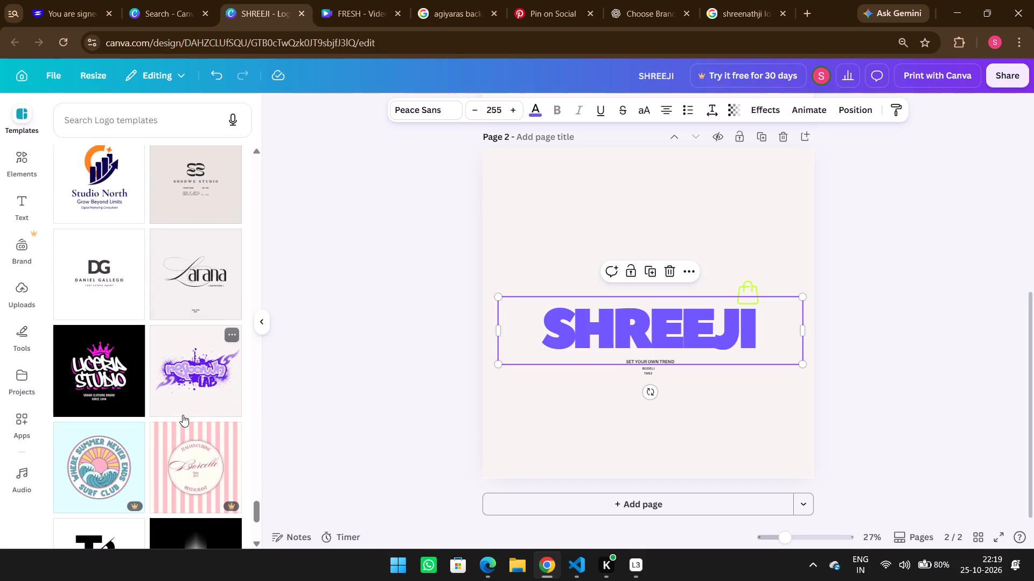
scroll(188, 427, "down", 4)
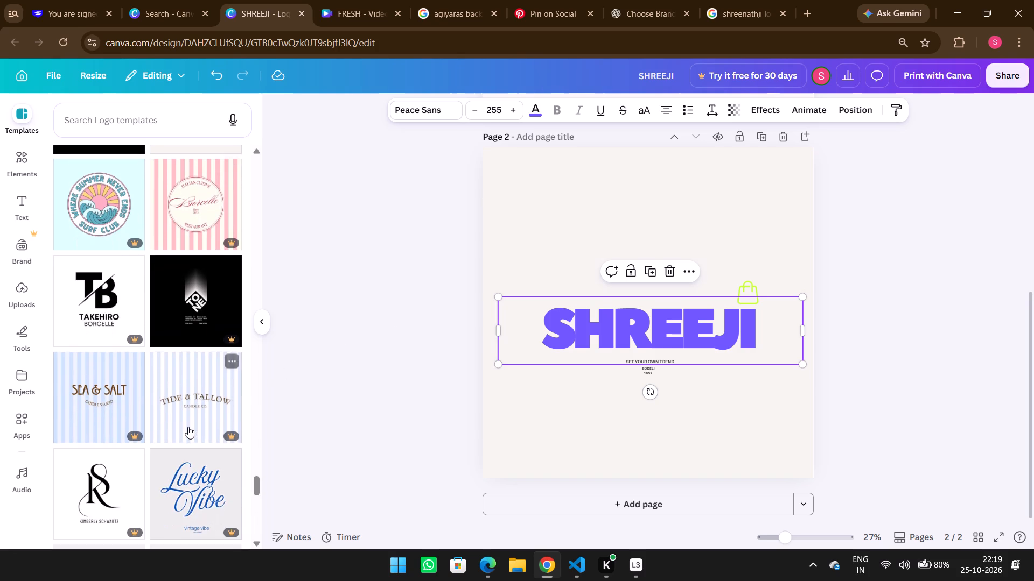
scroll(135, 428, "down", 3)
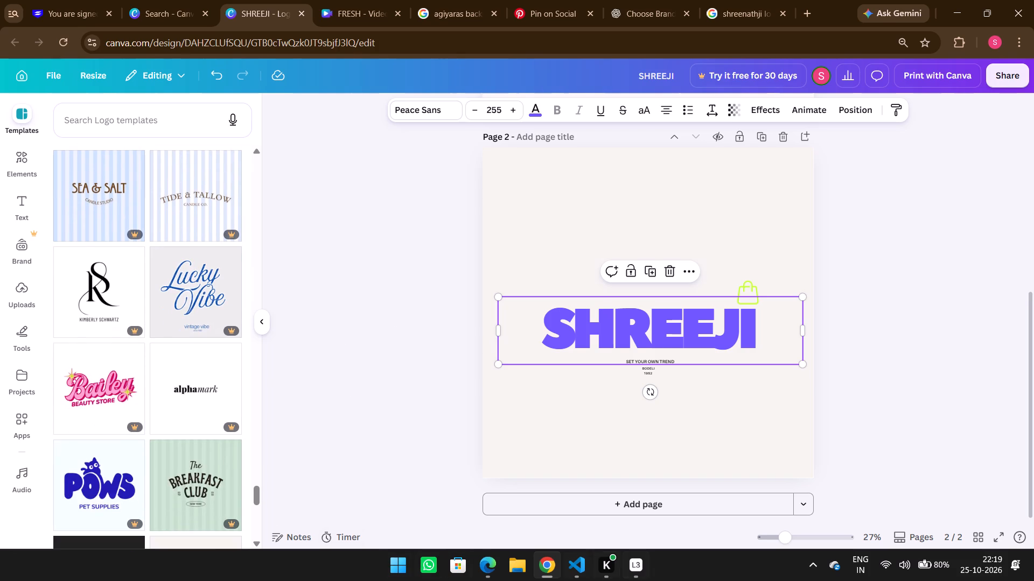
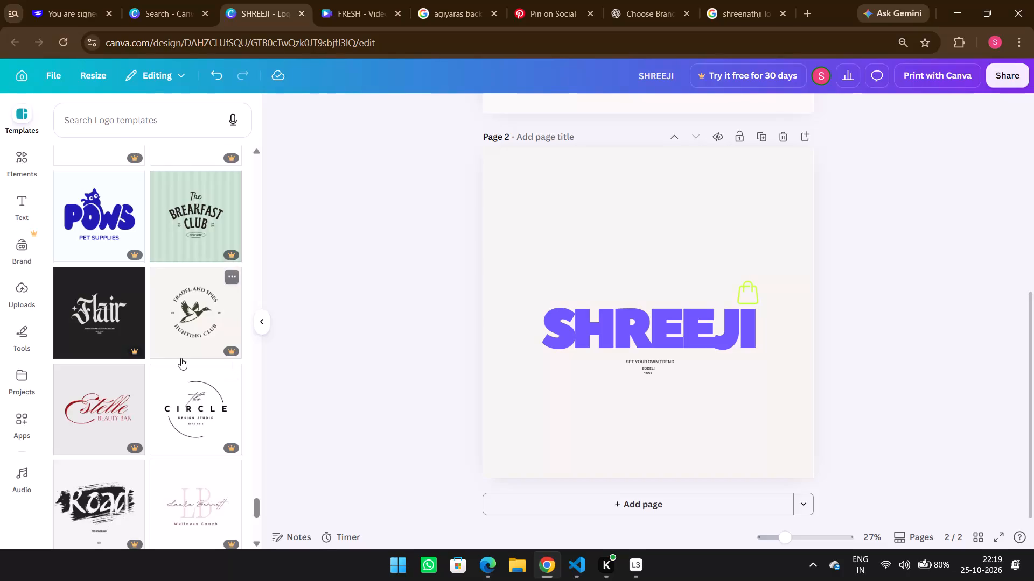
Examine further logo templates for ideas to compare with the page 2 SHREEJI wordmark.
scroll(181, 358, "down", 3)
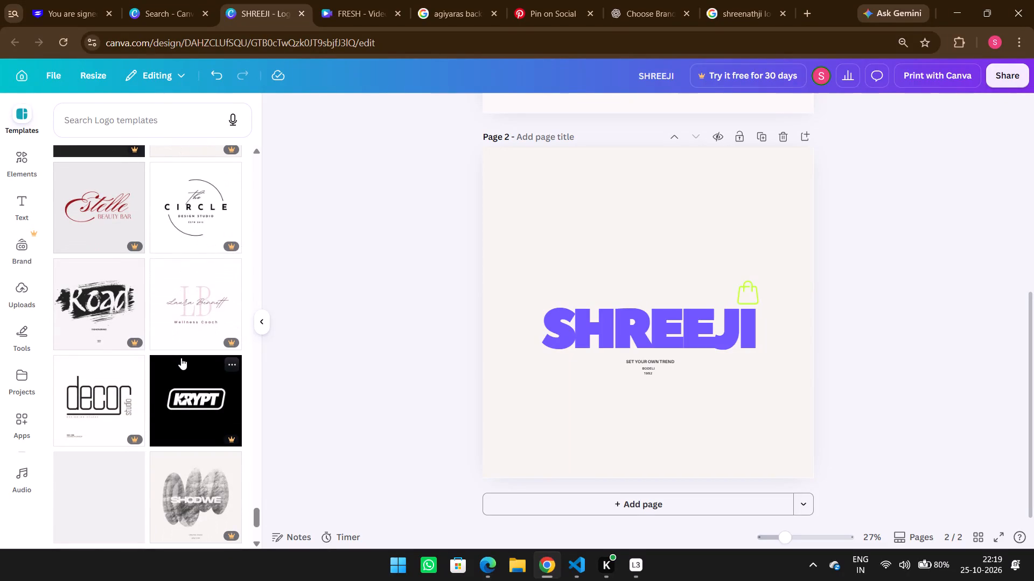
scroll(181, 358, "down", 7)
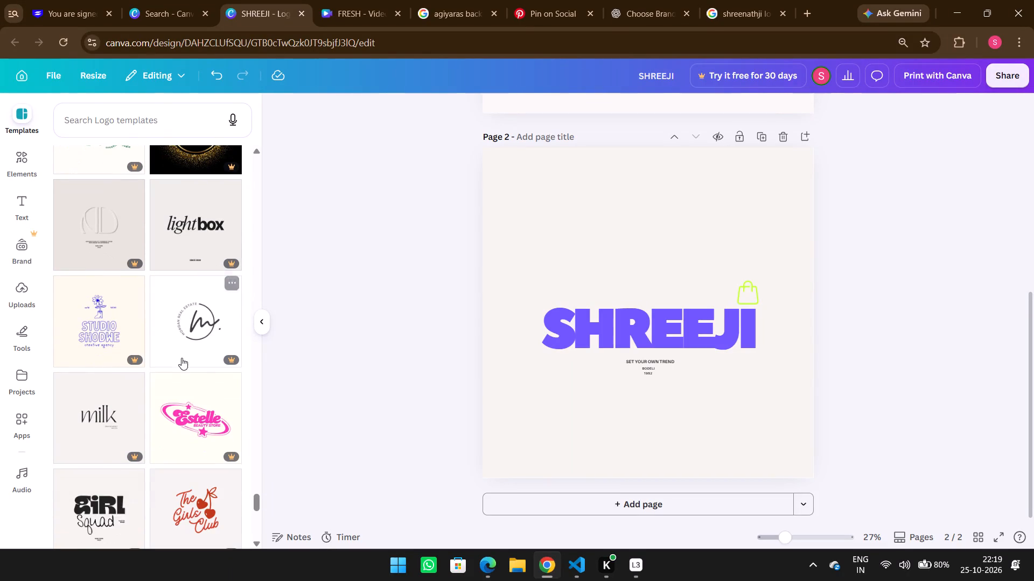
scroll(181, 358, "down", 6)
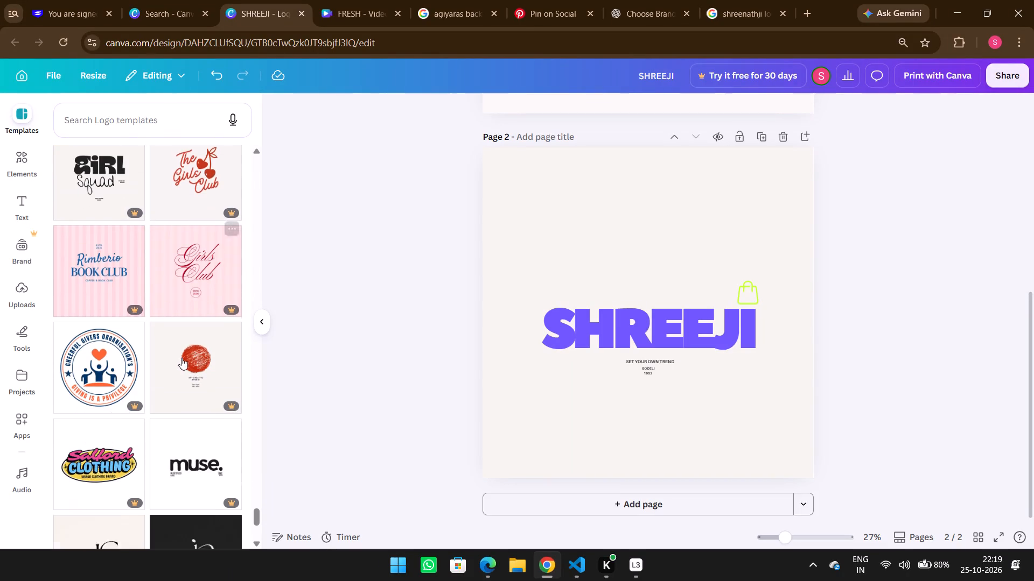
scroll(181, 358, "down", 5)
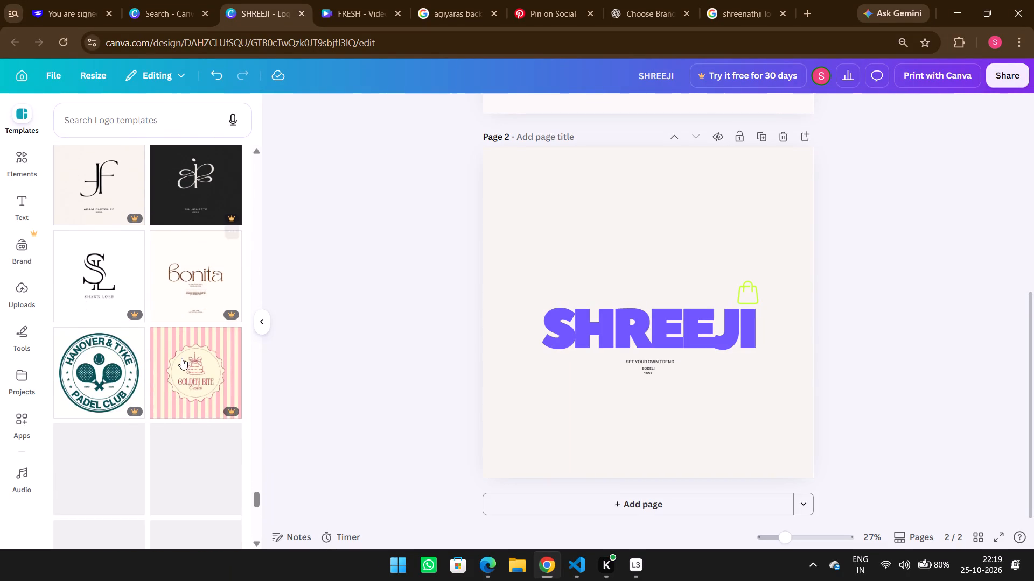
scroll(181, 358, "down", 6)
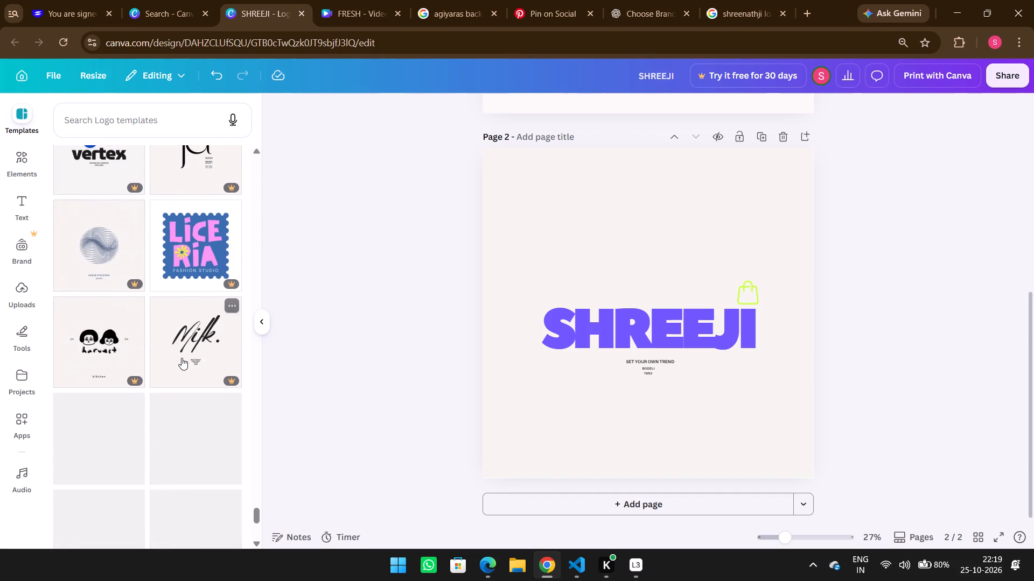
scroll(181, 358, "down", 1)
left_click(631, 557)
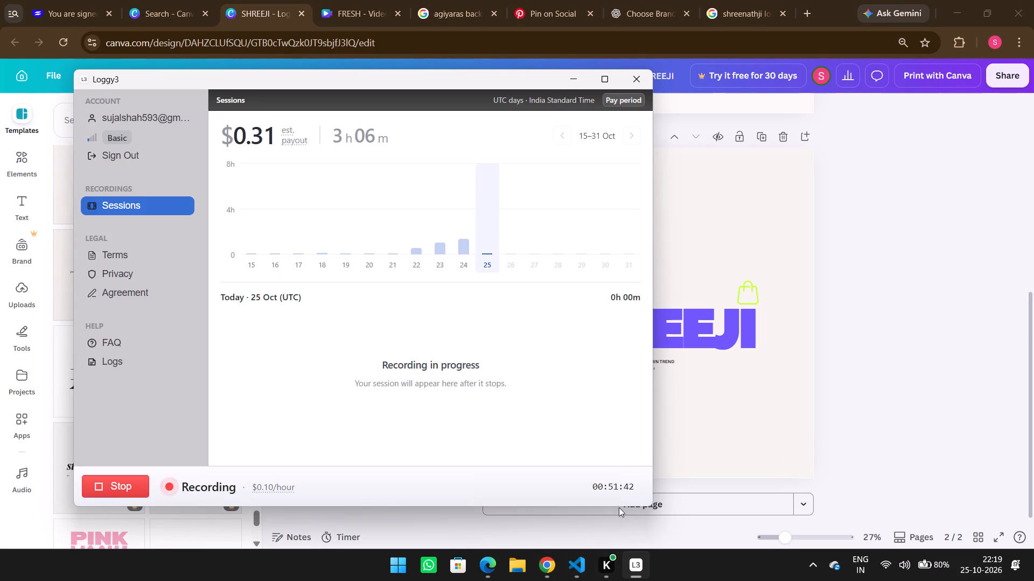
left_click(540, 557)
Return to the start of the logo template list and examine the suggested wordmark templates again.
scroll(197, 449, "down", 4)
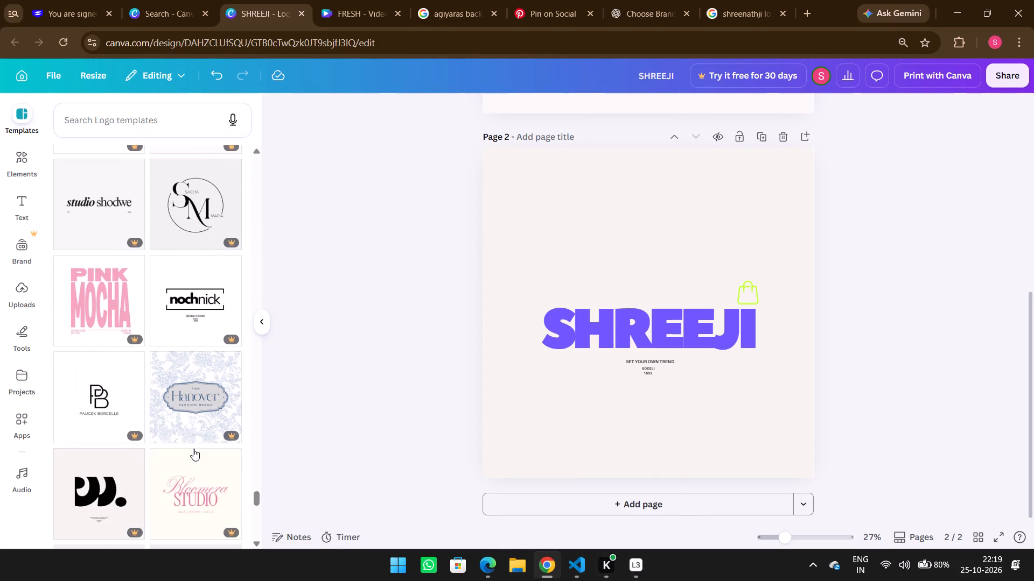
scroll(193, 449, "up", 20)
scroll(193, 449, "up", 20)
scroll(193, 449, "up", 9)
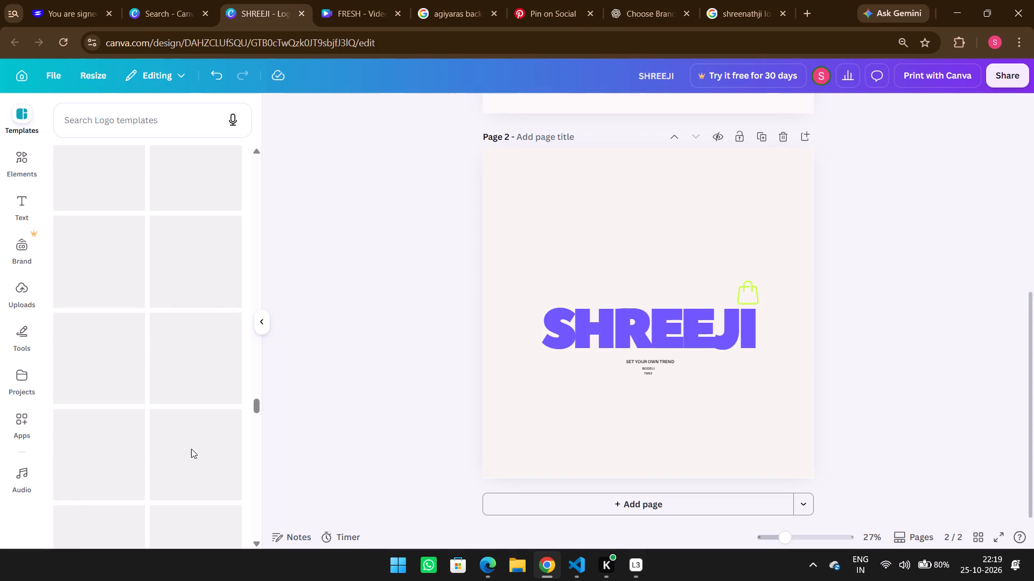
scroll(191, 449, "up", 20)
scroll(191, 449, "up", 20)
scroll(191, 449, "up", 20)
scroll(191, 449, "up", 19)
scroll(191, 449, "up", 8)
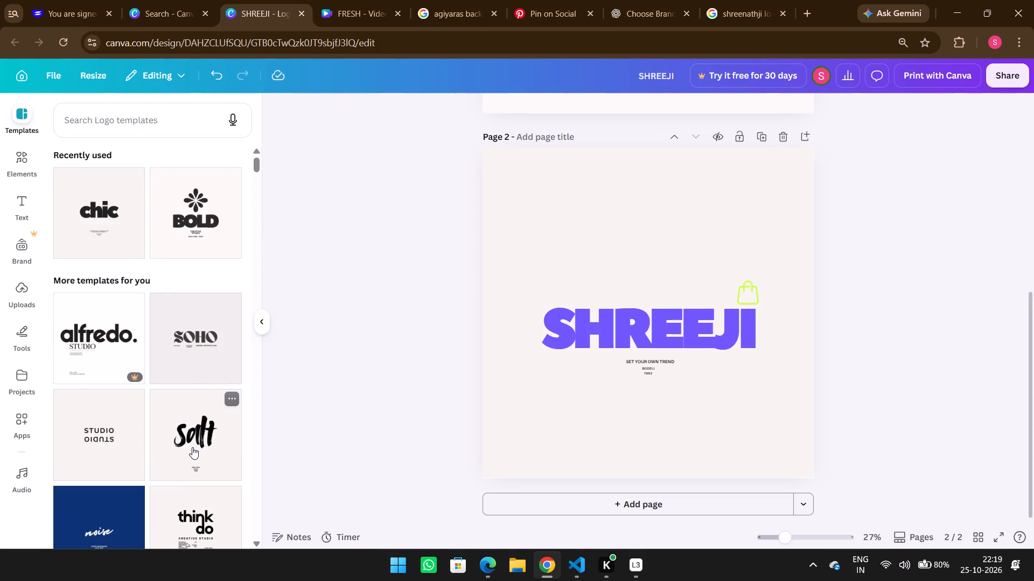
scroll(192, 449, "down", 5)
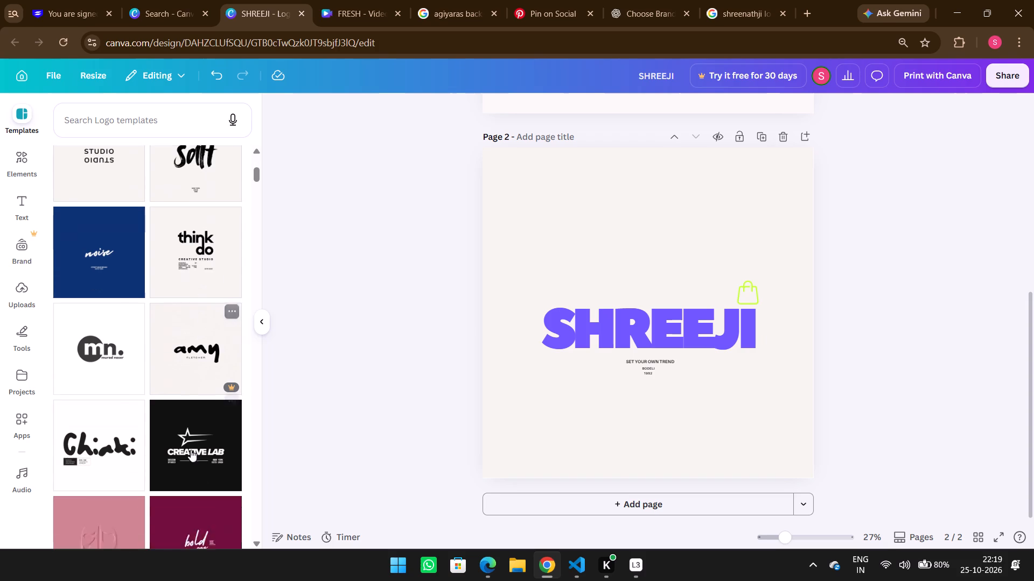
scroll(191, 450, "down", 3)
scroll(97, 377, "down", 2)
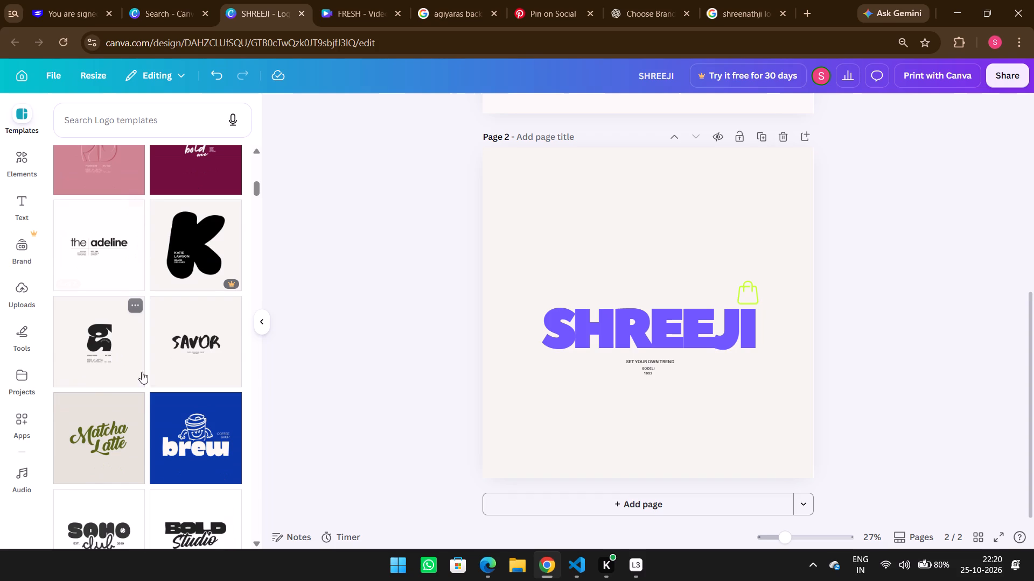
Delete the lime bag icon above the SHREEJI wordmark on page 2.
left_click(748, 285)
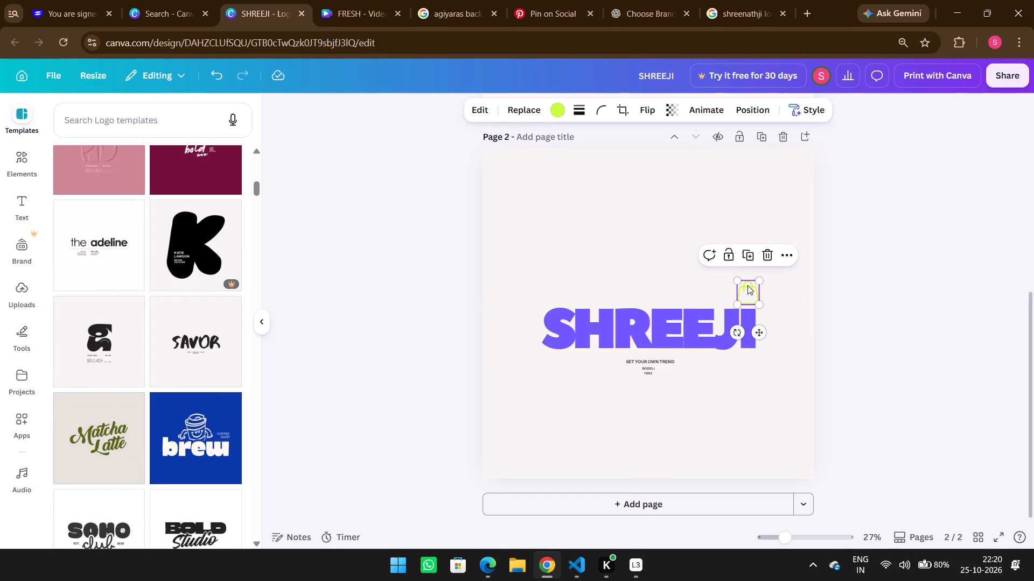
key("Delete")
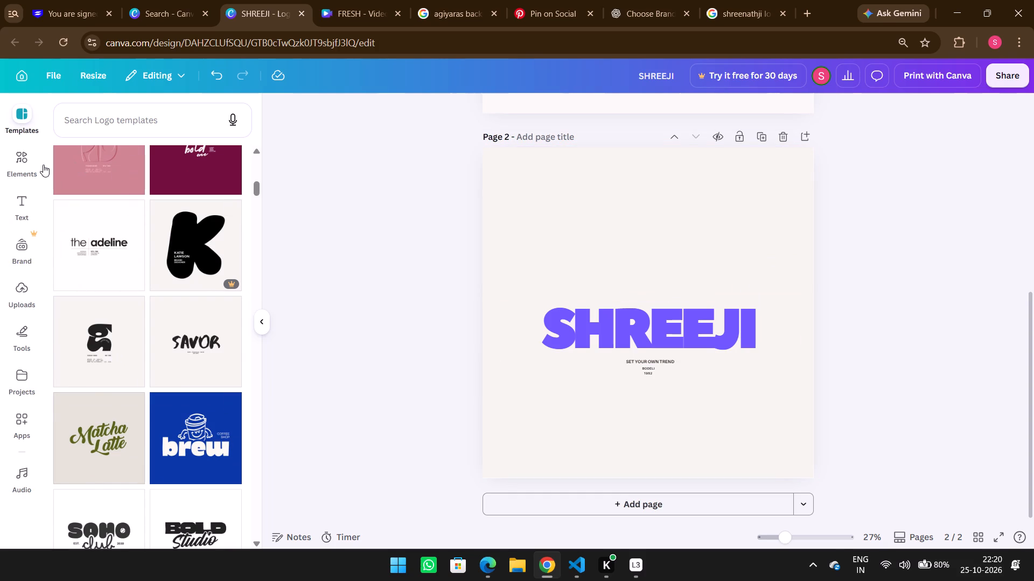
Search the elements library for shopping bags and show all the graphics results.
left_click(25, 164)
left_click(129, 127)
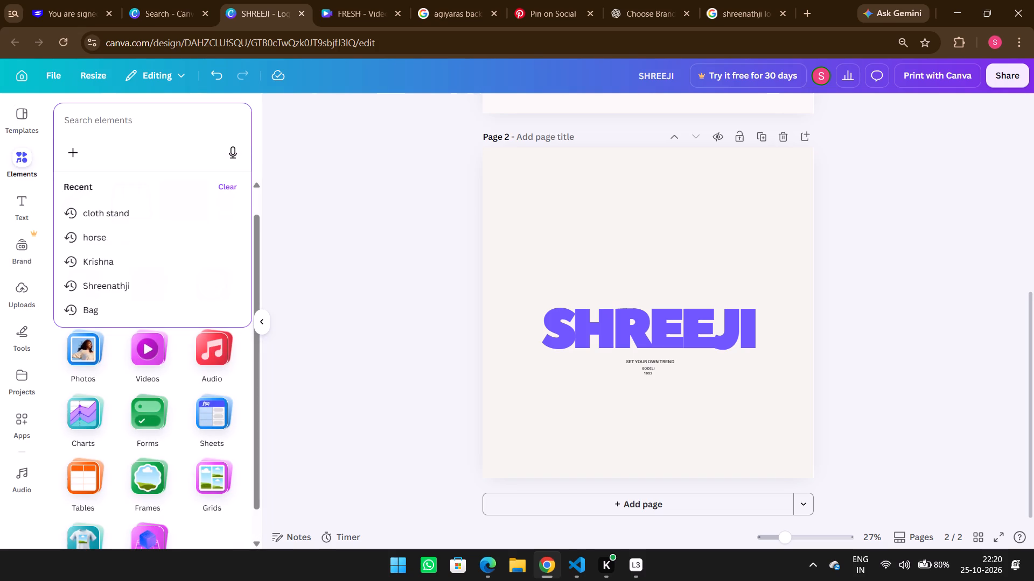
type("bags")
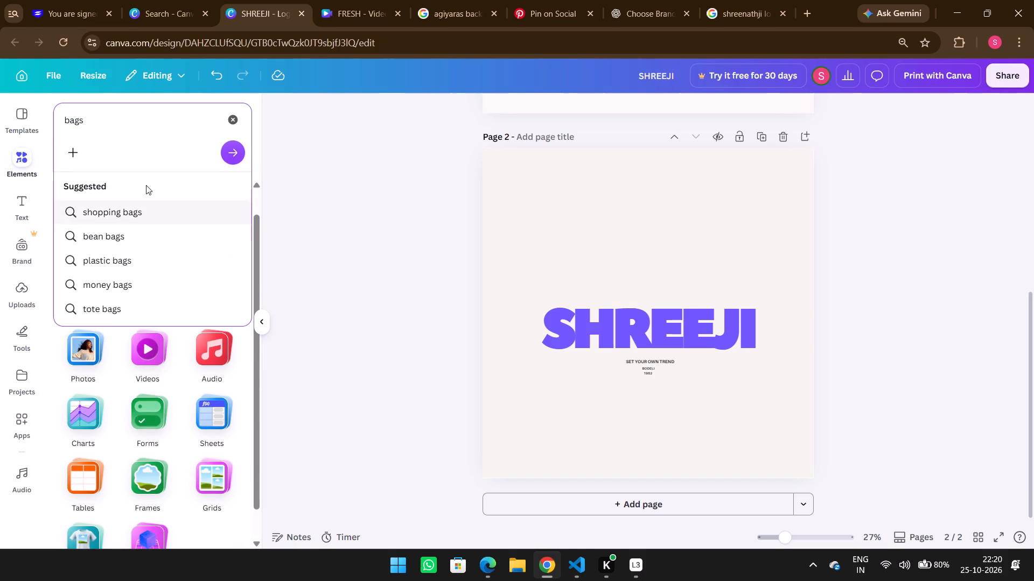
left_click(103, 213)
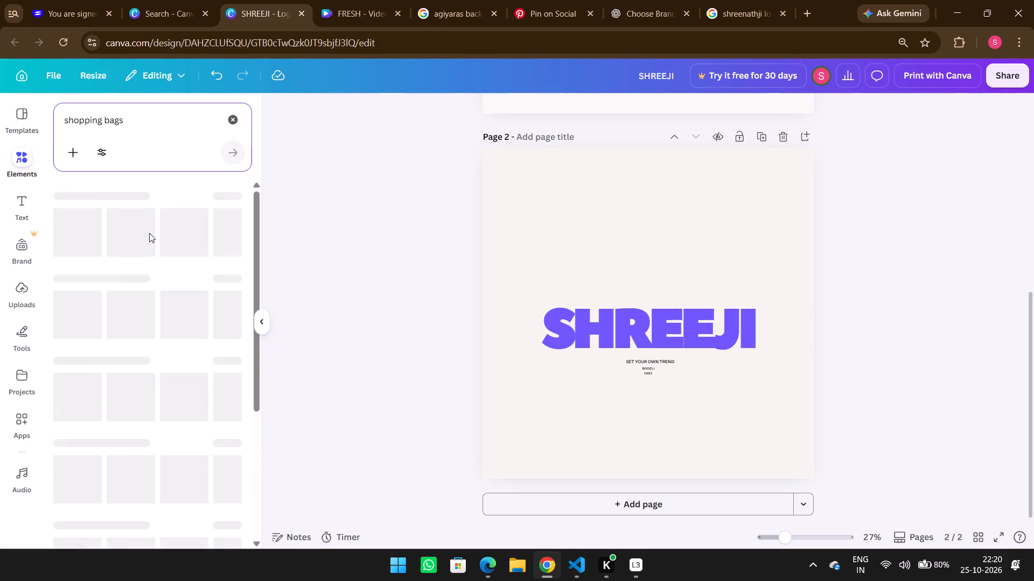
left_click(237, 215)
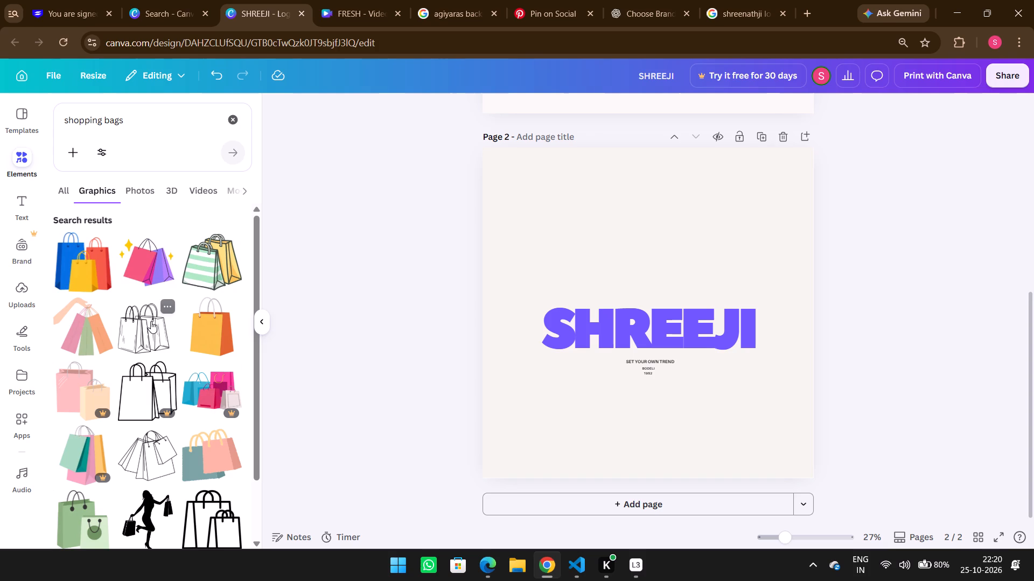
Examine the shopping bag graphics in the search results for a bag icon to suit the violet SHREEJI wordmark on page 2.
scroll(151, 322, "down", 2)
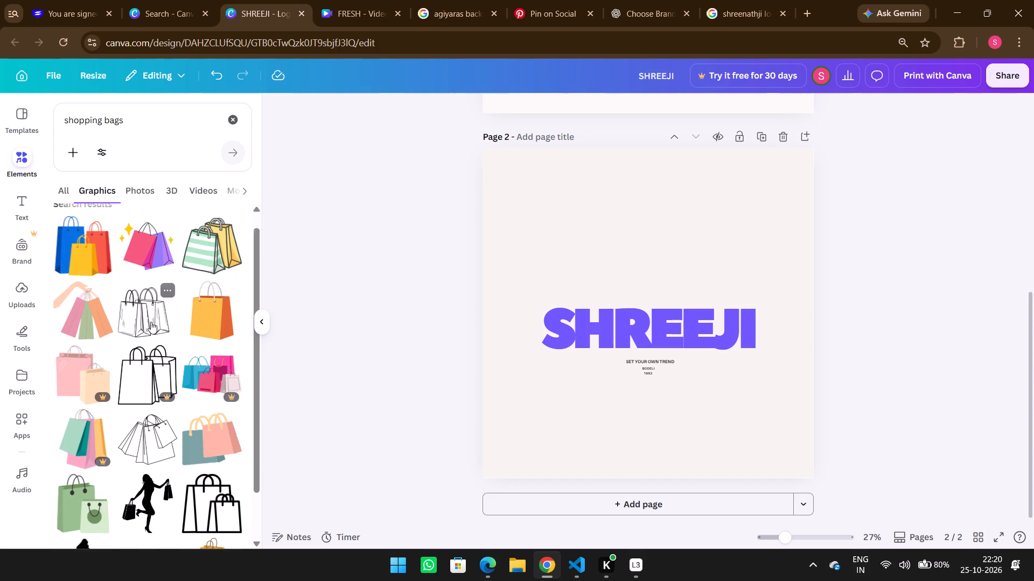
scroll(151, 322, "down", 4)
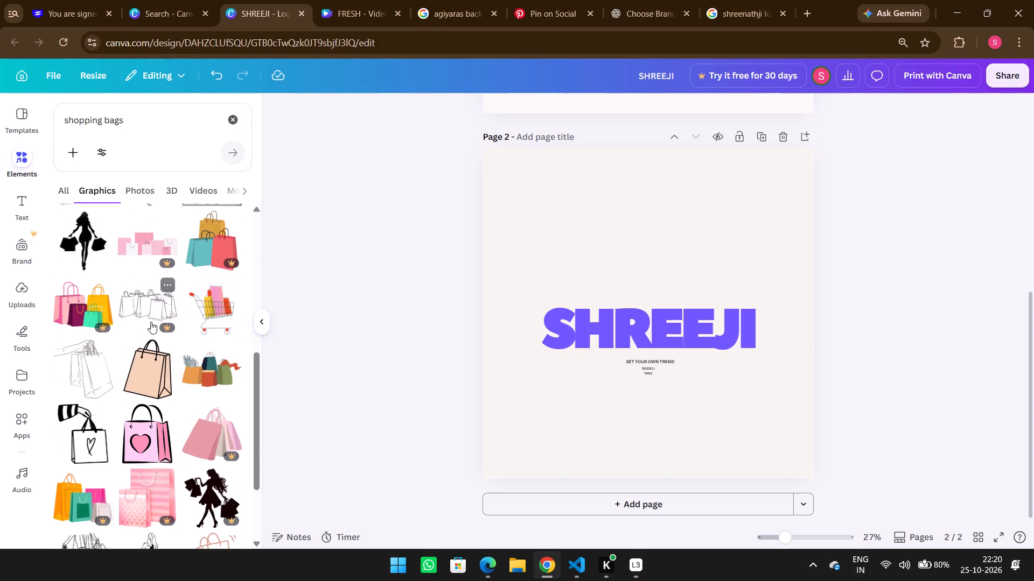
scroll(197, 398, "down", 5)
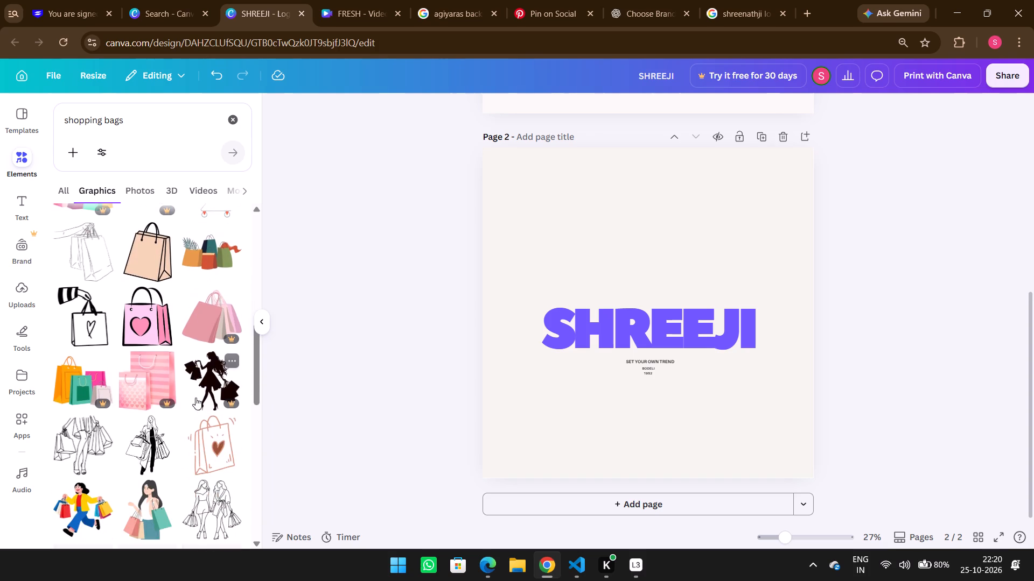
scroll(195, 398, "down", 11)
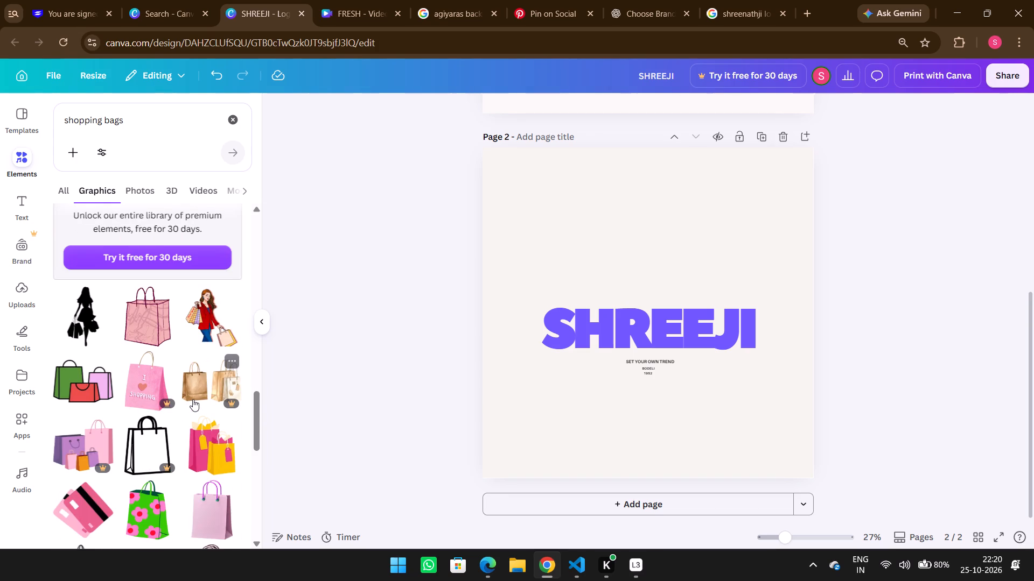
scroll(193, 399, "down", 9)
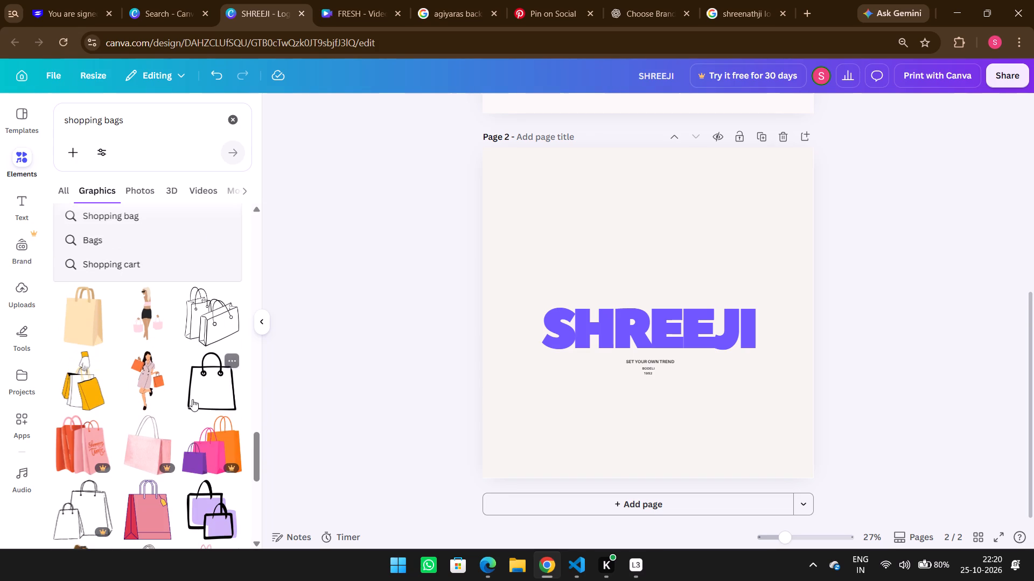
scroll(192, 399, "down", 3)
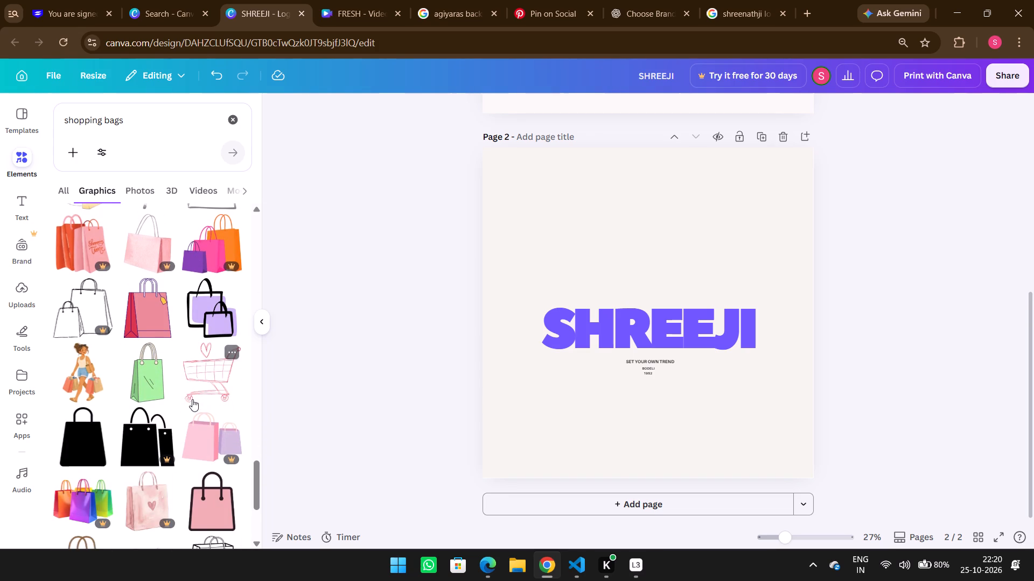
scroll(192, 399, "down", 3)
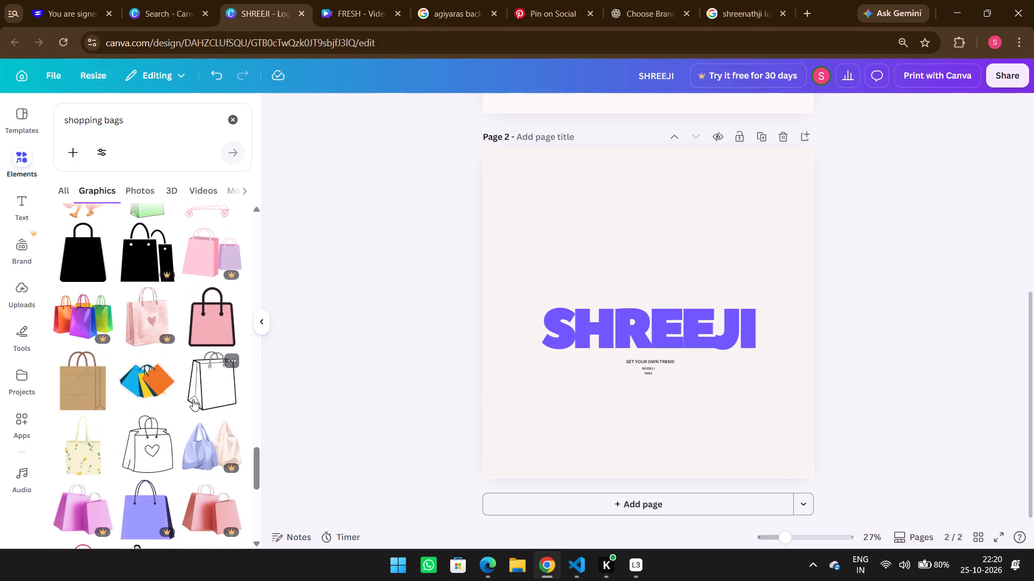
scroll(193, 399, "down", 6)
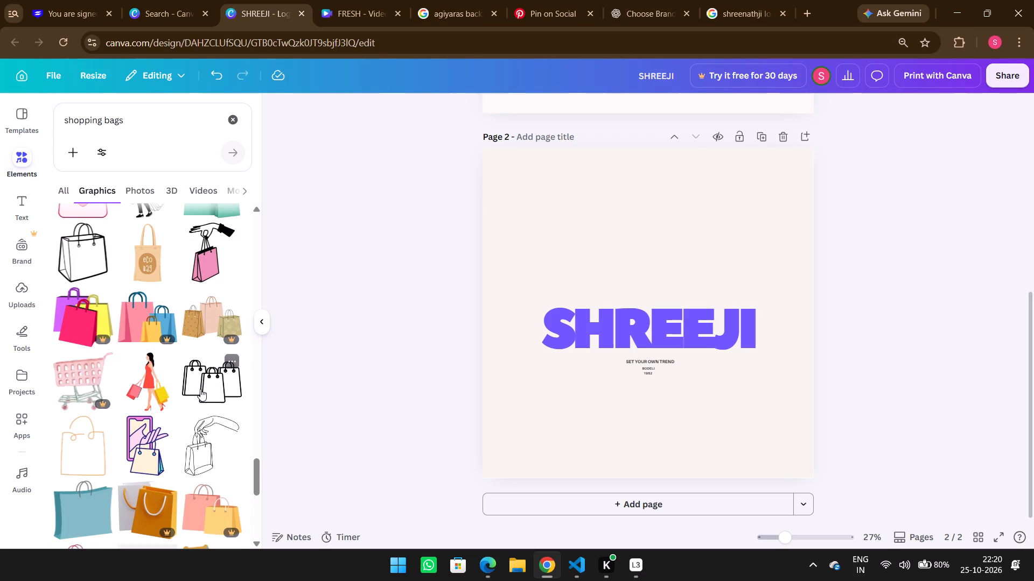
scroll(200, 389, "down", 3)
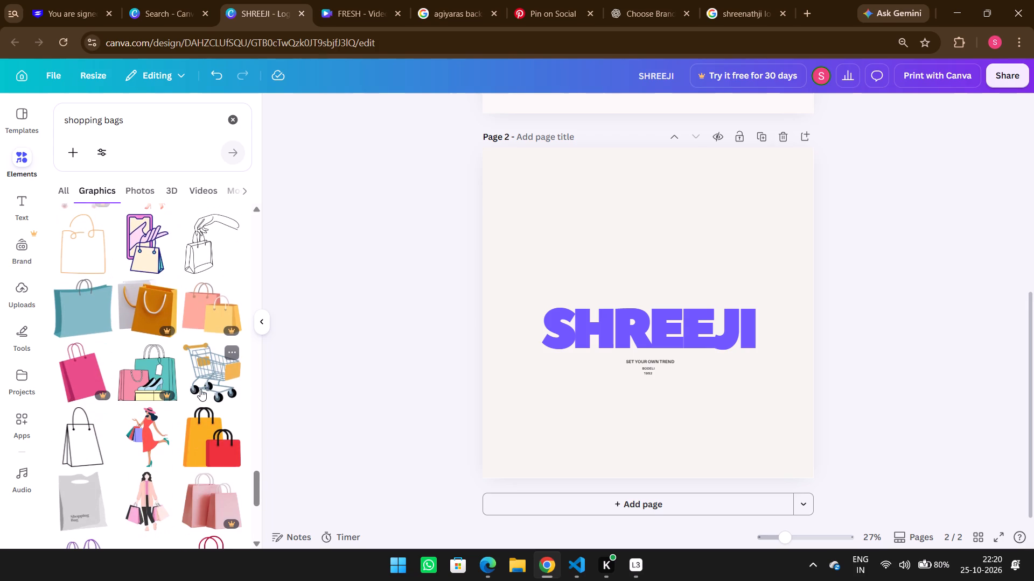
scroll(200, 389, "down", 9)
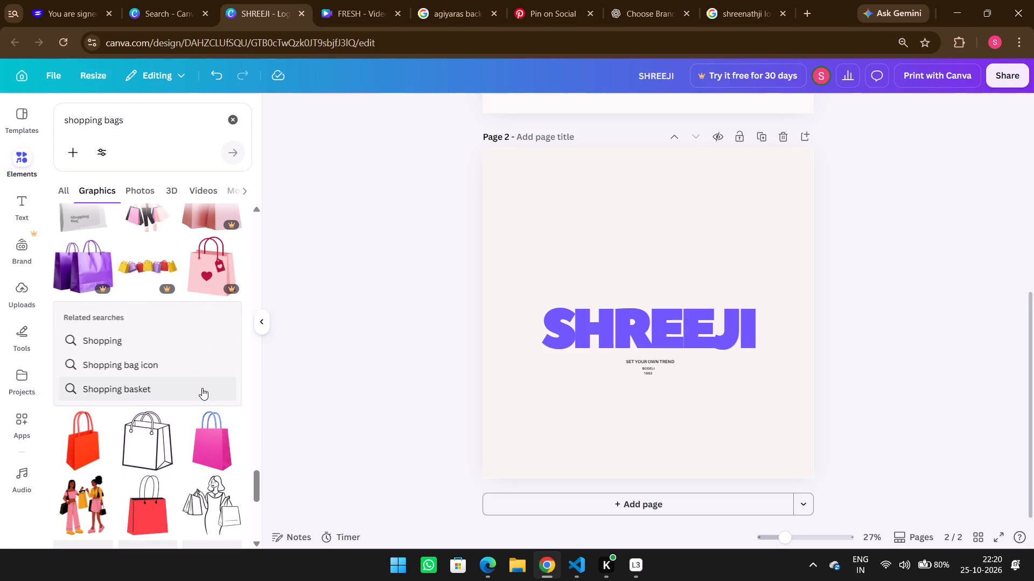
scroll(202, 388, "down", 4)
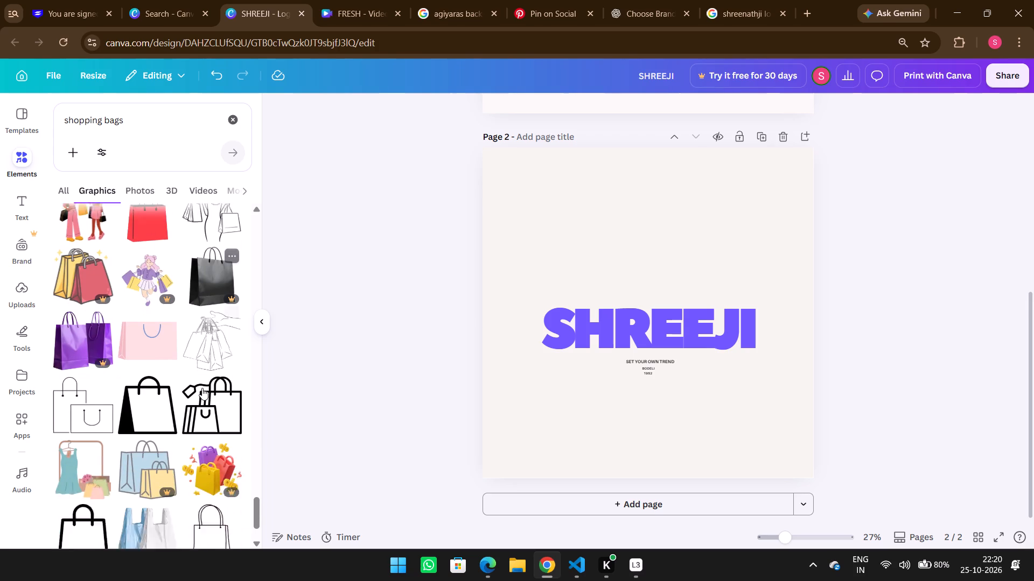
scroll(202, 388, "down", 3)
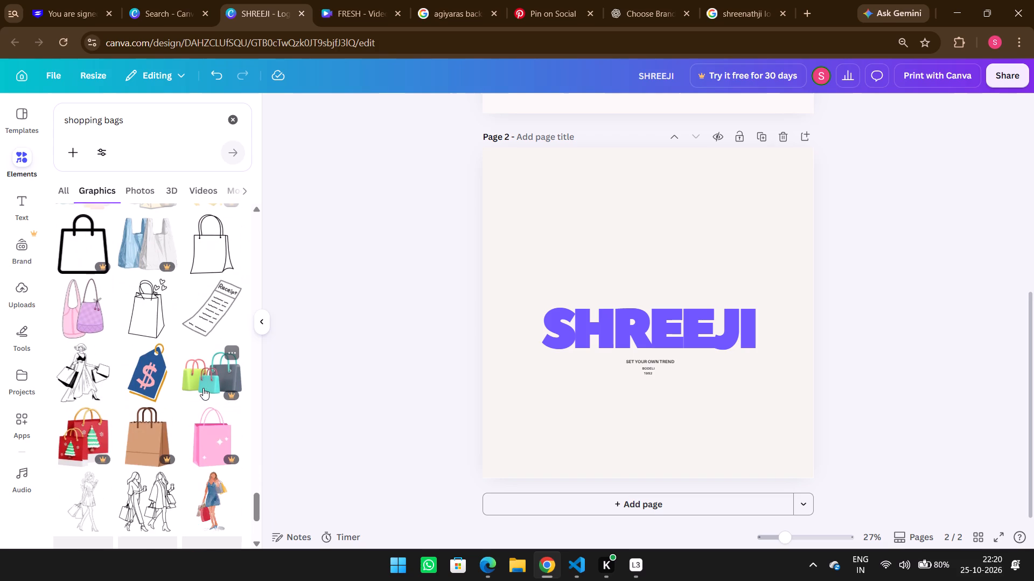
scroll(203, 388, "down", 5)
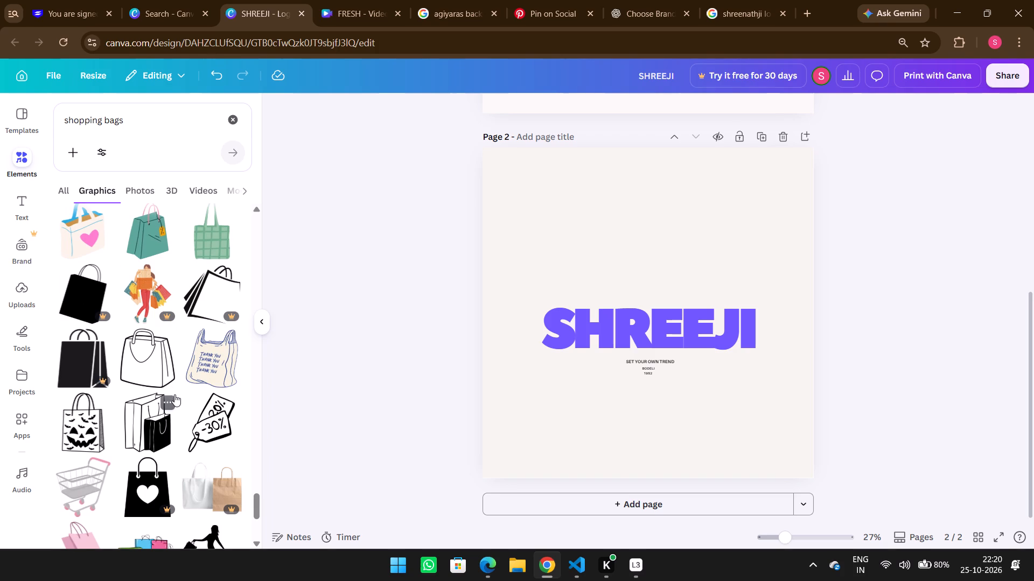
scroll(186, 400, "down", 3)
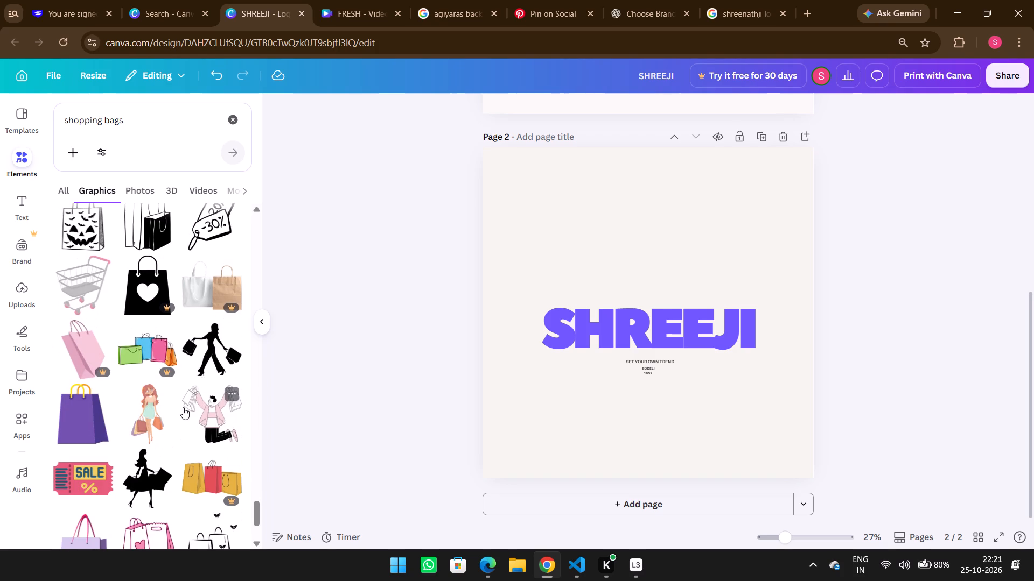
scroll(183, 407, "down", 3)
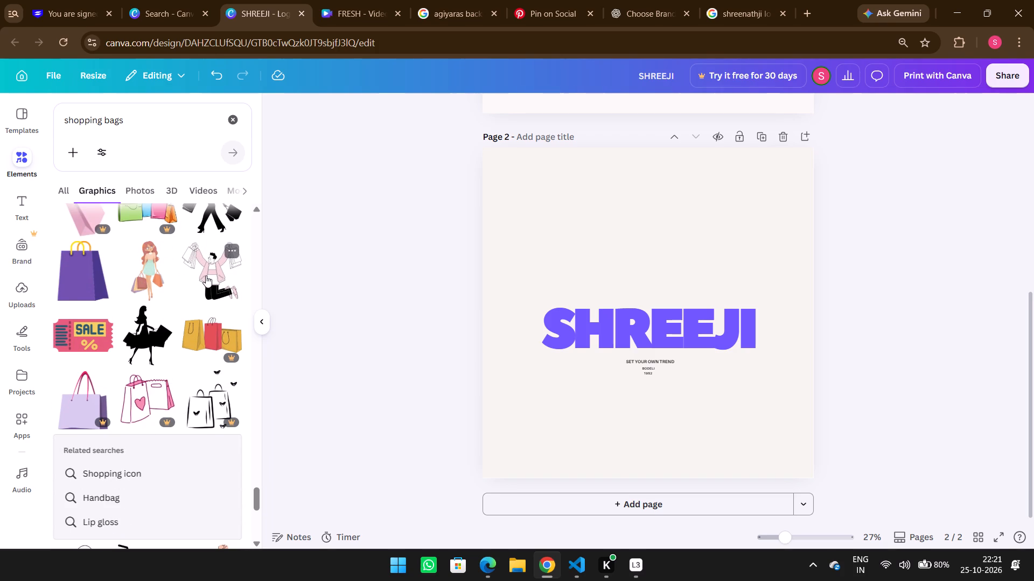
scroll(138, 336, "down", 3)
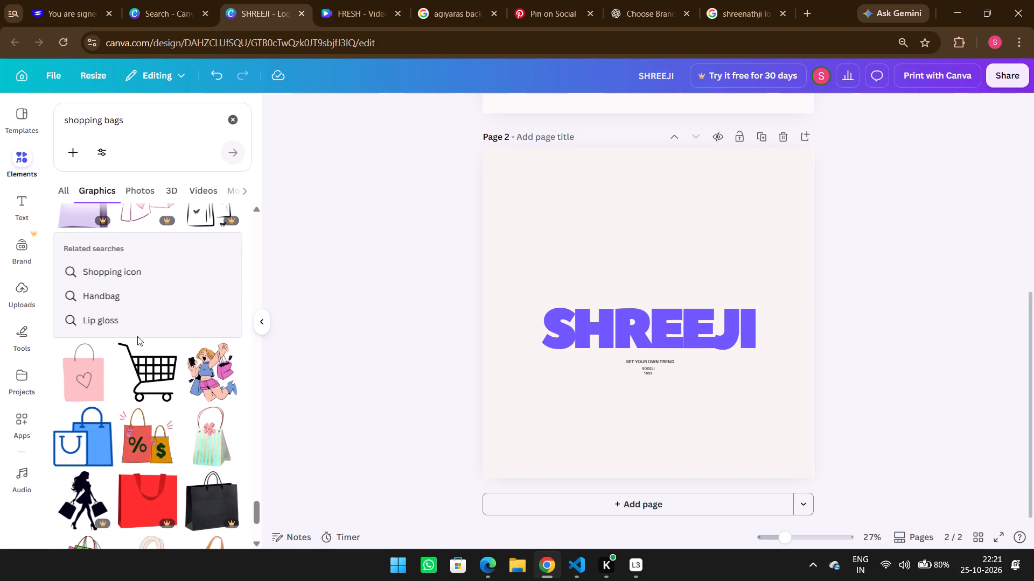
scroll(139, 338, "down", 2)
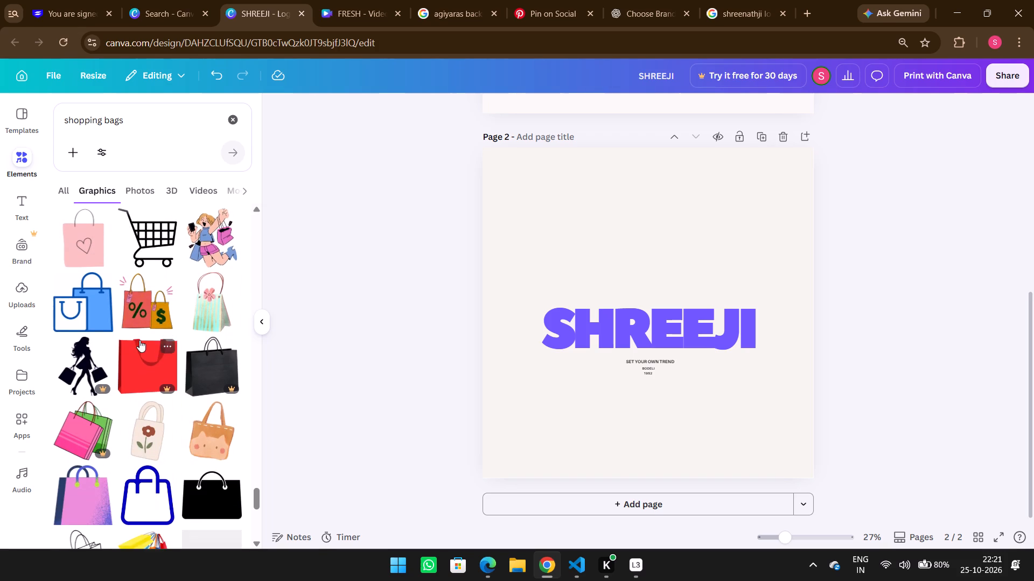
scroll(139, 340, "down", 3)
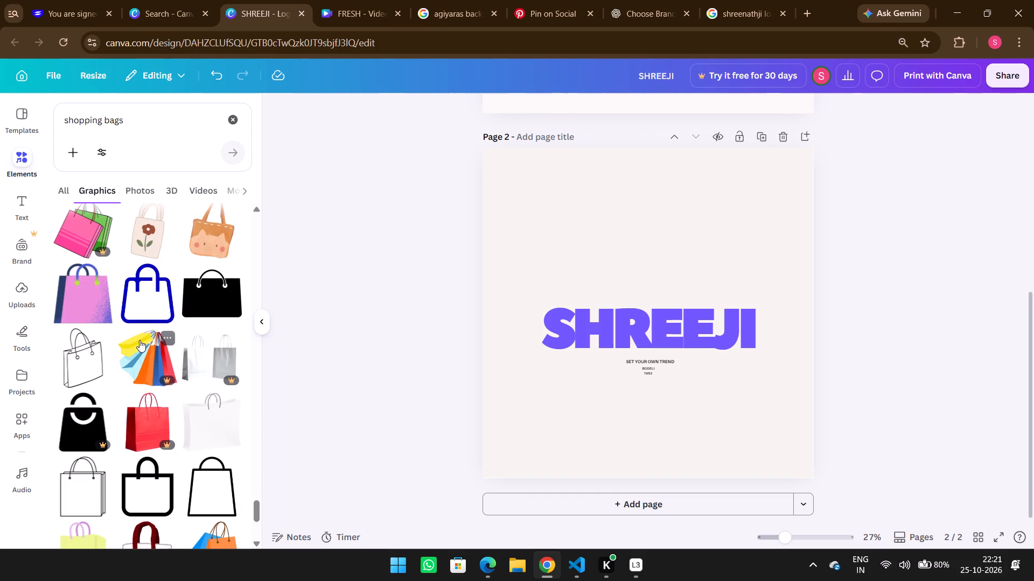
scroll(211, 429, "down", 2)
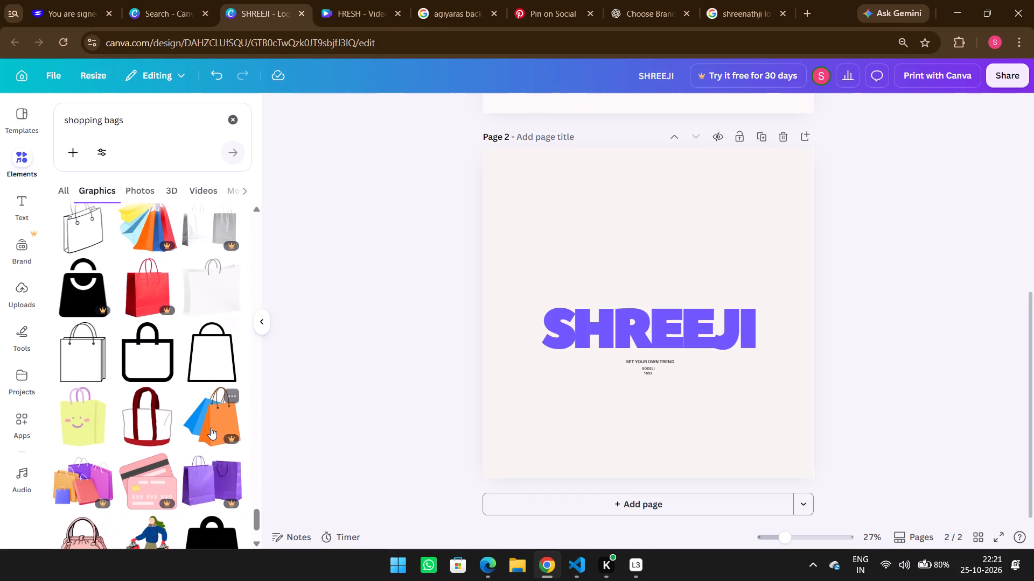
scroll(211, 429, "down", 4)
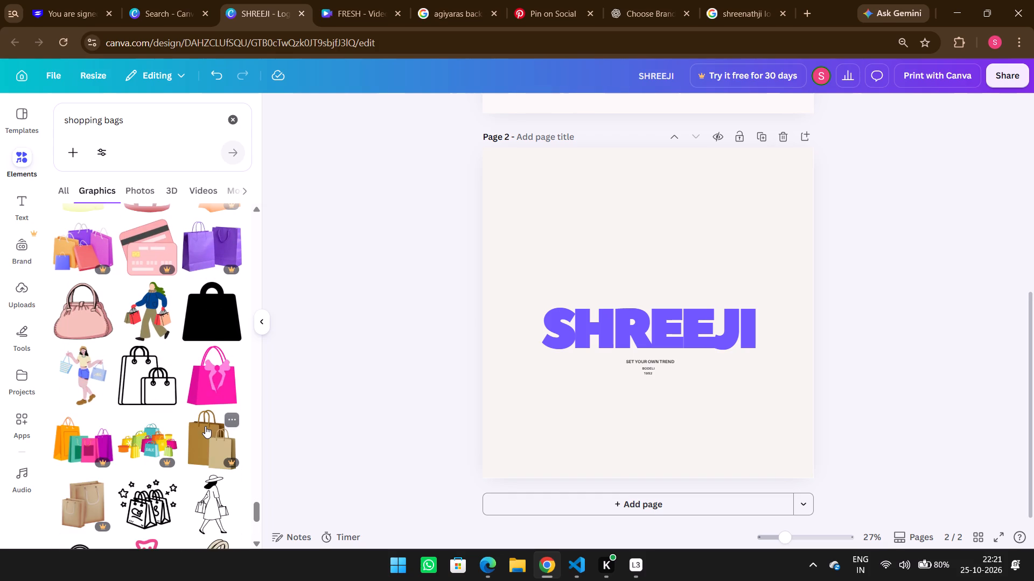
scroll(188, 429, "down", 3)
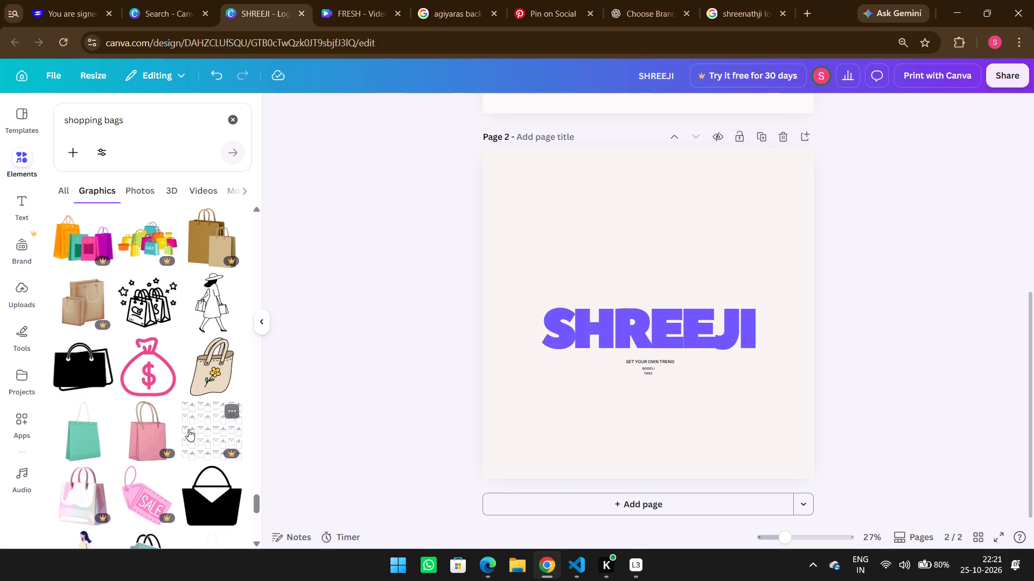
scroll(188, 429, "down", 2)
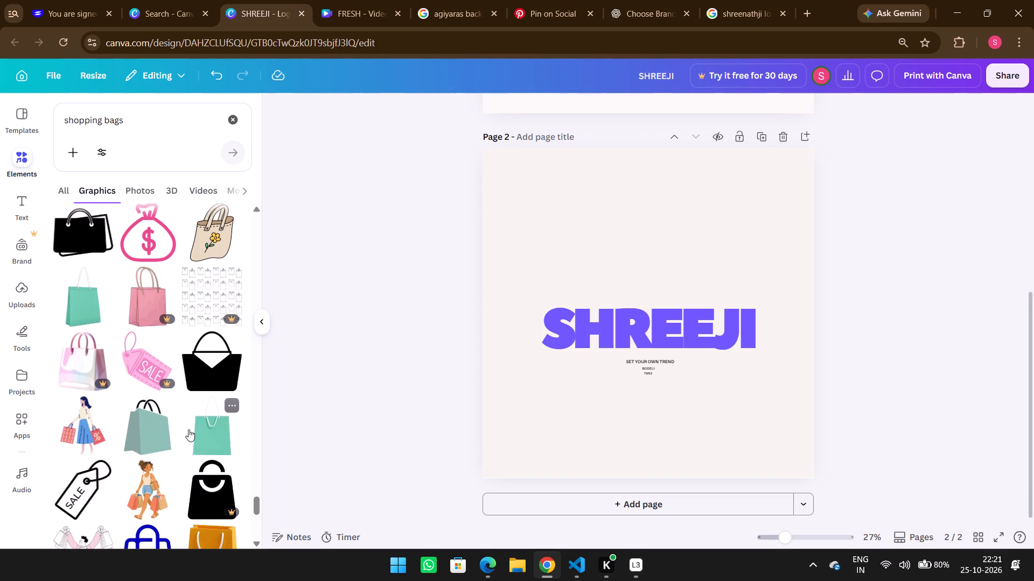
scroll(188, 429, "down", 7)
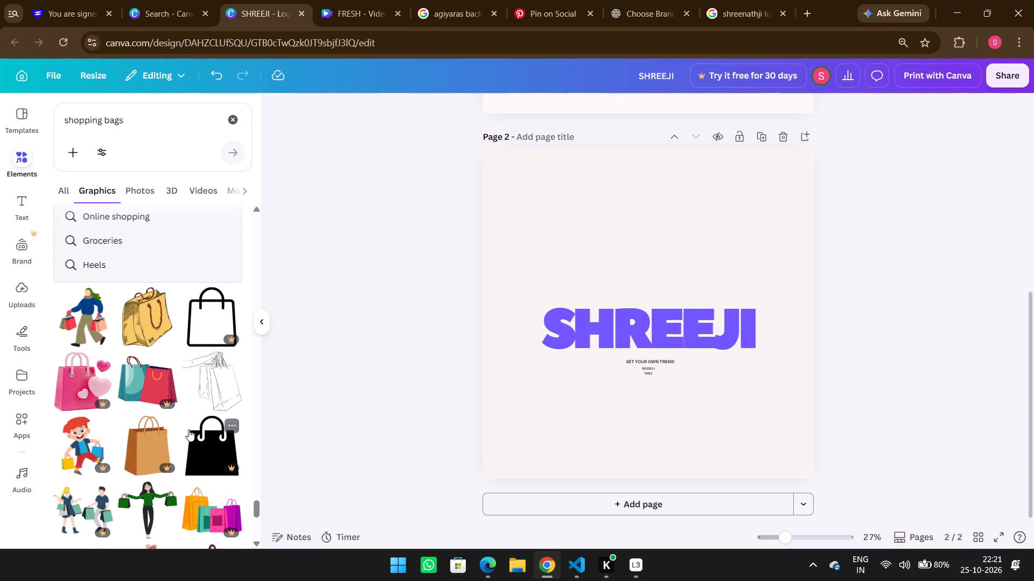
scroll(188, 429, "down", 2)
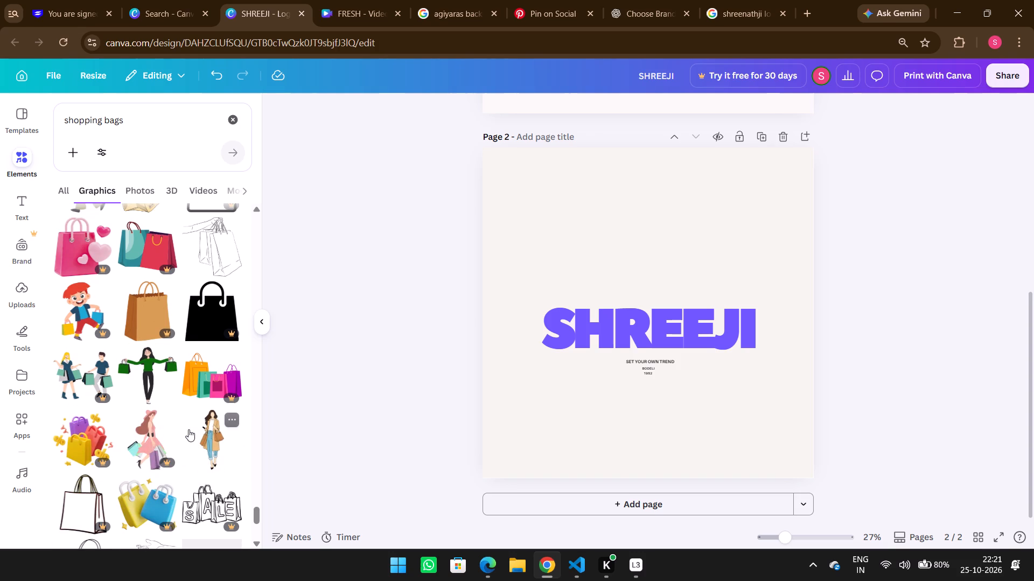
scroll(188, 429, "down", 2)
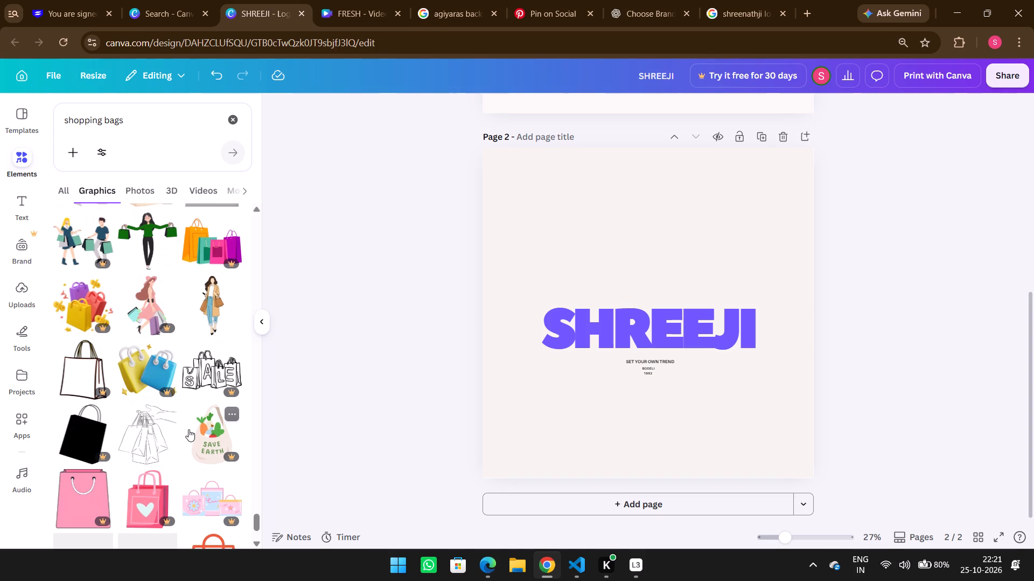
scroll(188, 429, "down", 7)
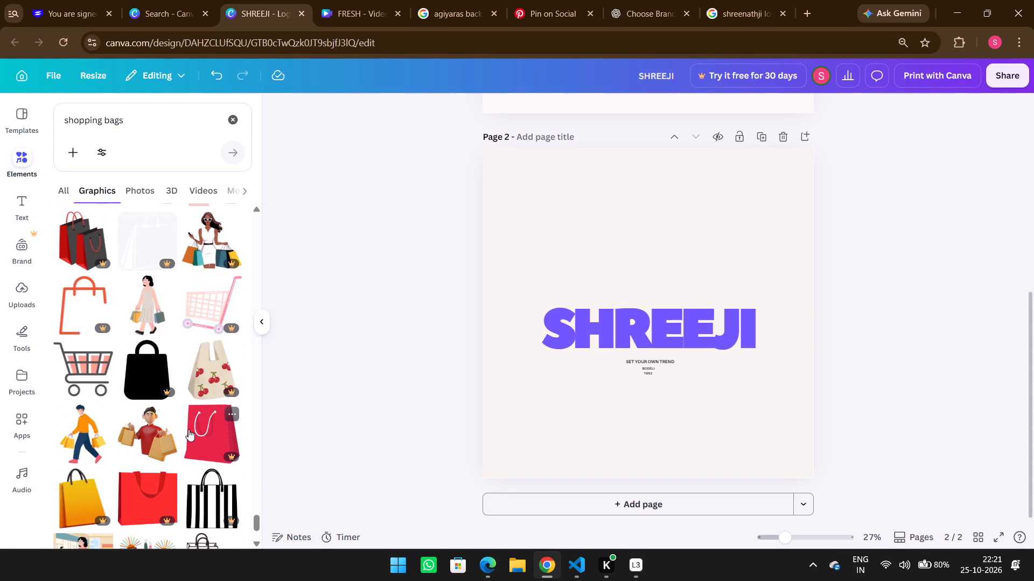
scroll(159, 429, "down", 2)
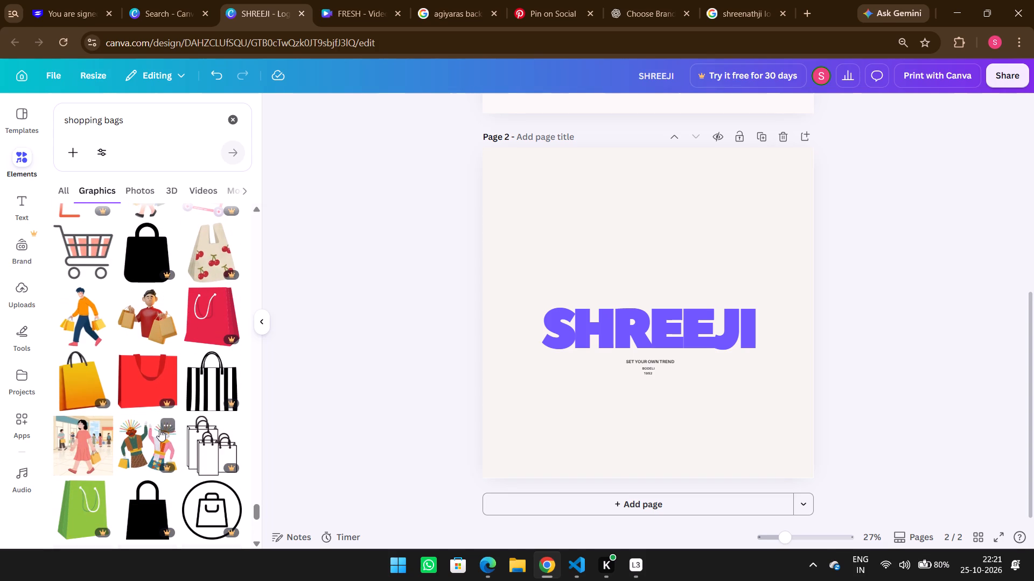
scroll(159, 429, "down", 3)
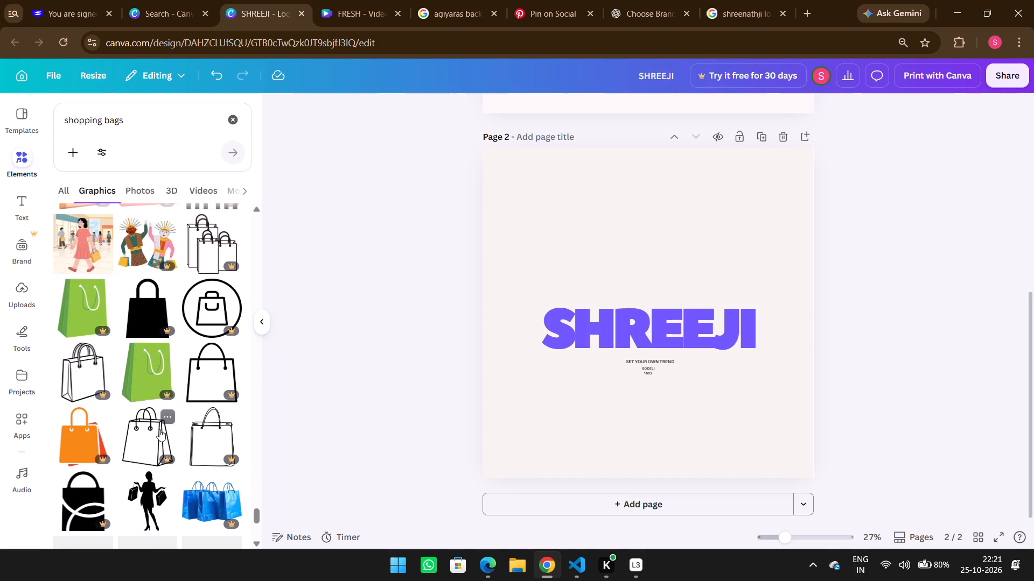
scroll(159, 429, "down", 7)
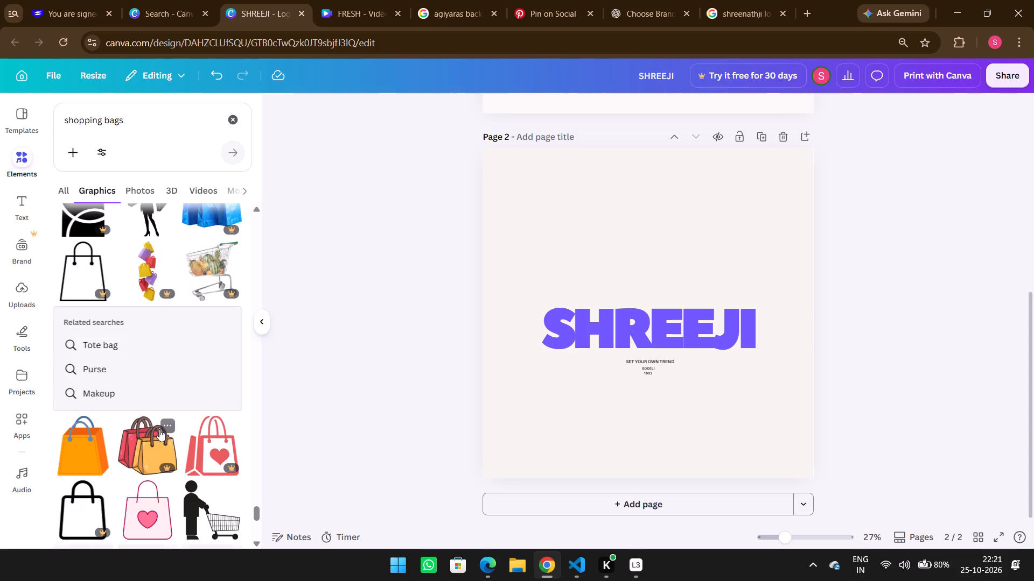
scroll(159, 429, "down", 4)
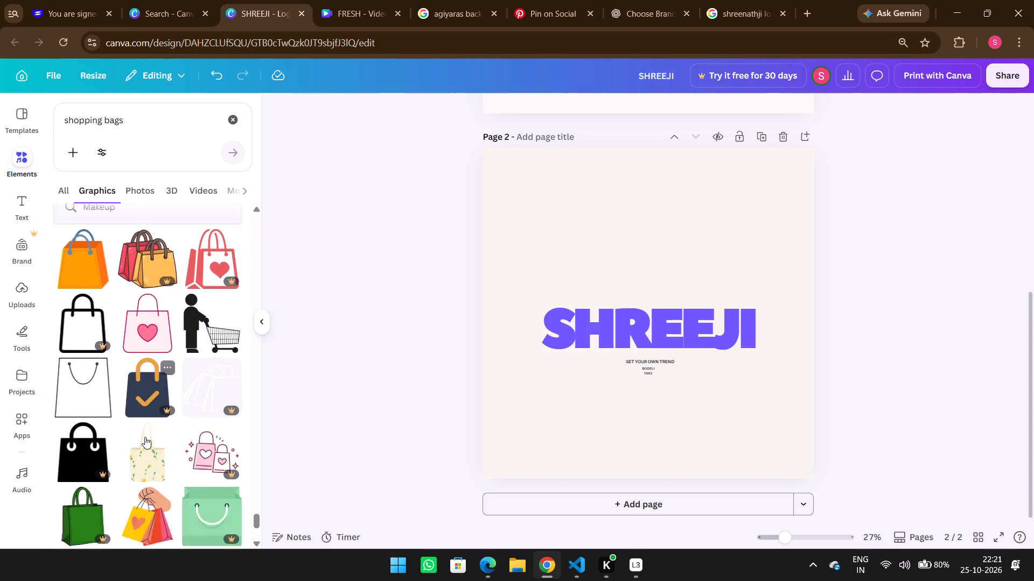
scroll(145, 437, "down", 5)
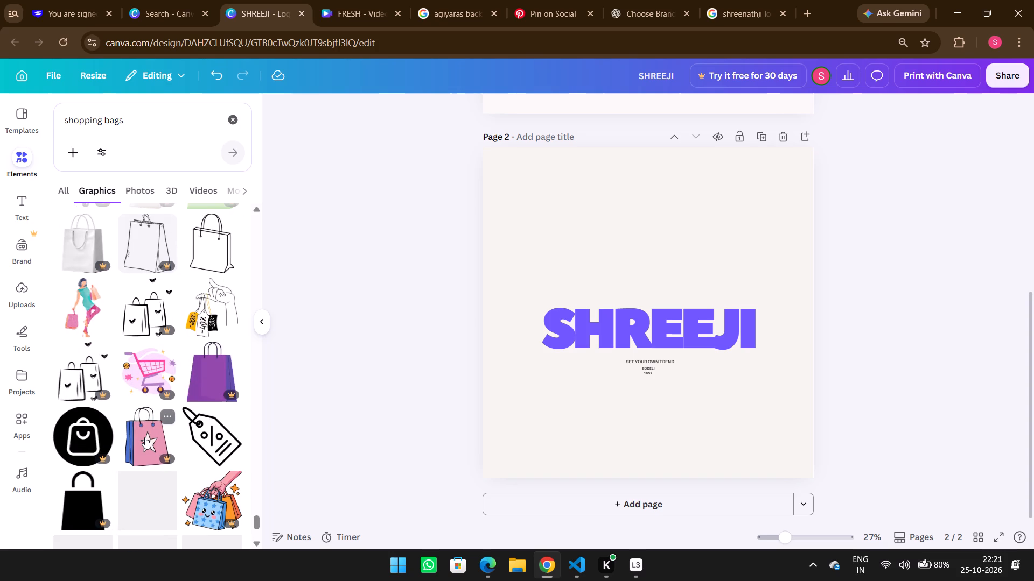
scroll(145, 437, "down", 6)
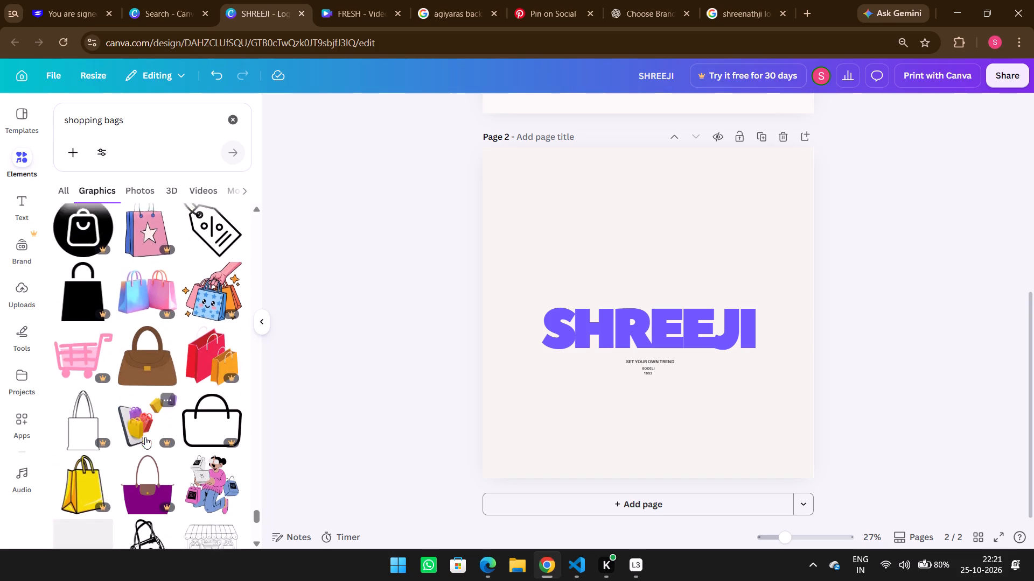
scroll(145, 437, "down", 6)
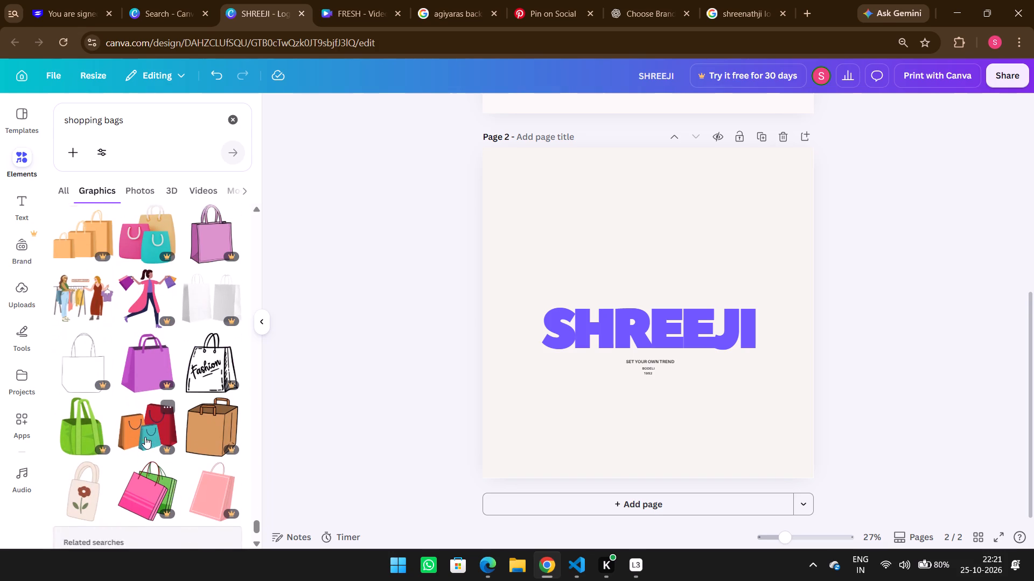
scroll(145, 437, "down", 4)
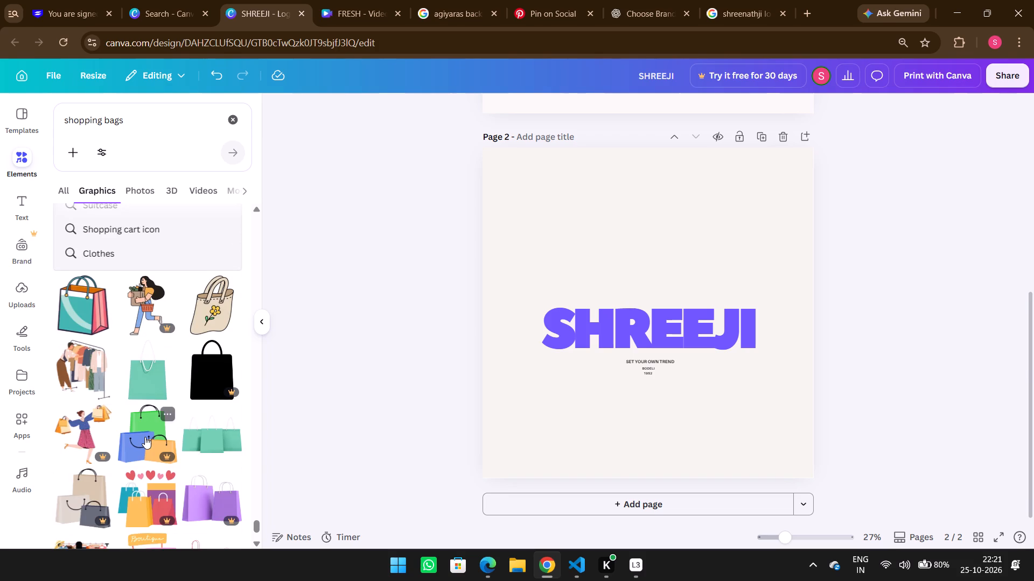
scroll(145, 437, "down", 5)
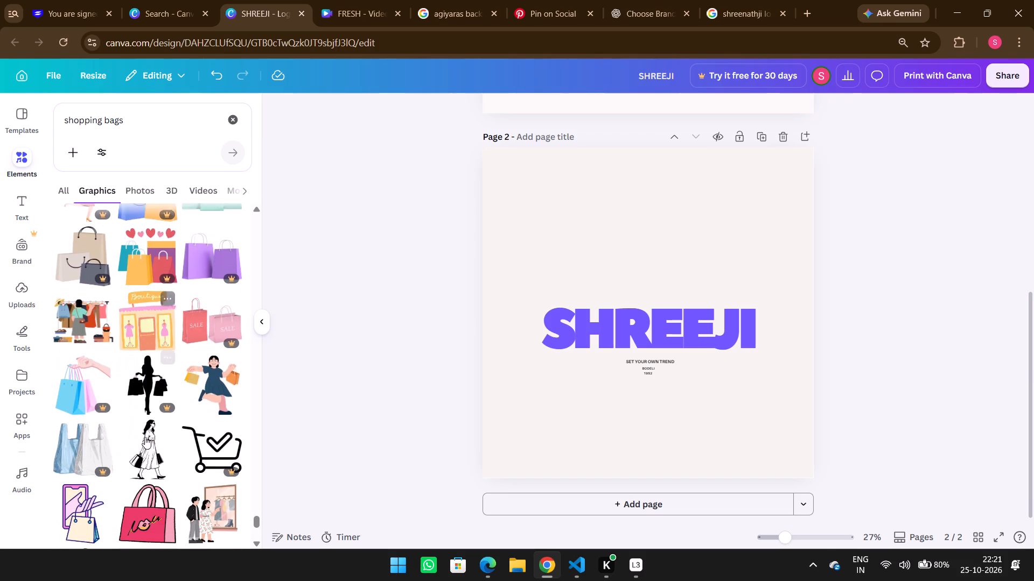
Continue examining the shopping bag graphics results for a bag icon to suit the violet SHREEJI wordmark.
scroll(145, 437, "down", 3)
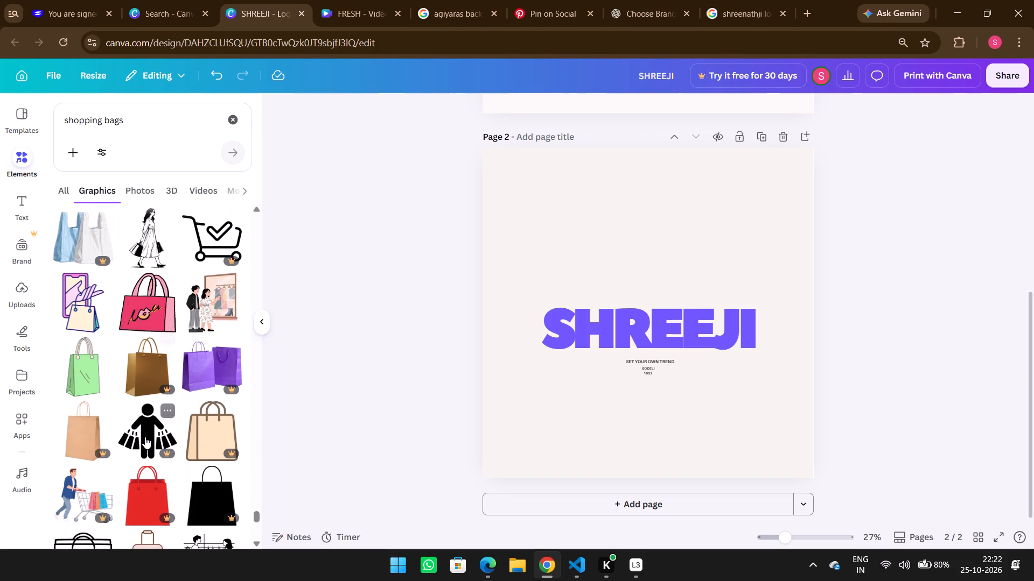
scroll(145, 437, "down", 2)
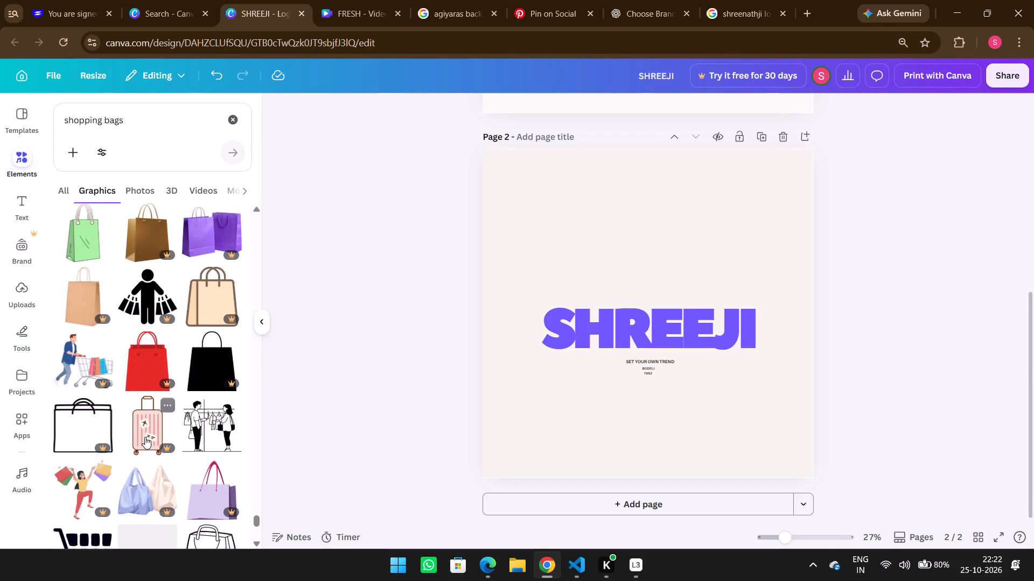
scroll(145, 437, "down", 4)
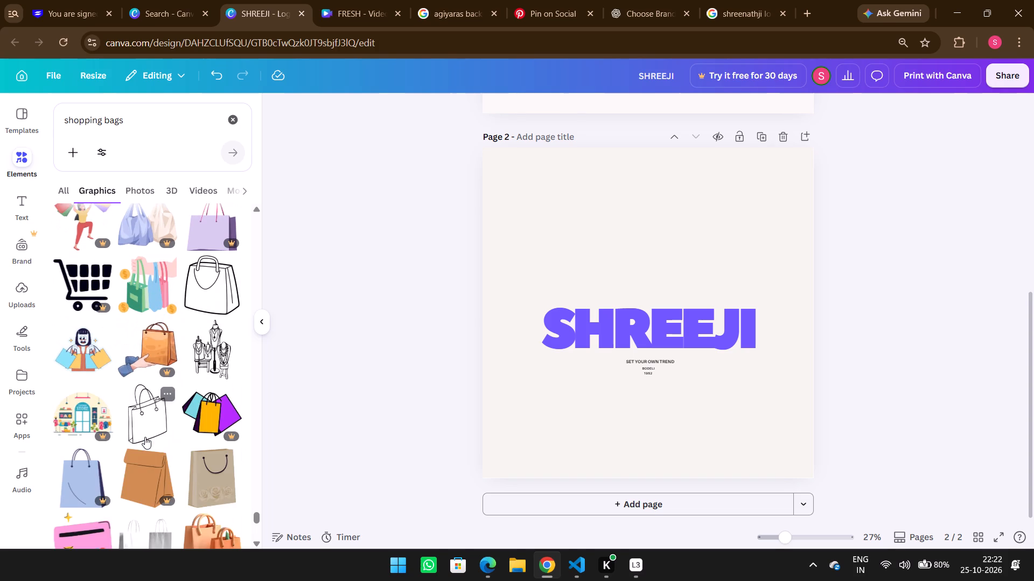
scroll(145, 437, "down", 6)
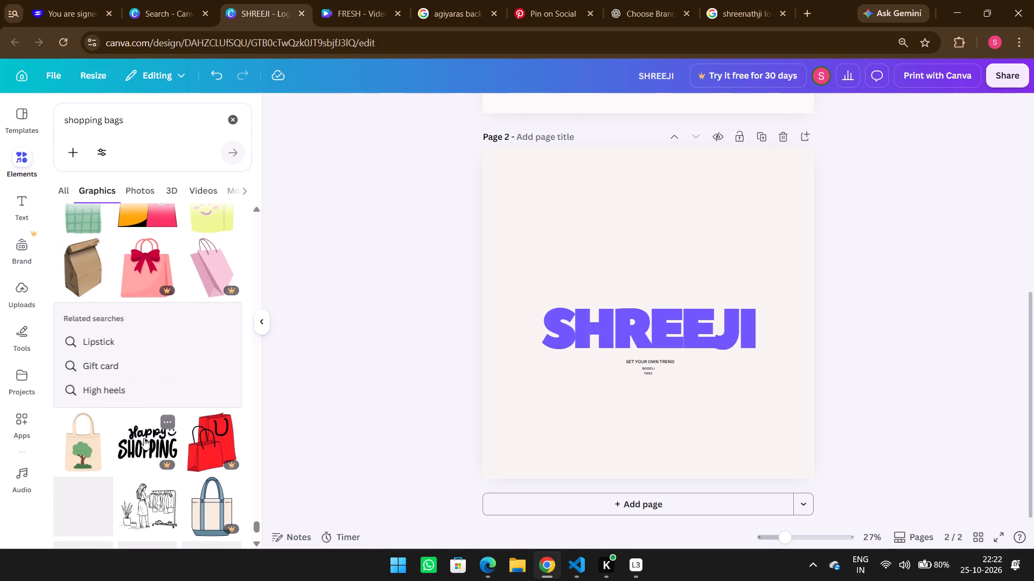
Switch to Pinterest, search for shopping bags and examine the pins for bag design ideas.
left_click(578, 0)
left_click(382, 84)
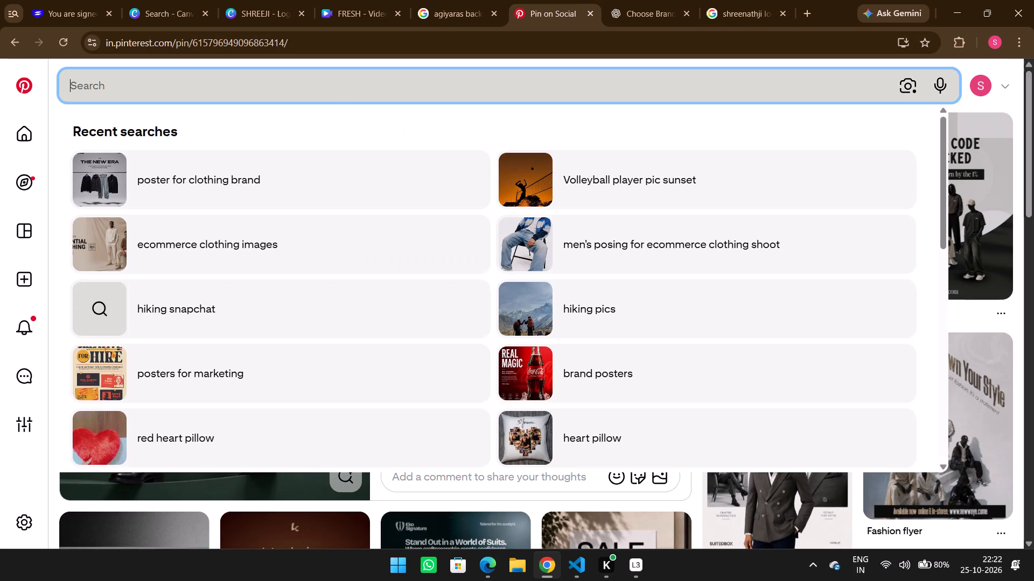
type("shopping bags")
key("Return")
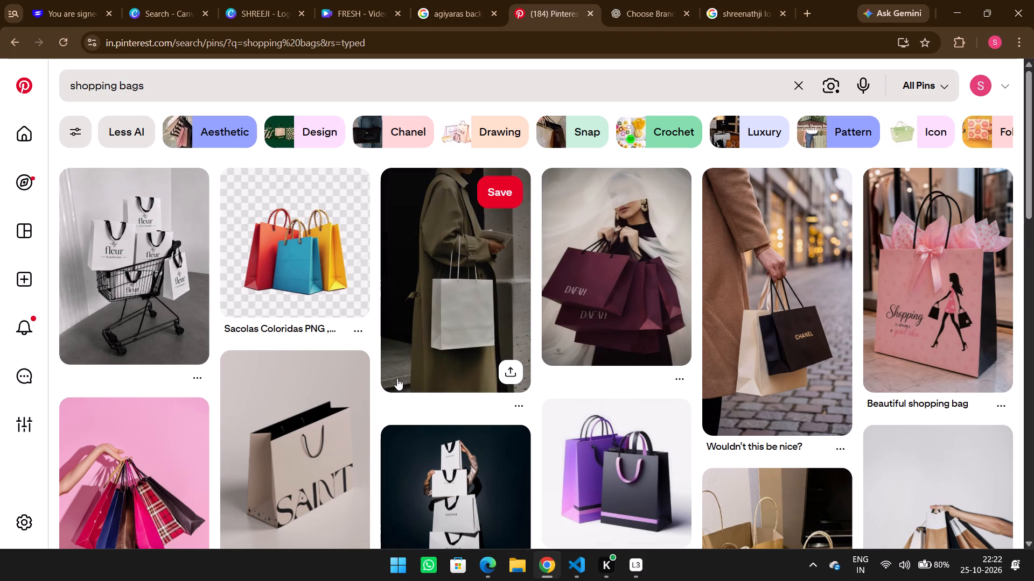
scroll(397, 378, "down", 3)
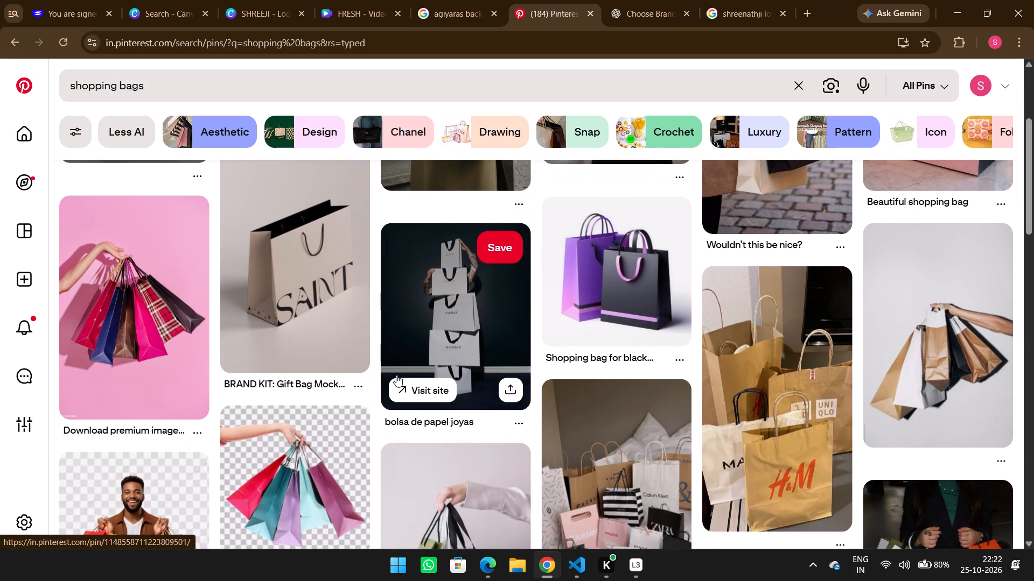
scroll(396, 375, "down", 3)
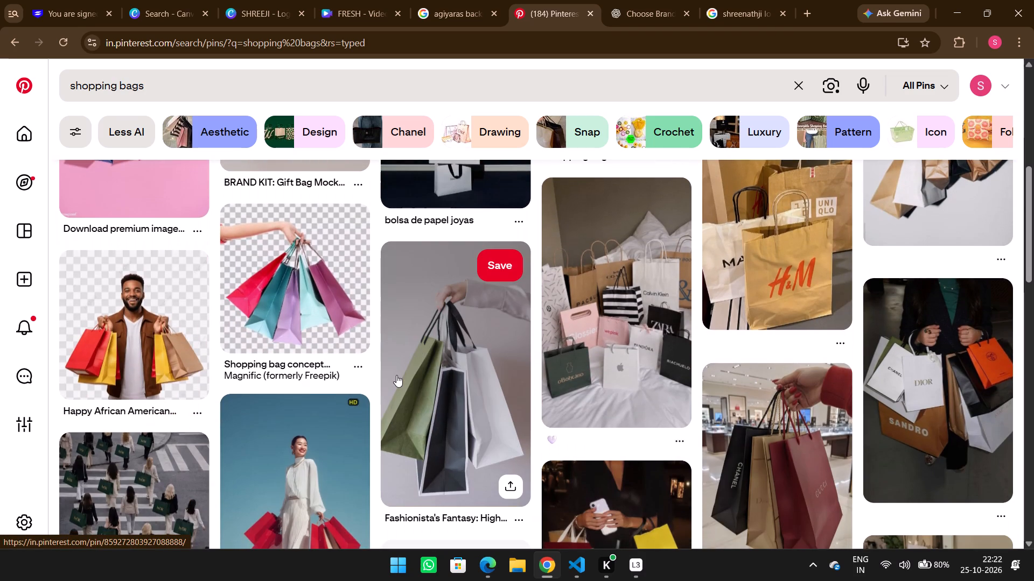
scroll(396, 375, "down", 5)
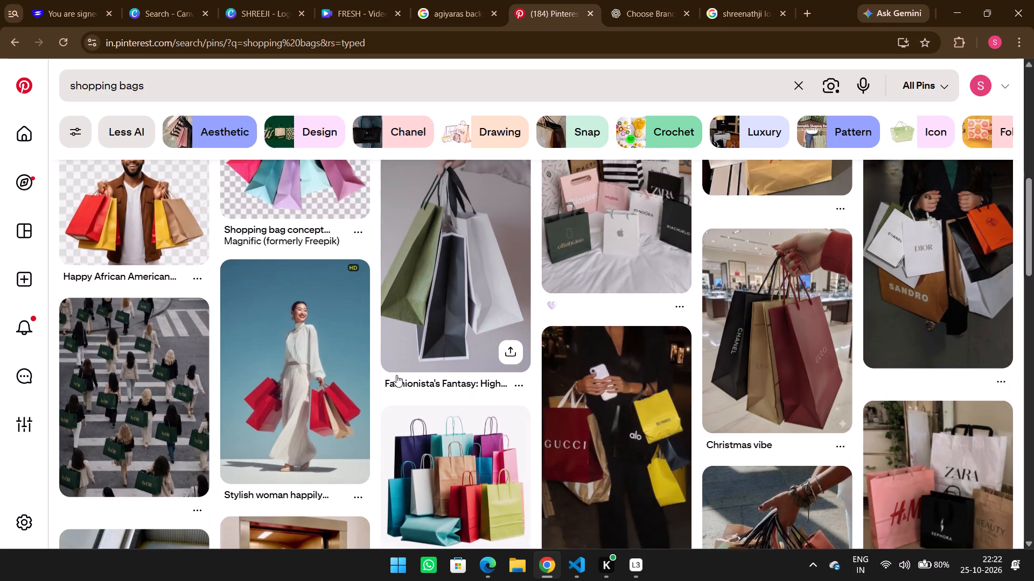
scroll(396, 375, "down", 11)
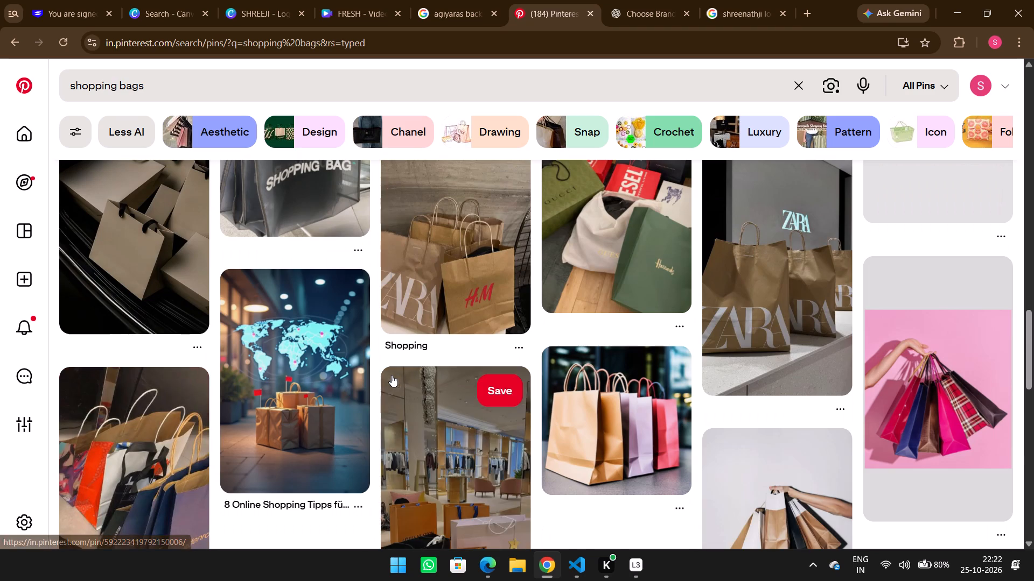
Return to the SHREEJI logo design in Canva and examine further shopping bag graphics, ending back at the first results.
left_click(263, 0)
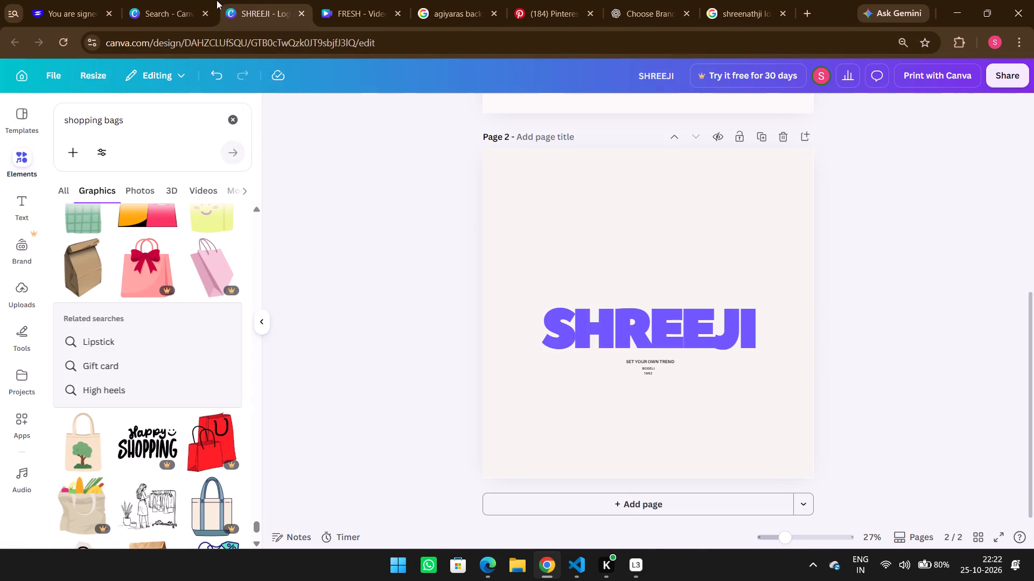
left_click(213, 0)
left_click(275, 1)
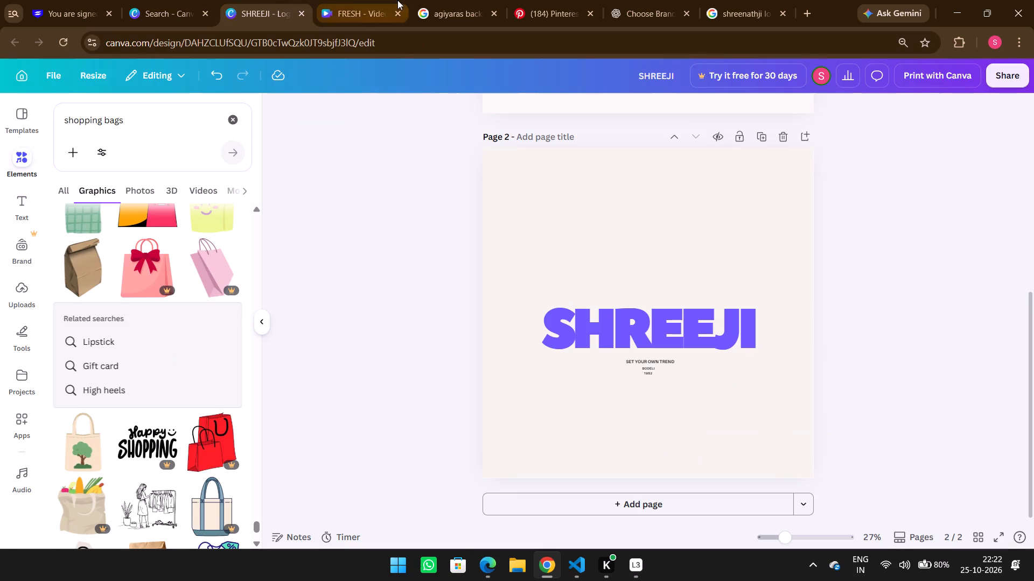
left_click(538, 0)
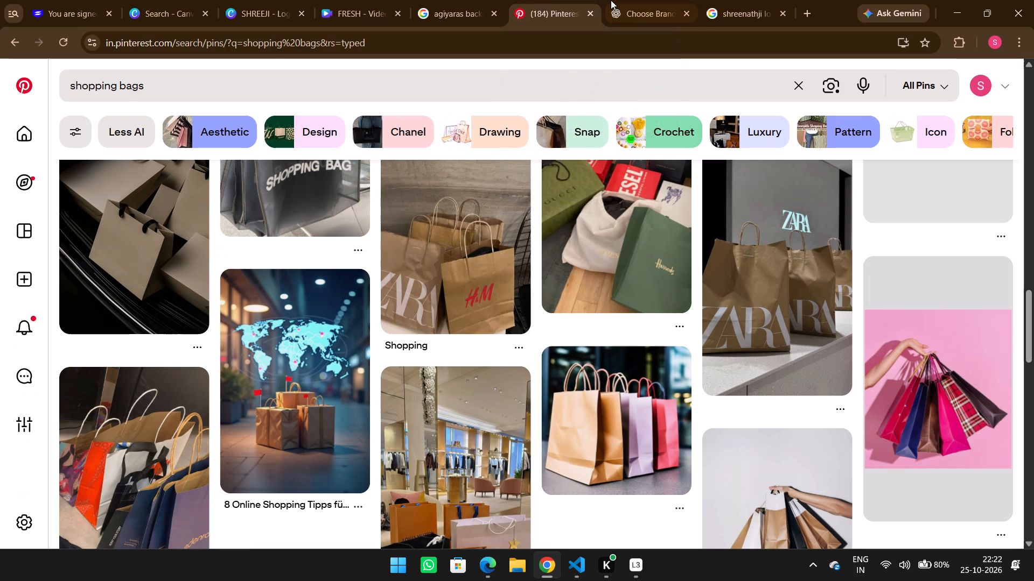
left_click(340, 0)
left_click(278, 0)
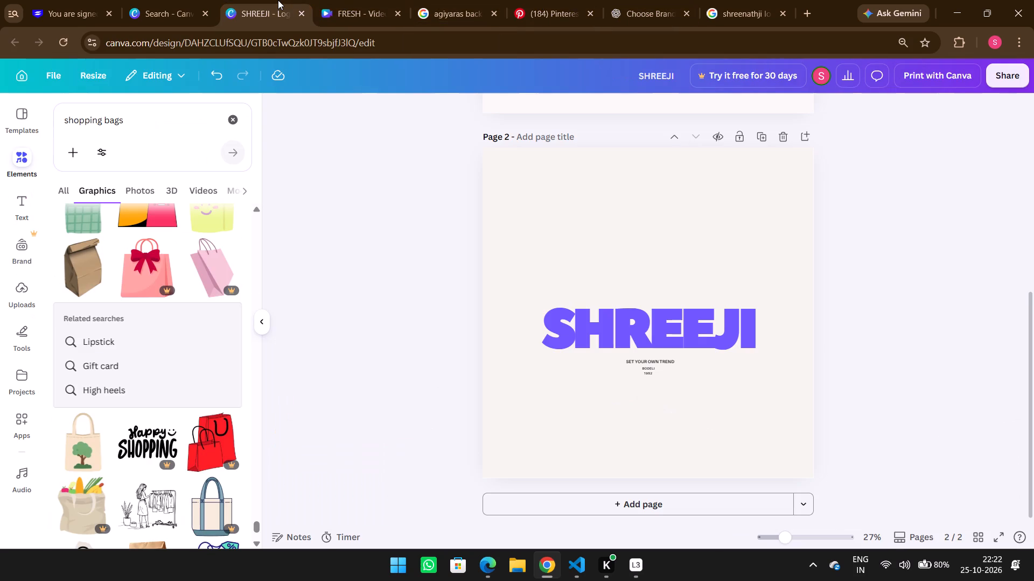
scroll(170, 366, "down", 10)
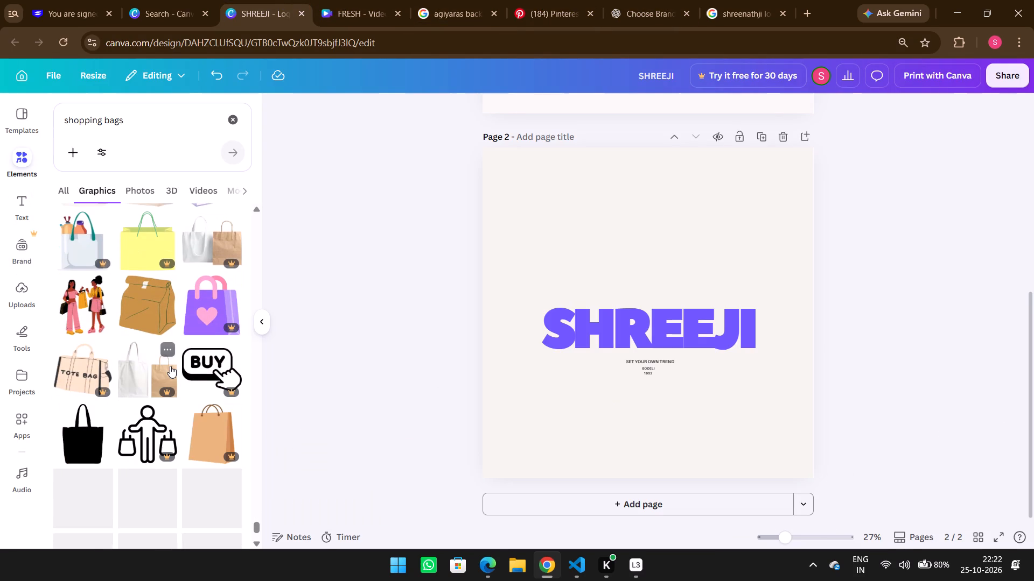
scroll(170, 366, "down", 9)
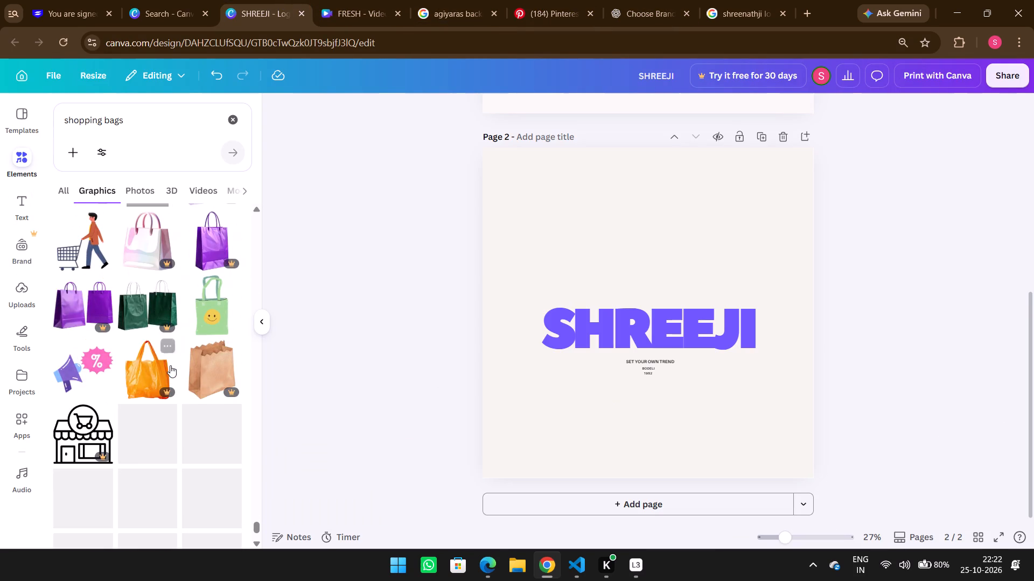
scroll(170, 365, "up", 3)
scroll(170, 365, "down", 3)
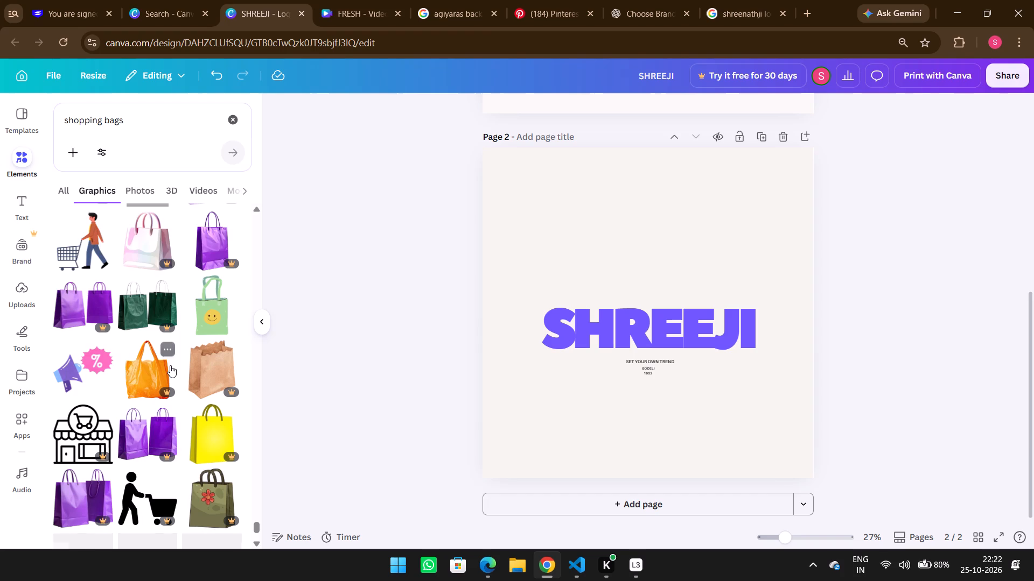
scroll(170, 365, "down", 7)
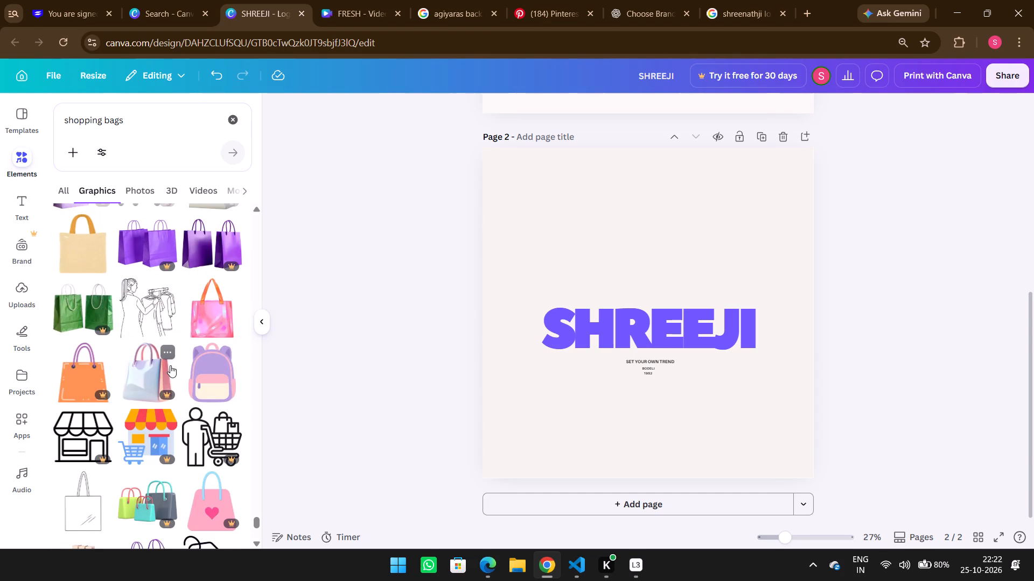
scroll(170, 365, "down", 11)
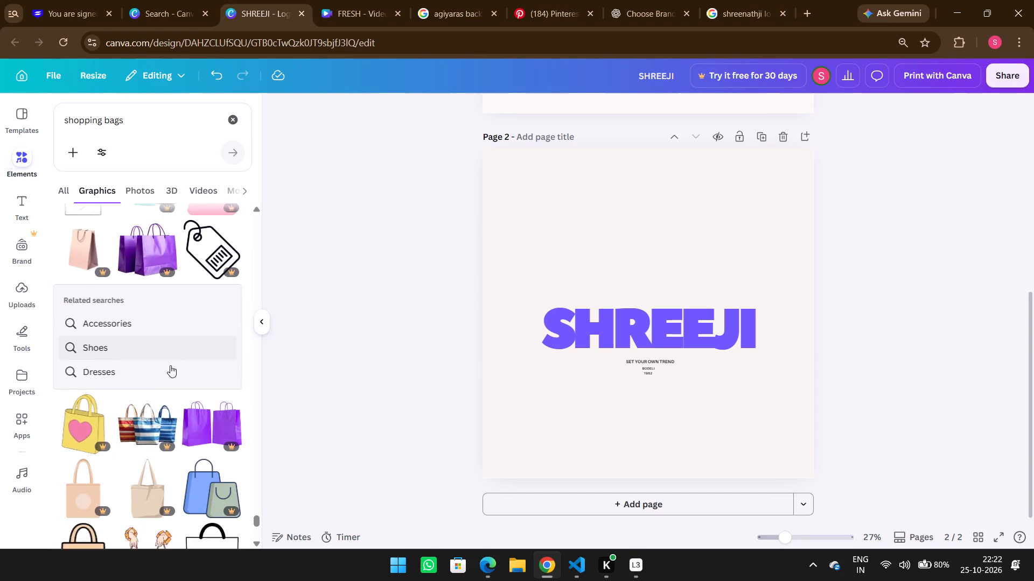
scroll(170, 365, "down", 3)
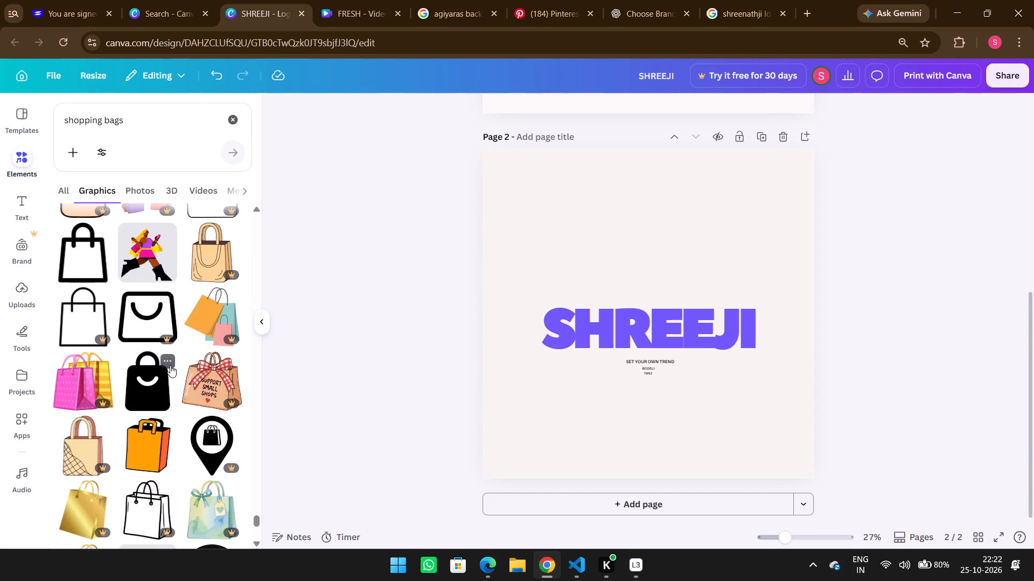
scroll(170, 365, "down", 9)
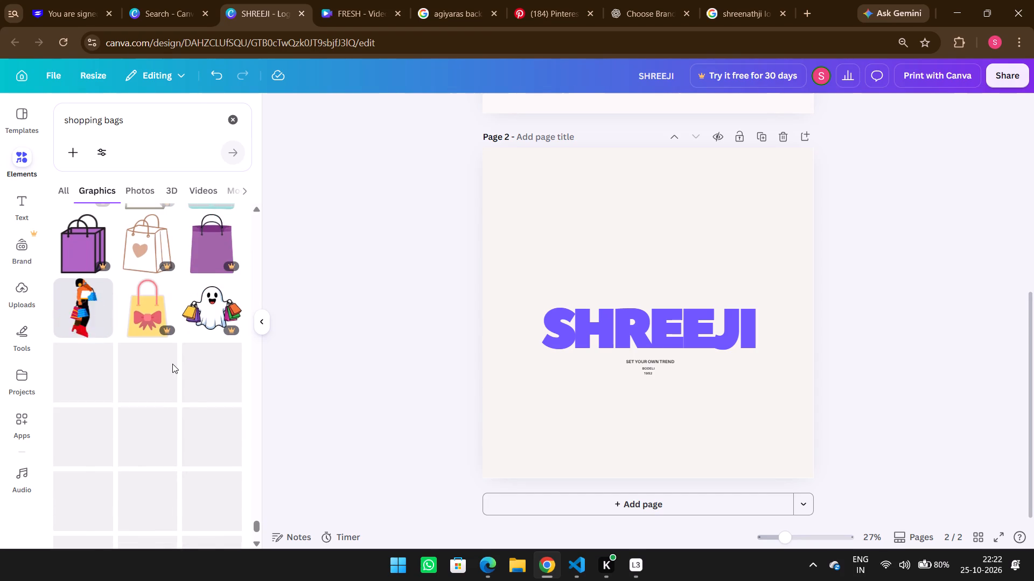
scroll(172, 362, "down", 5)
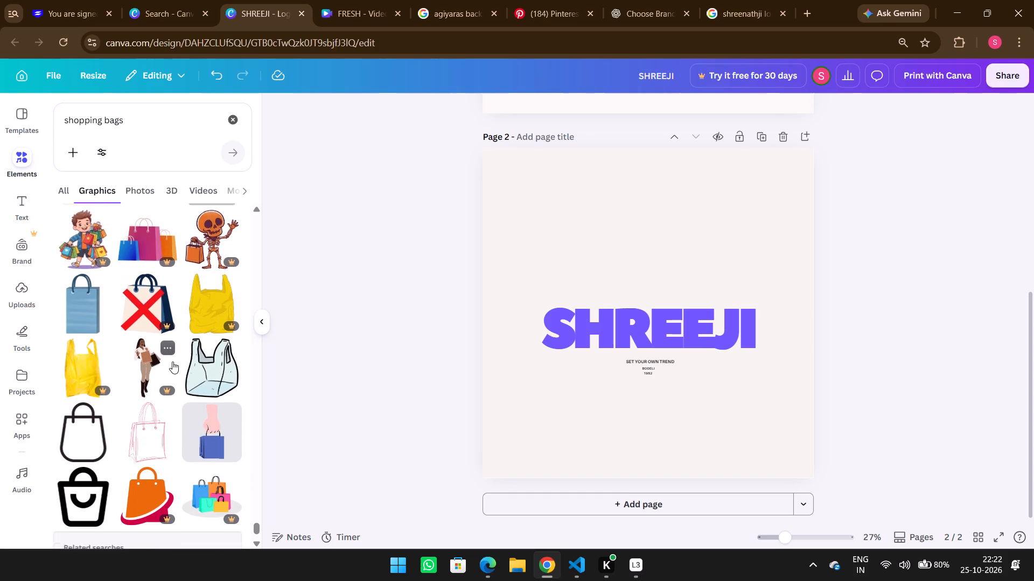
scroll(172, 362, "down", 2)
left_click_drag(258, 522, 253, 238)
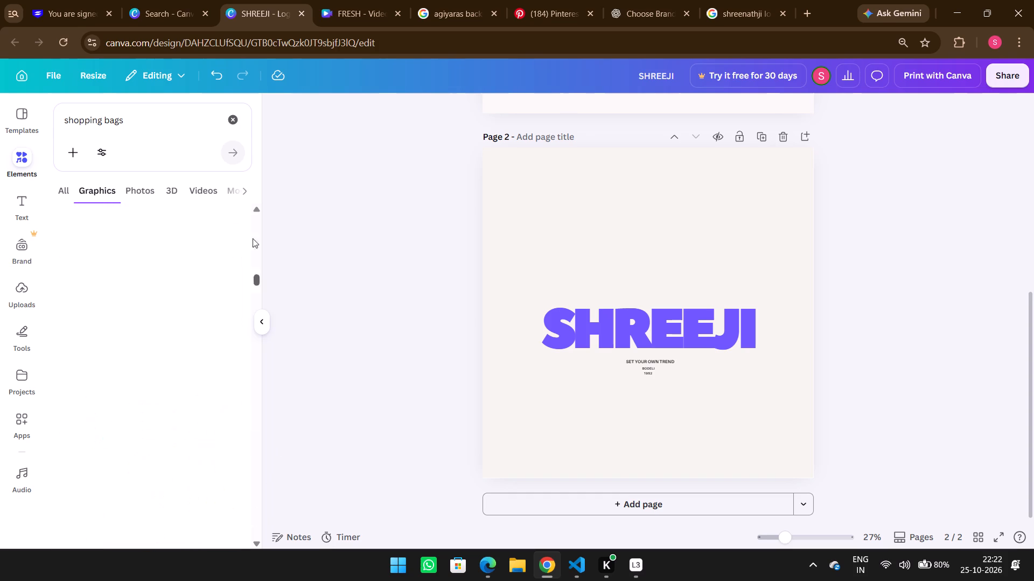
left_click_drag(253, 238, 259, 185)
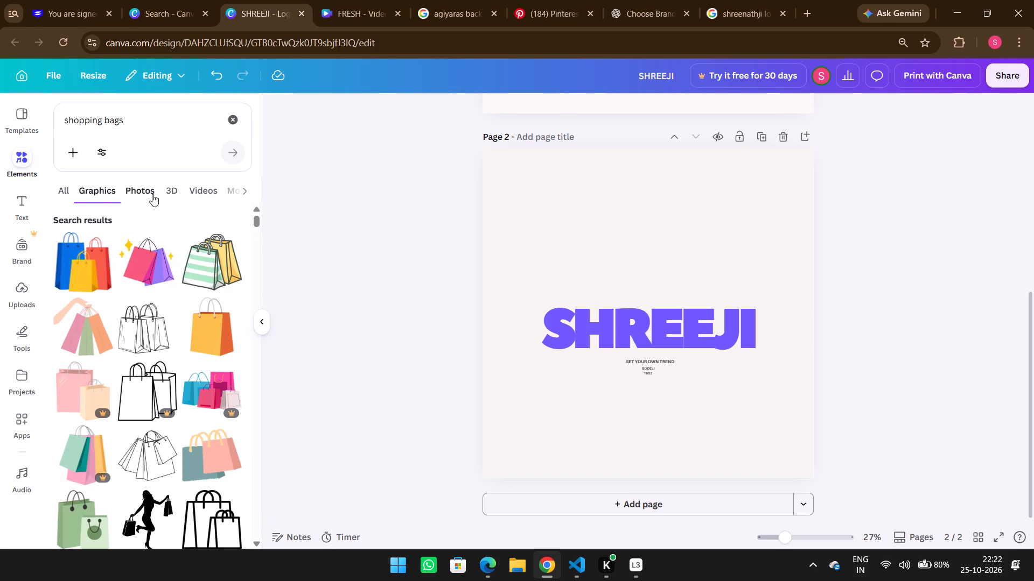
Examine the shopping bags results in the other element categories, including photos, videos, mockups, frames, audio and 3D.
left_click(148, 191)
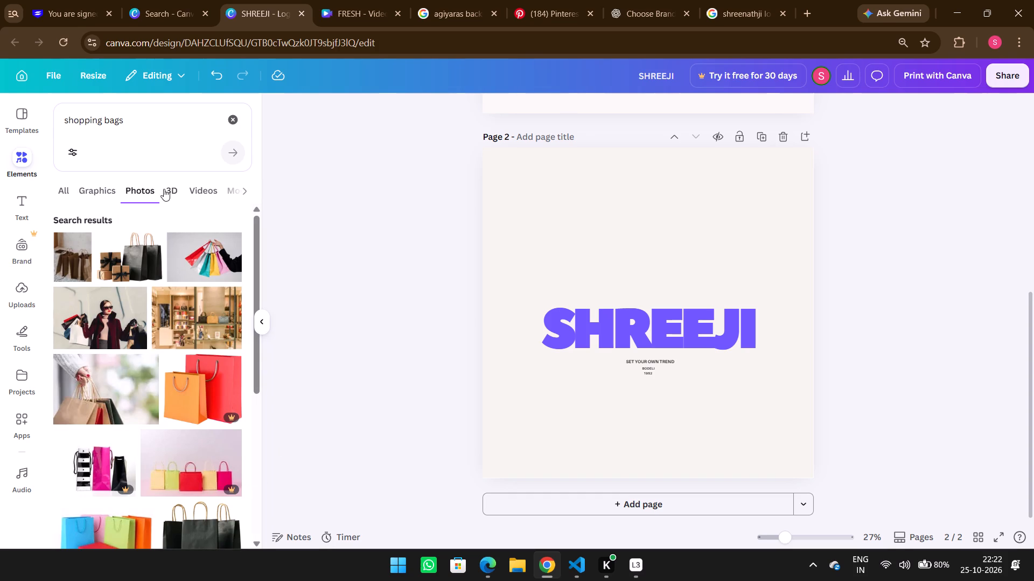
left_click(164, 189)
left_click(170, 189)
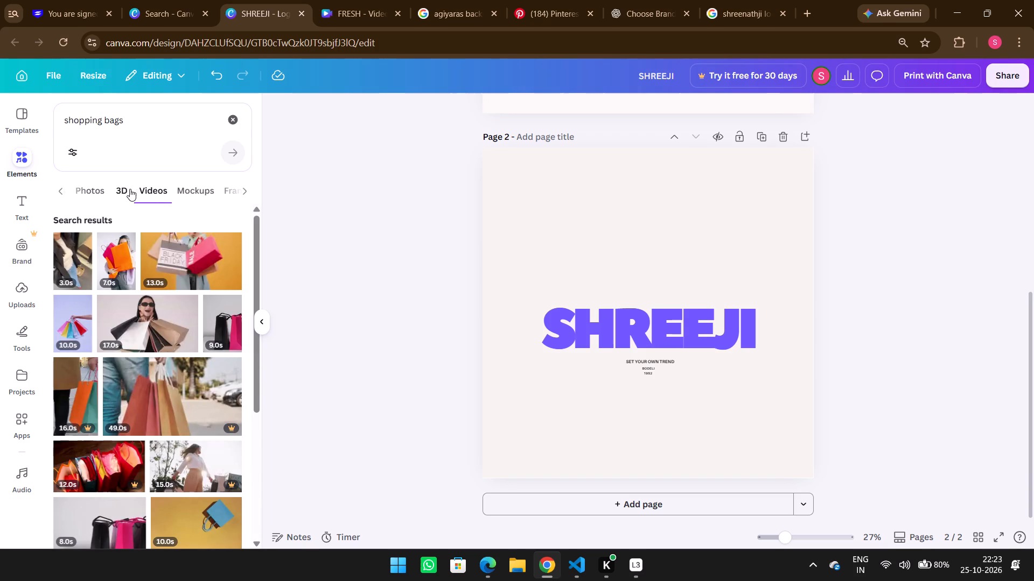
left_click(178, 192)
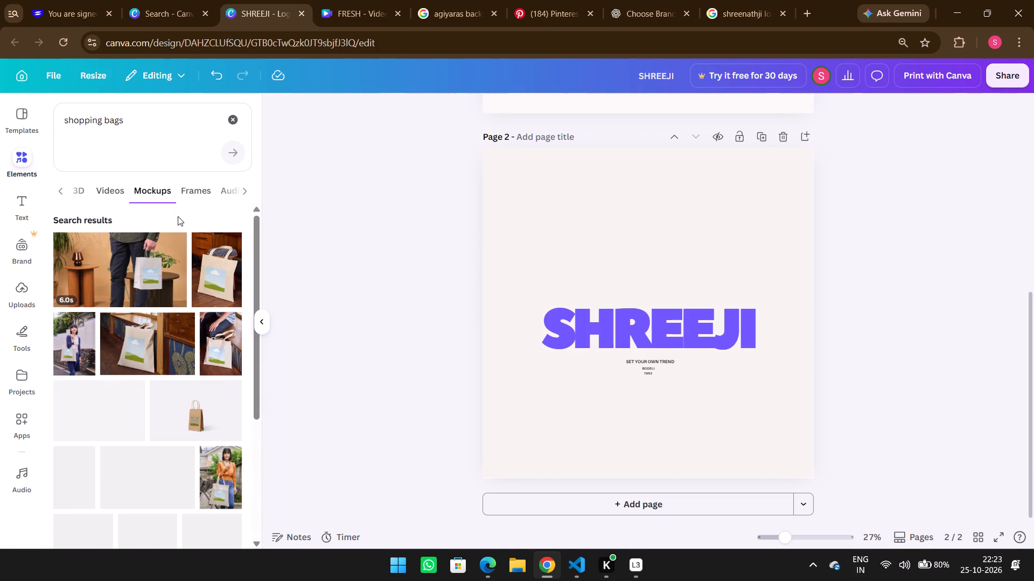
left_click(210, 188)
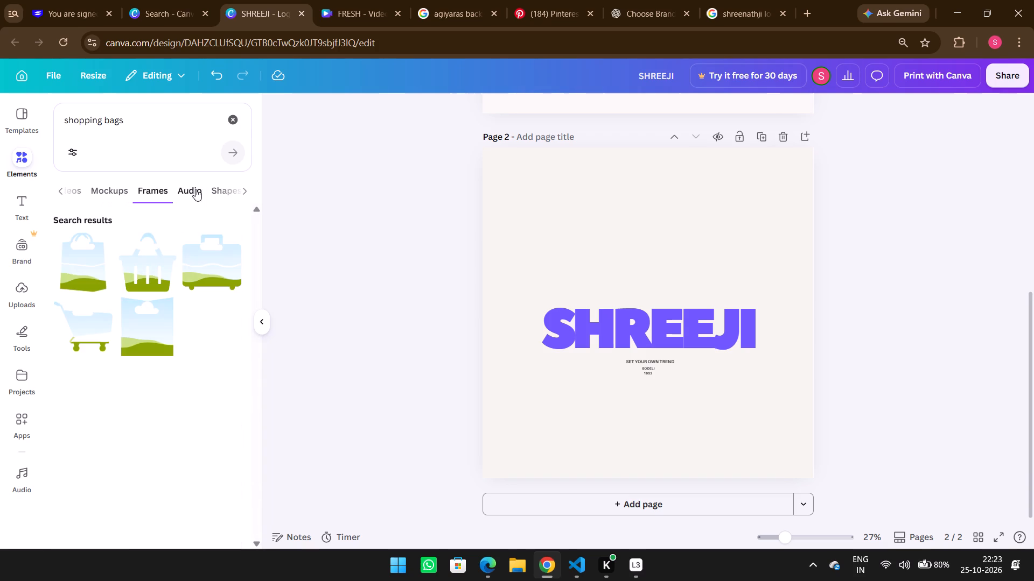
left_click(183, 196)
left_click_drag(146, 186, 191, 186)
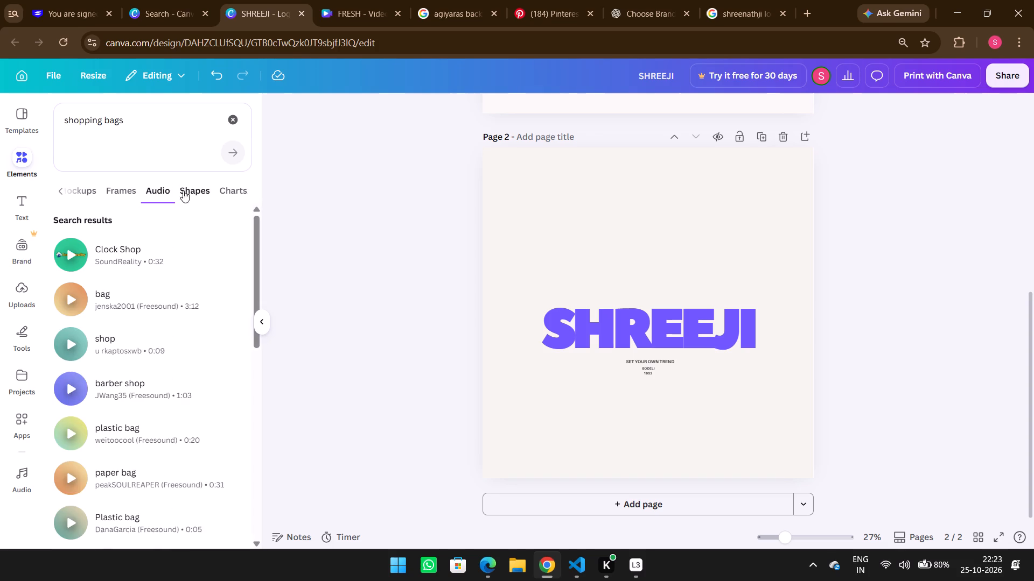
left_click(123, 189)
left_click(75, 199)
left_click(94, 193)
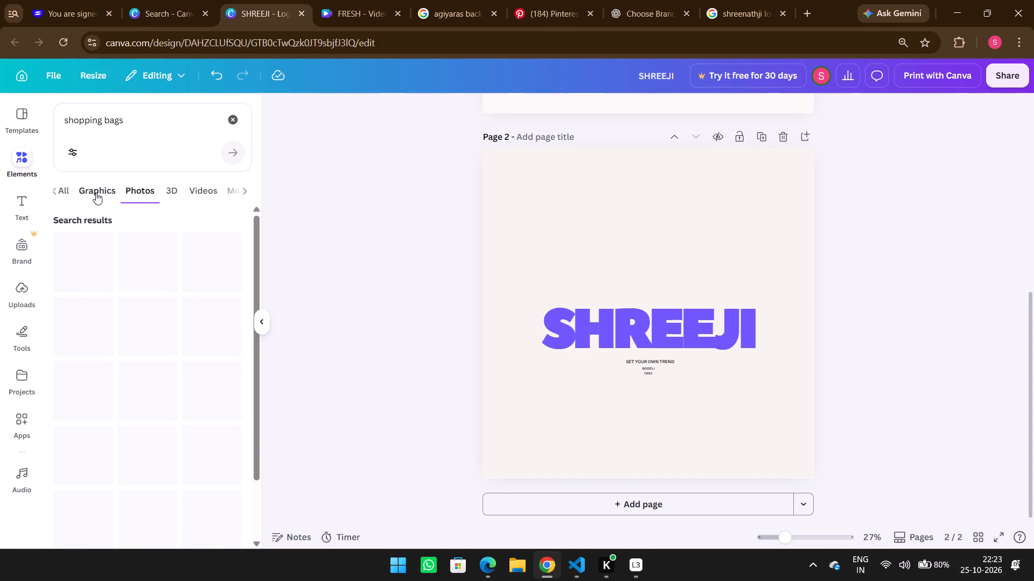
left_click(167, 189)
scroll(170, 286, "down", 4)
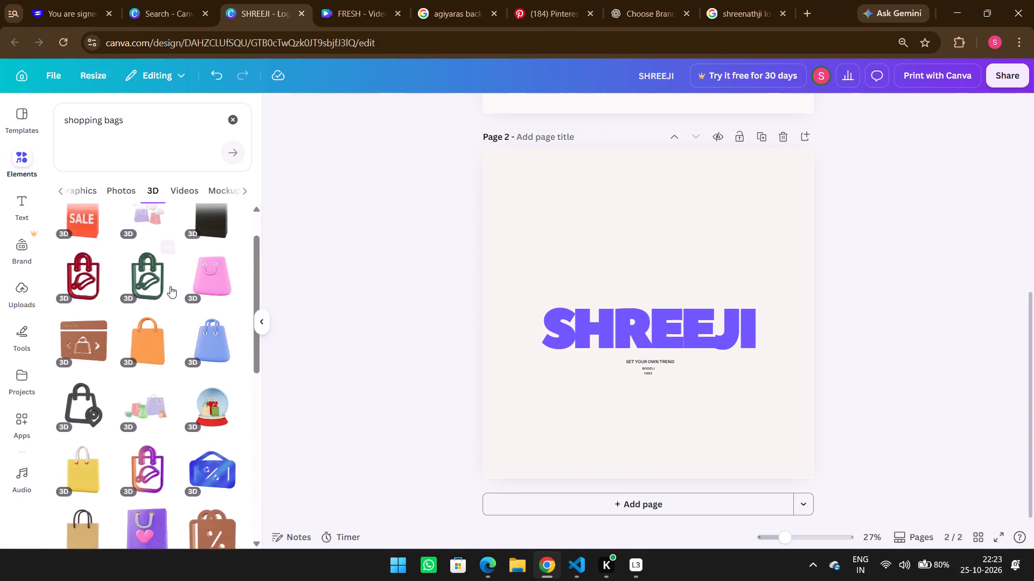
scroll(174, 328, "down", 4)
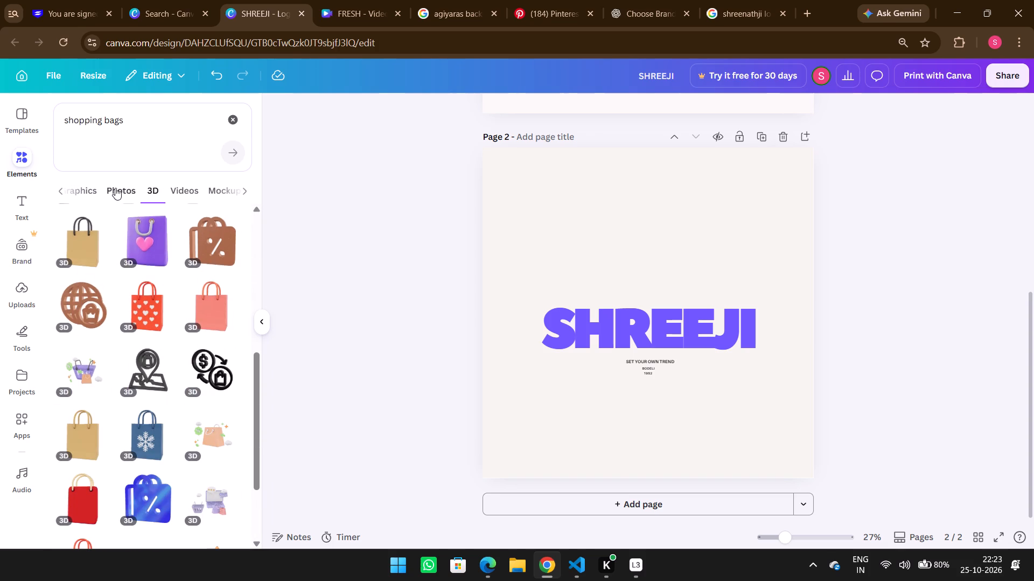
Add the black line-art graphic of two sketched shopping bags from the graphics results and place it above the SHREEJI wordmark on page 2.
left_click(115, 188)
left_click(100, 192)
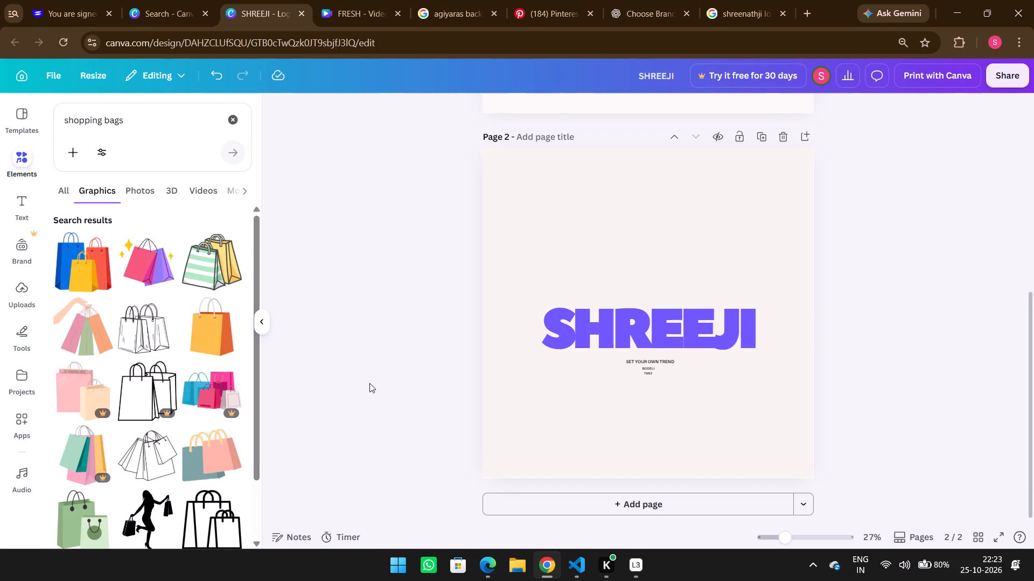
left_click(158, 336)
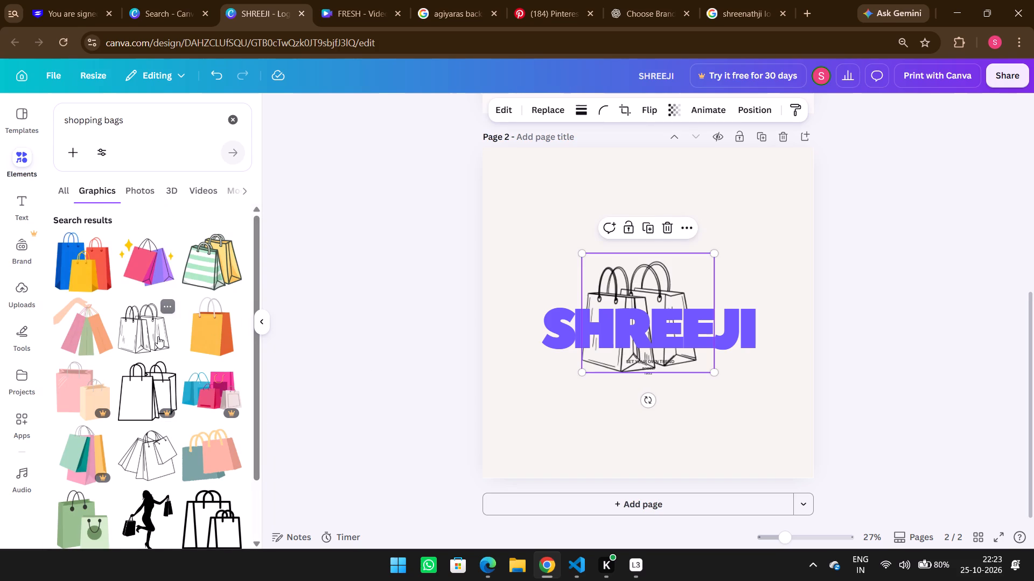
left_click_drag(660, 268, 679, 201)
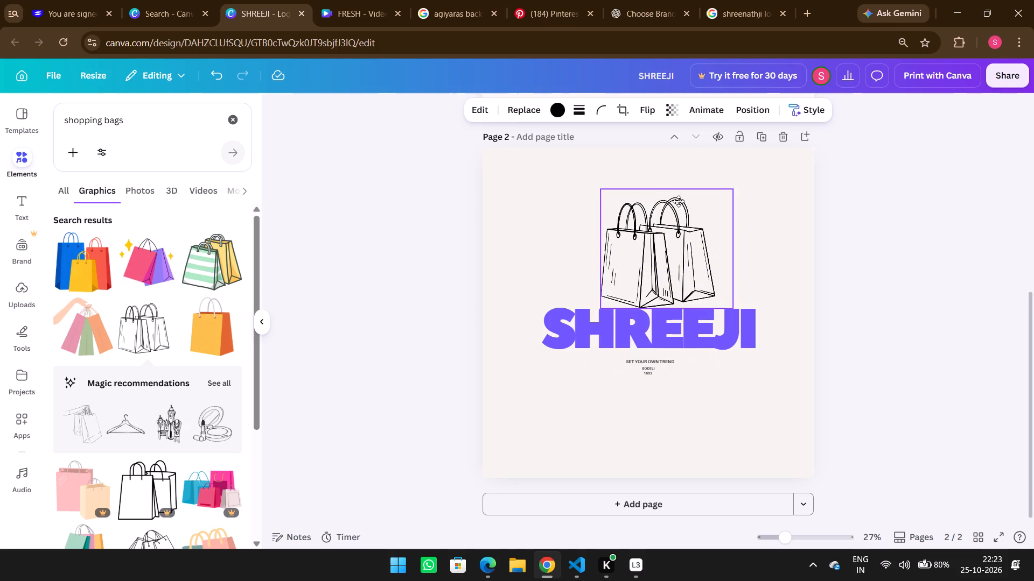
Shrink the line-art shopping bags graphic and place it just above the SHREEJI wordmark on page 2.
left_click_drag(679, 201, 669, 196)
left_click_drag(725, 302, 688, 263)
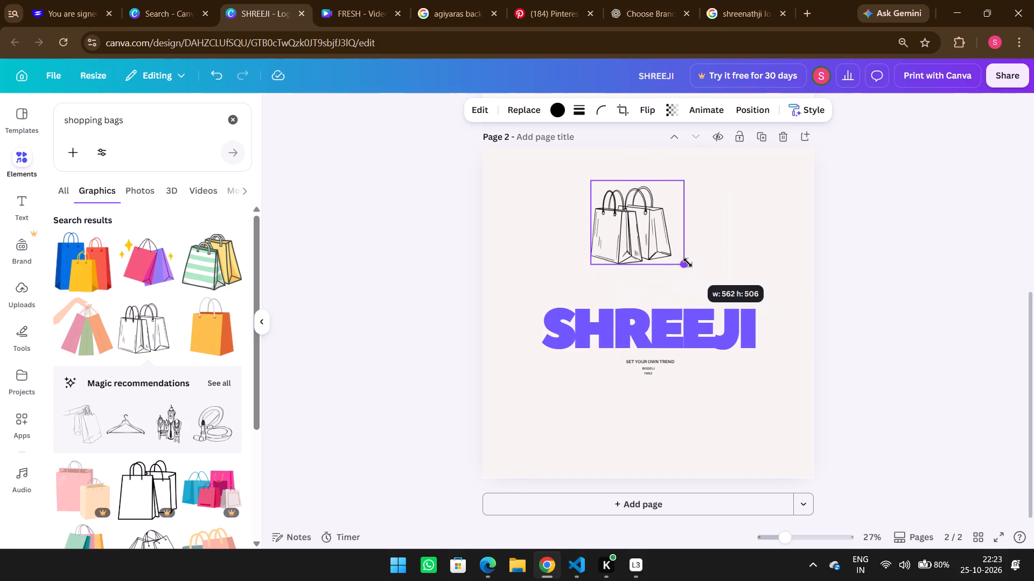
left_click_drag(688, 263, 677, 256)
left_click_drag(624, 222, 649, 273)
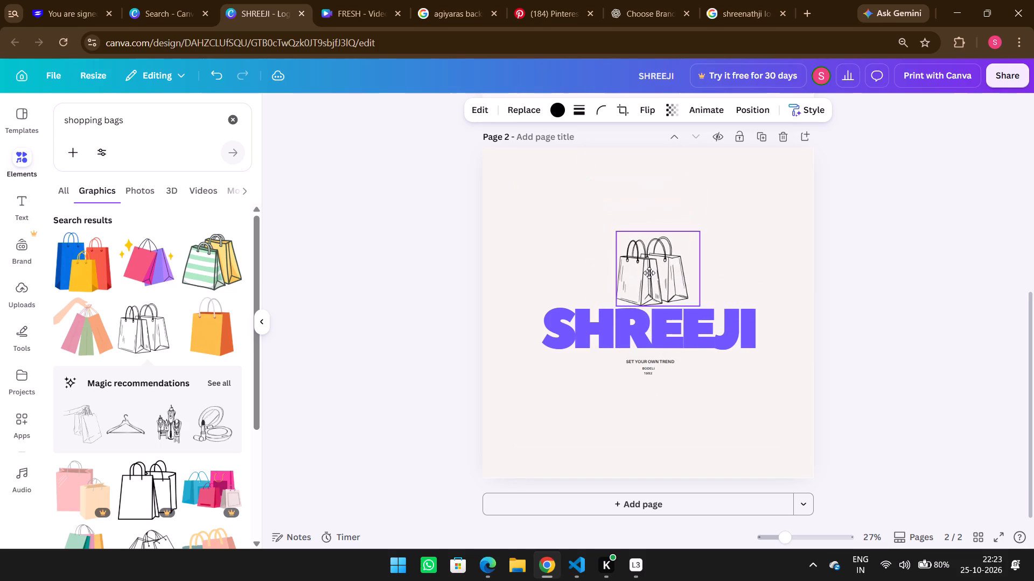
left_click_drag(649, 273, 648, 270)
left_click(891, 340)
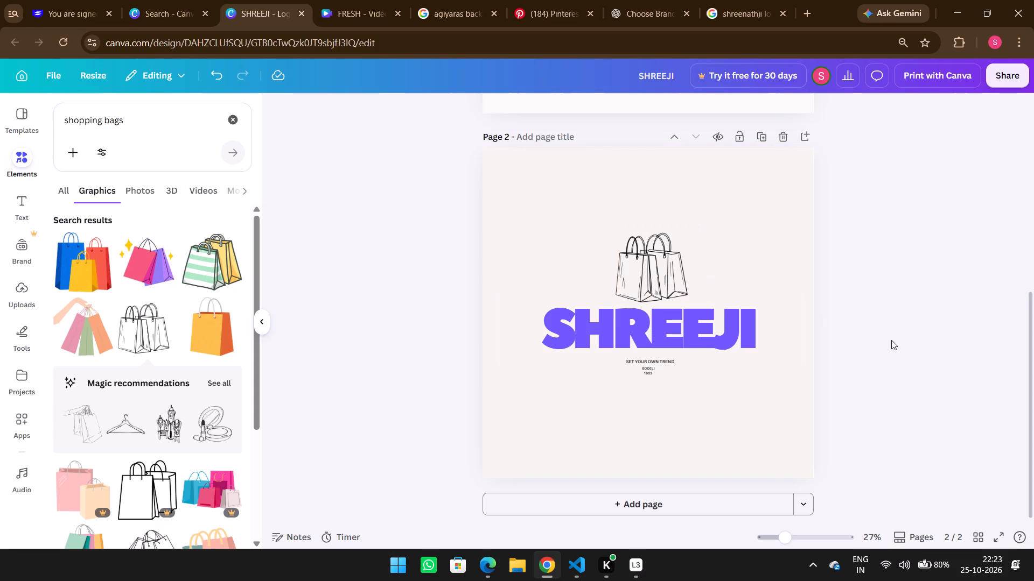
Nudge the shopping bags graphic sideways in small increments to centre it over the SHREEJI wordmark.
left_click(663, 272)
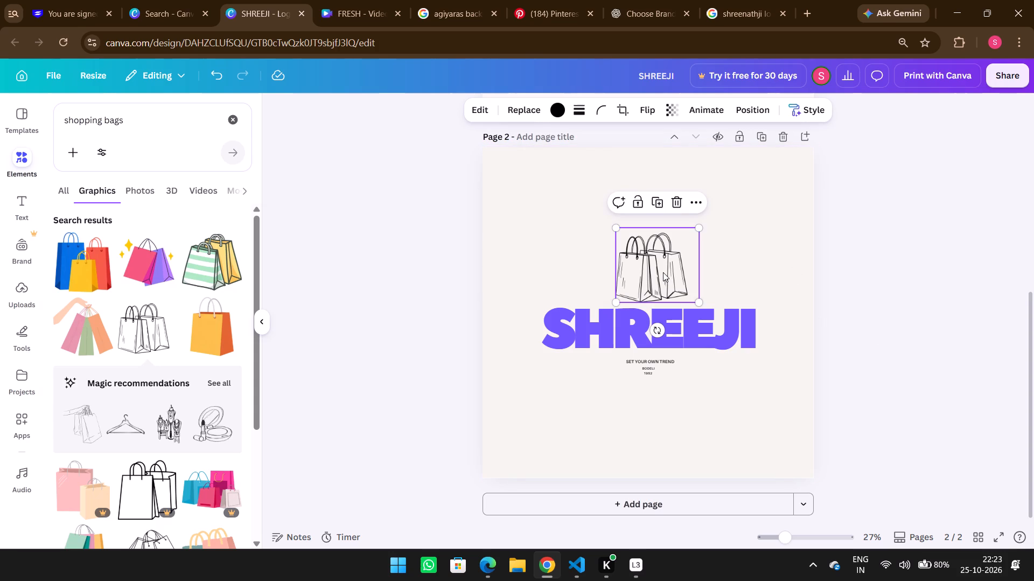
key("Right")
key("Right")
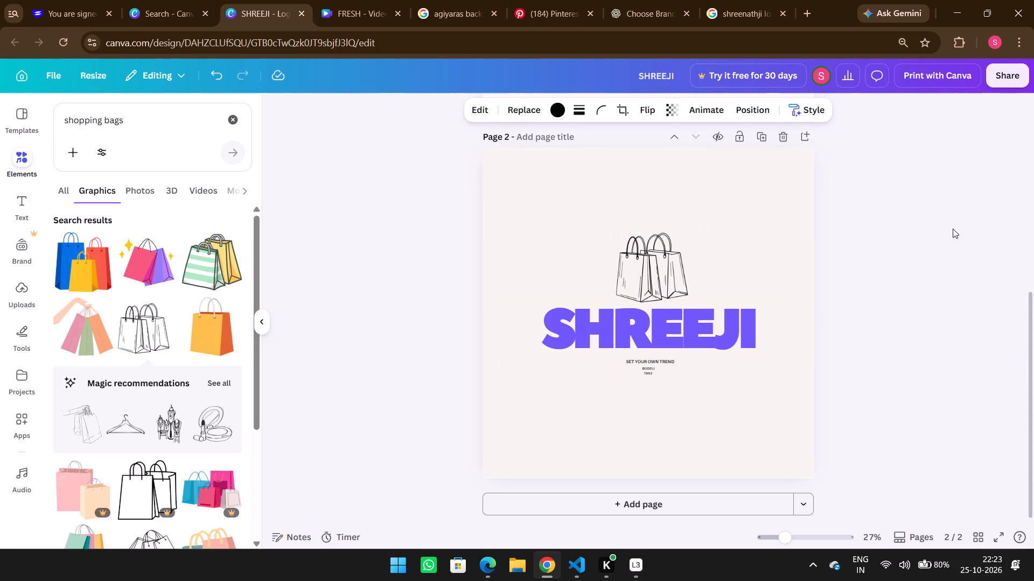
key("Right")
key("Right")
key("Right")
key("Right")
key("Right")
key("Right")
key("Right")
key("Right")
key("Right")
key("Right")
key("Right")
key("Right")
key("Right")
key("Right")
key("Right")
key("Right")
key("Right")
key("Right")
key("Right")
key("Right")
key("Right")
key("Right")
key("Right")
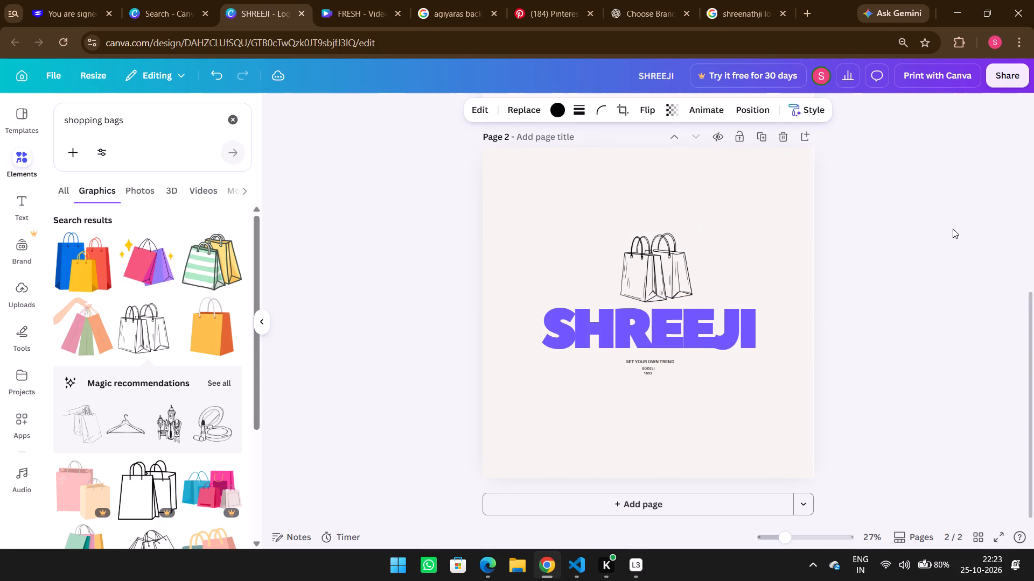
key("Left")
key("Left")
key("Left")
key("Left")
key("Left")
key("Left")
key("Left")
key("Left")
key("Left")
key("Left")
key("Left")
key("Left")
key("Left")
key("Left")
key("Left")
key("Left")
key("Left")
key("Left")
key("Left")
key("Left")
key("Left")
key("Left")
key("Left")
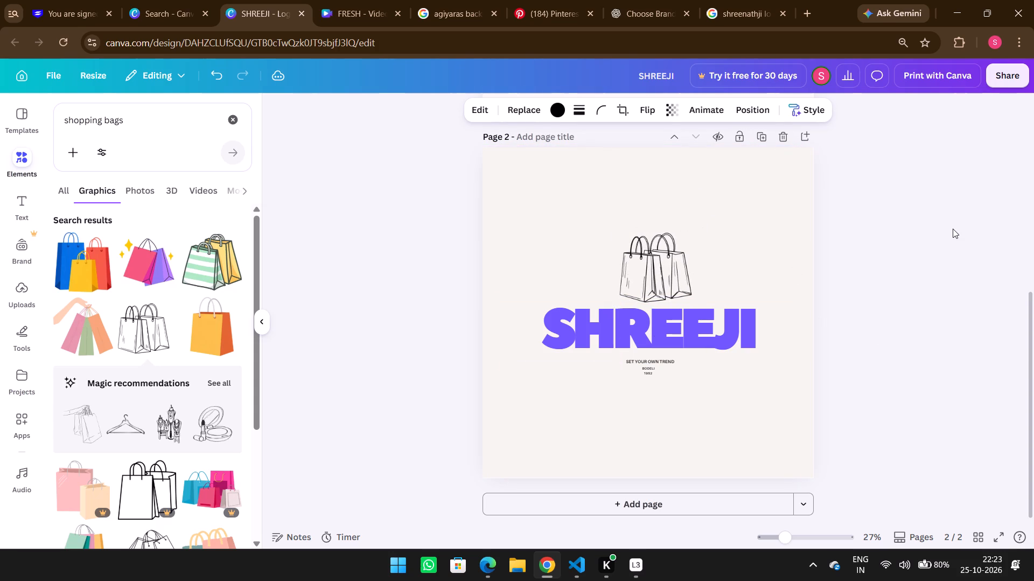
key("Left")
key("Left")
key("Left")
key("Left")
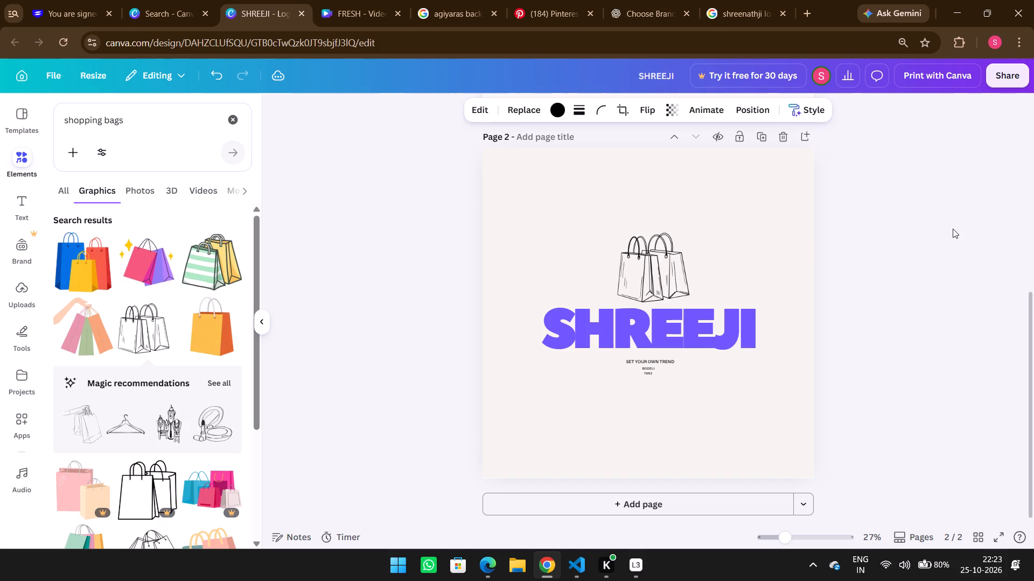
key("Right")
key("Right")
key("Right")
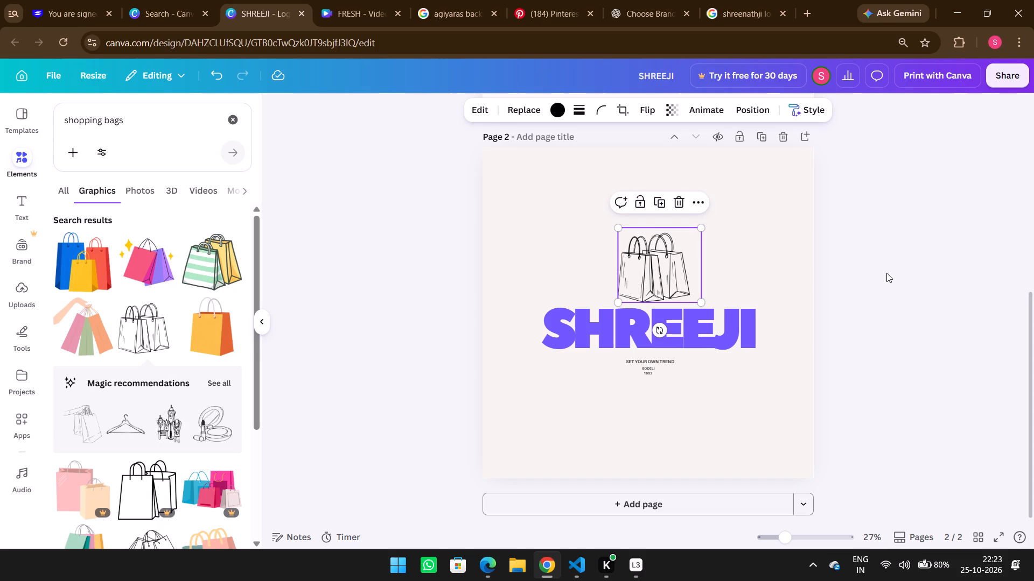
left_click(886, 273)
left_click(871, 277)
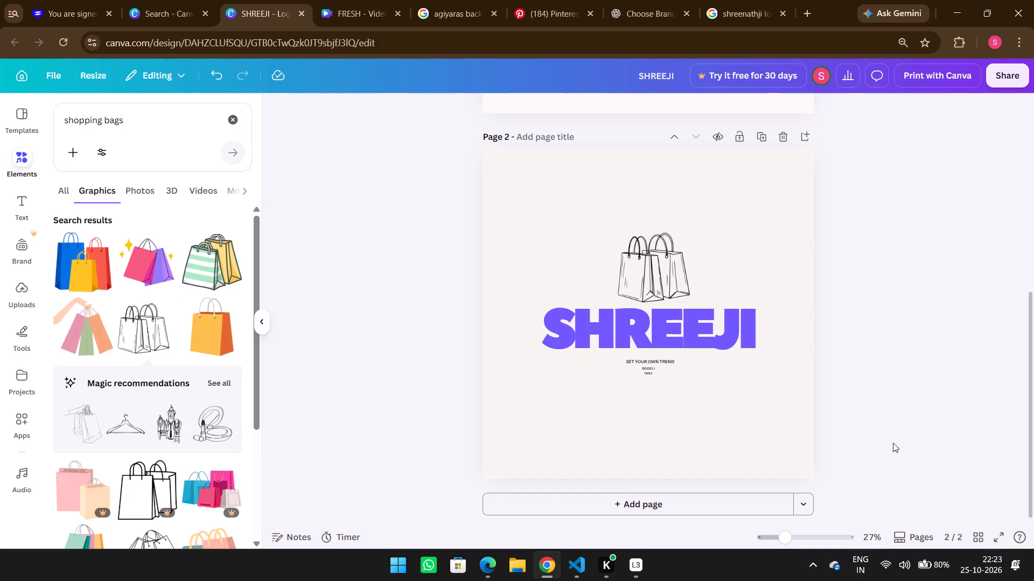
Nudge the shopping bags graphic slightly down towards the SHREEJI wordmark.
left_click(639, 290)
left_click(857, 286)
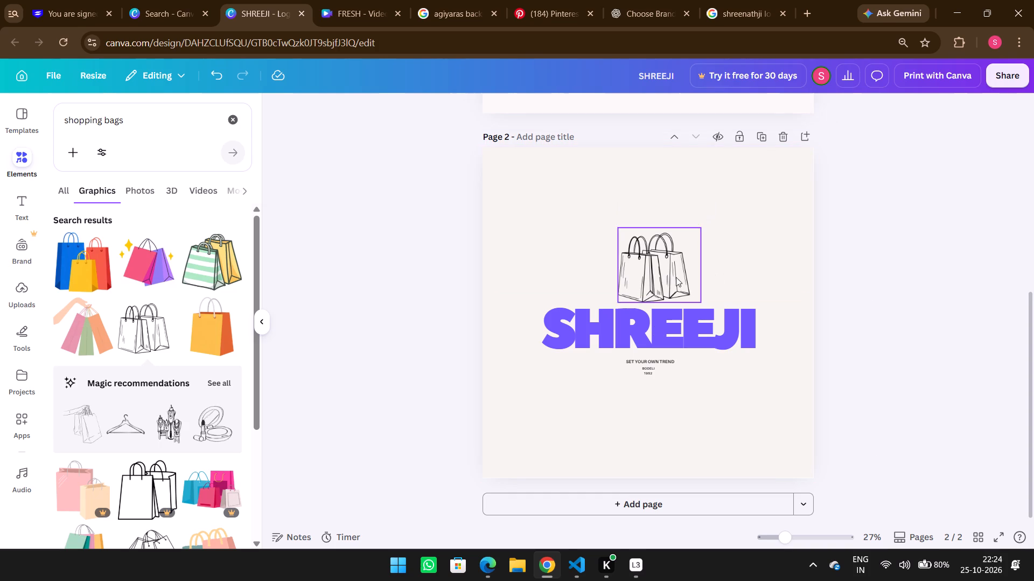
left_click(665, 279)
key("Down")
key("Down")
Recolour the shopping bags graphic lime green #C6FF3D, trying dark gray #2c2a2a as a comparison.
left_click(540, 111)
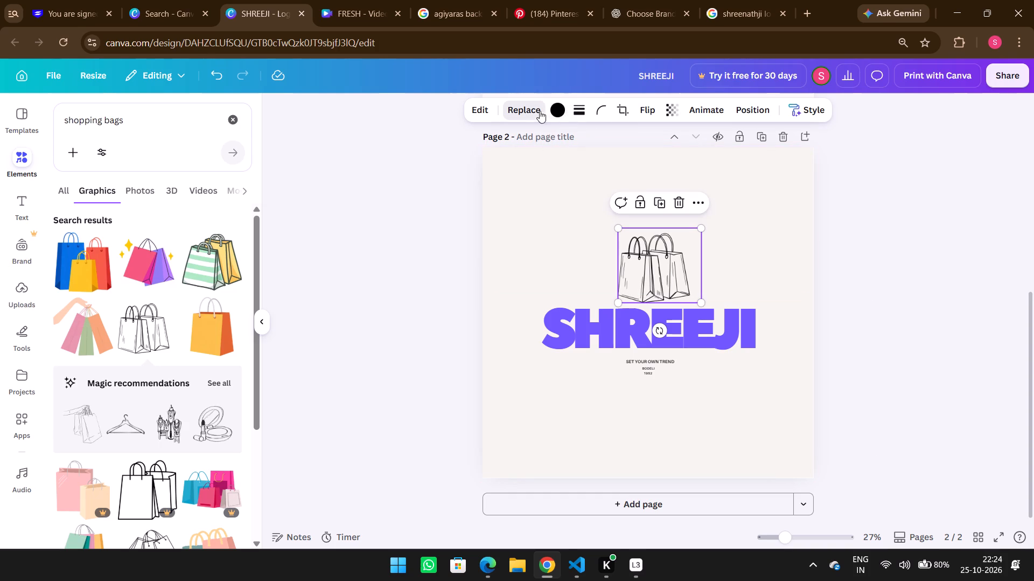
left_click(557, 112)
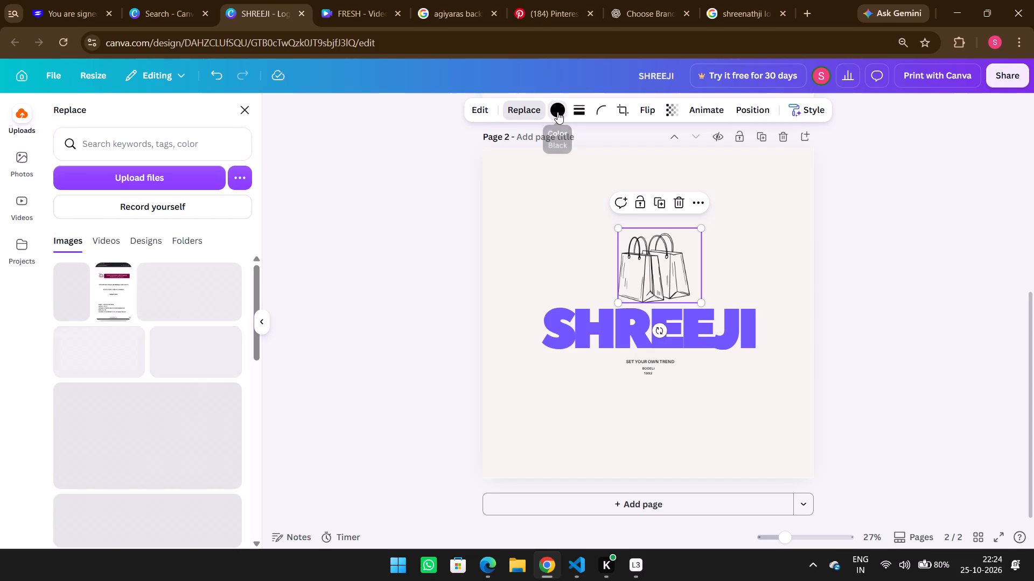
left_click(74, 190)
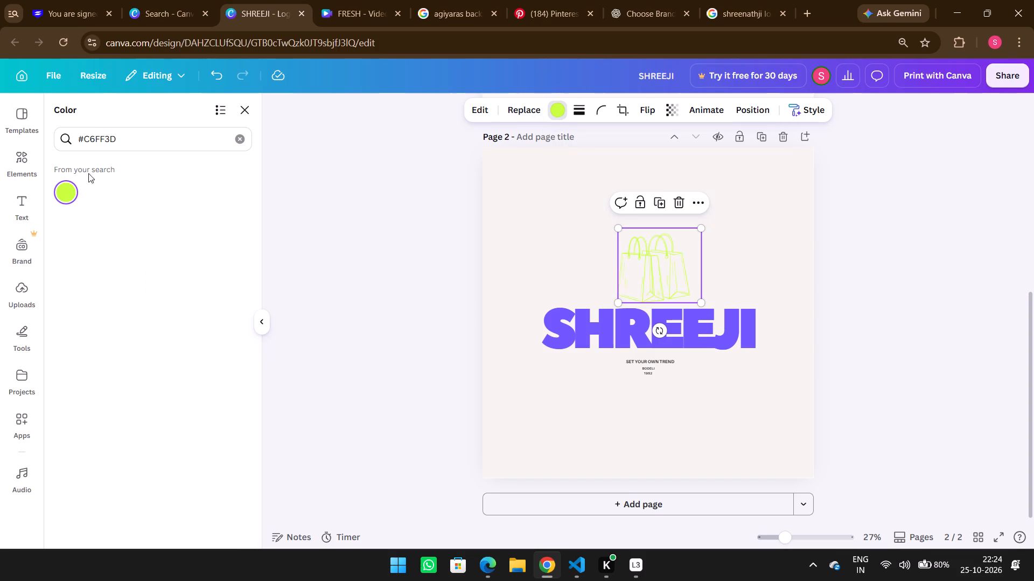
left_click(240, 135)
left_click(160, 193)
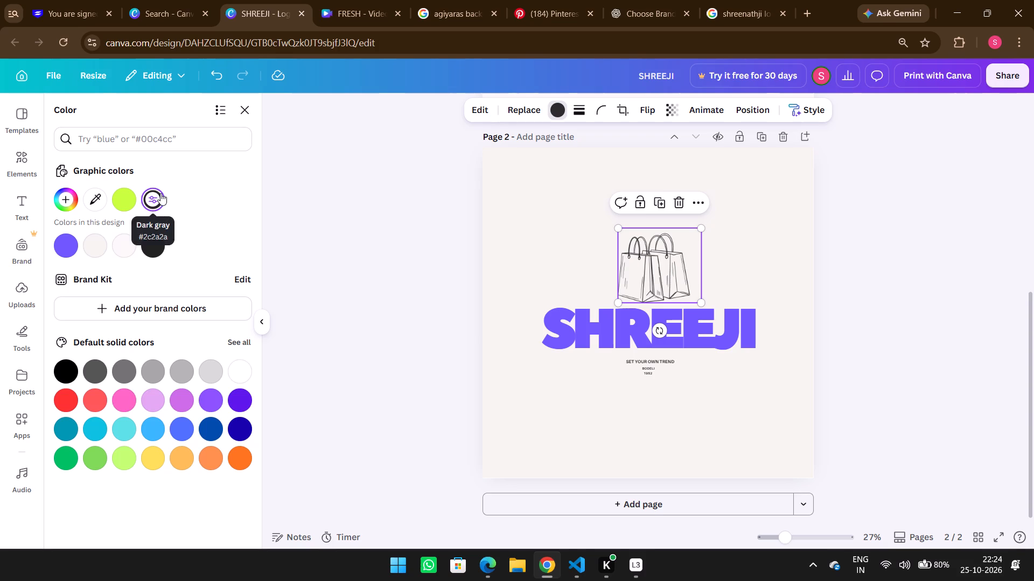
left_click(129, 199)
double_click(364, 230)
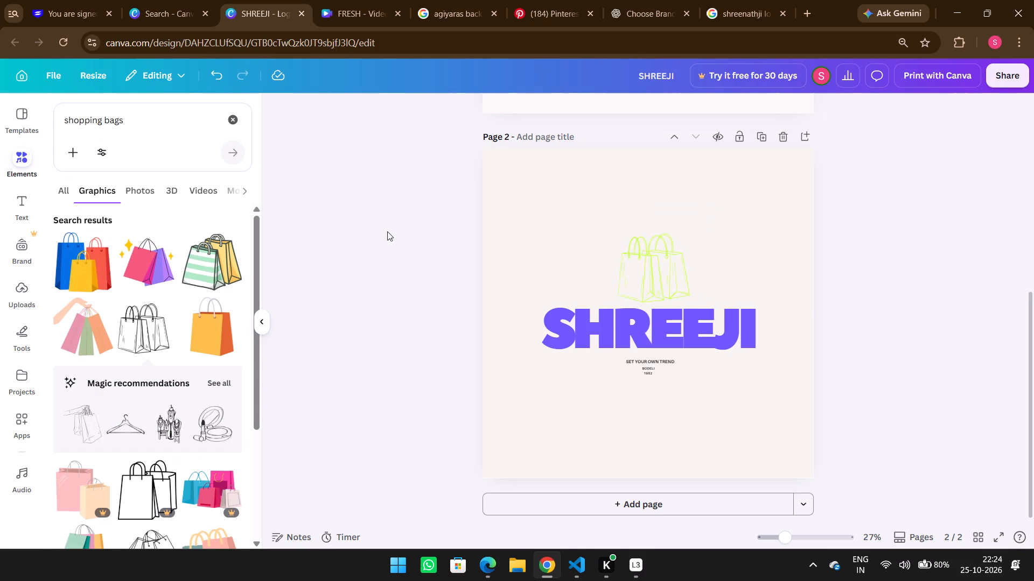
Nudge the lime shopping bags graphic slightly down and to the right above the wordmark.
left_click(656, 292)
left_click(659, 257)
key("Down")
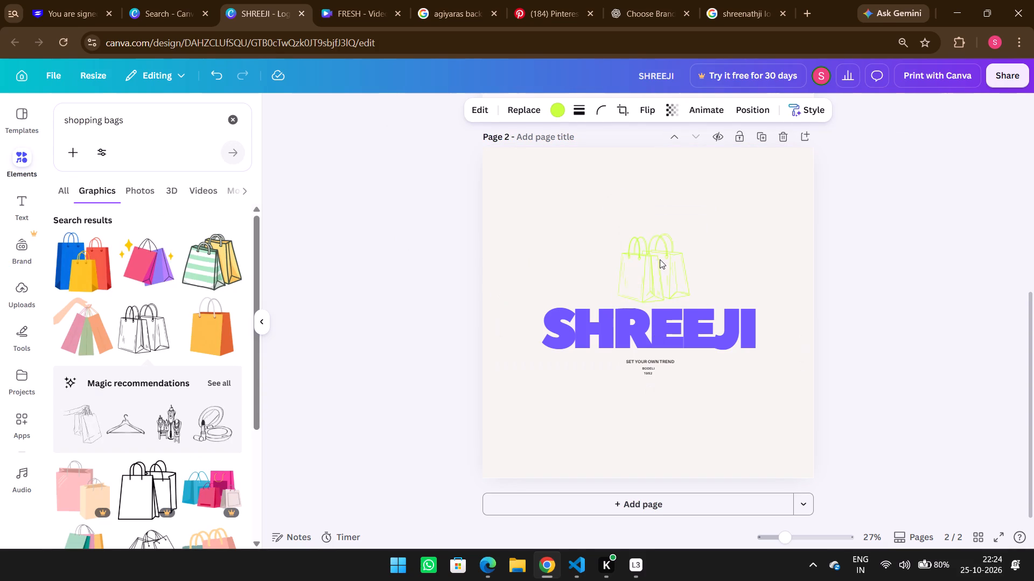
key("Down")
key("Right")
Reduce the SHREEJI wordmark's font size to 210 and move it down closer to the tagline.
left_click(675, 325)
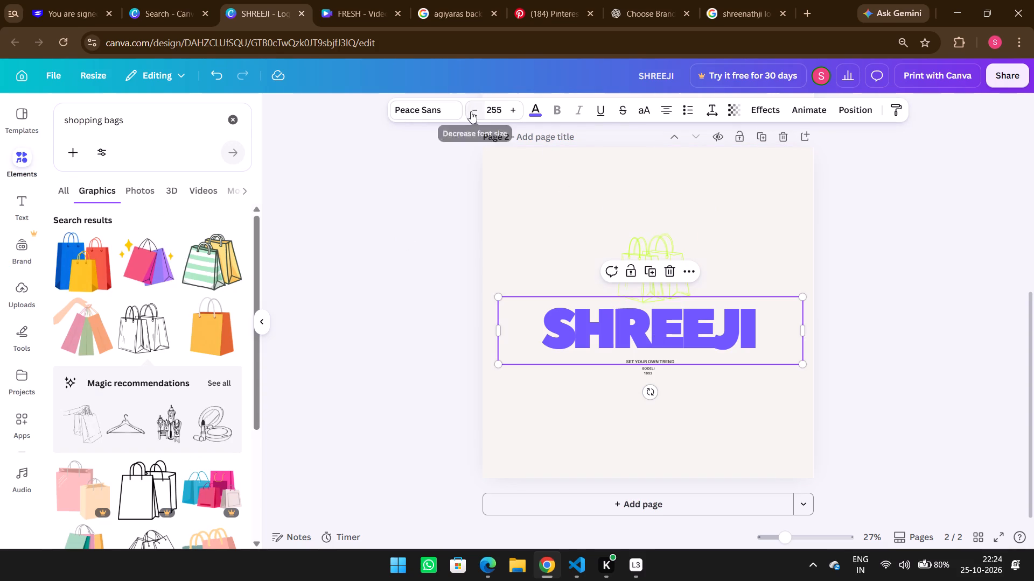
left_click(471, 111)
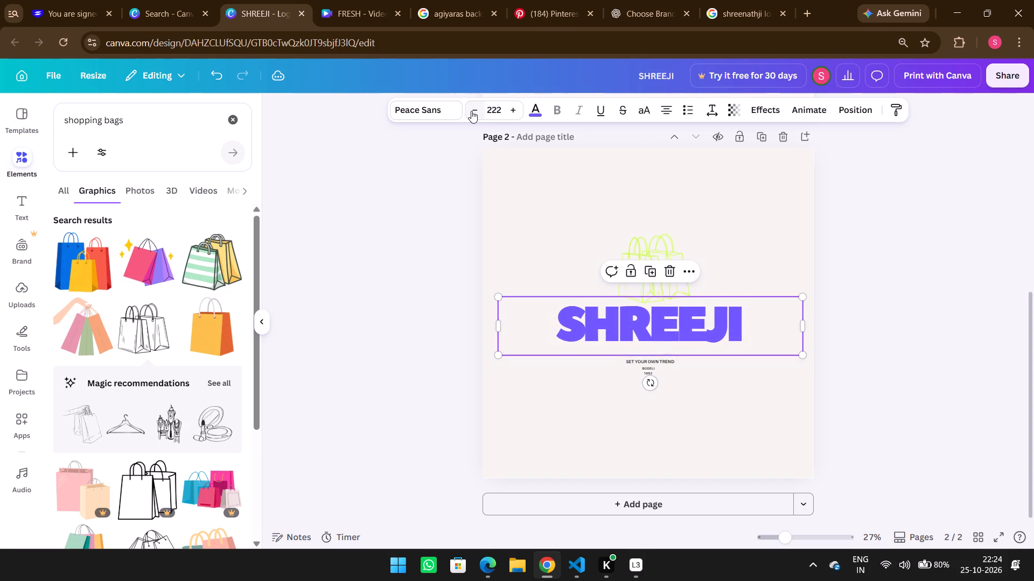
left_click(471, 111)
left_click(388, 294)
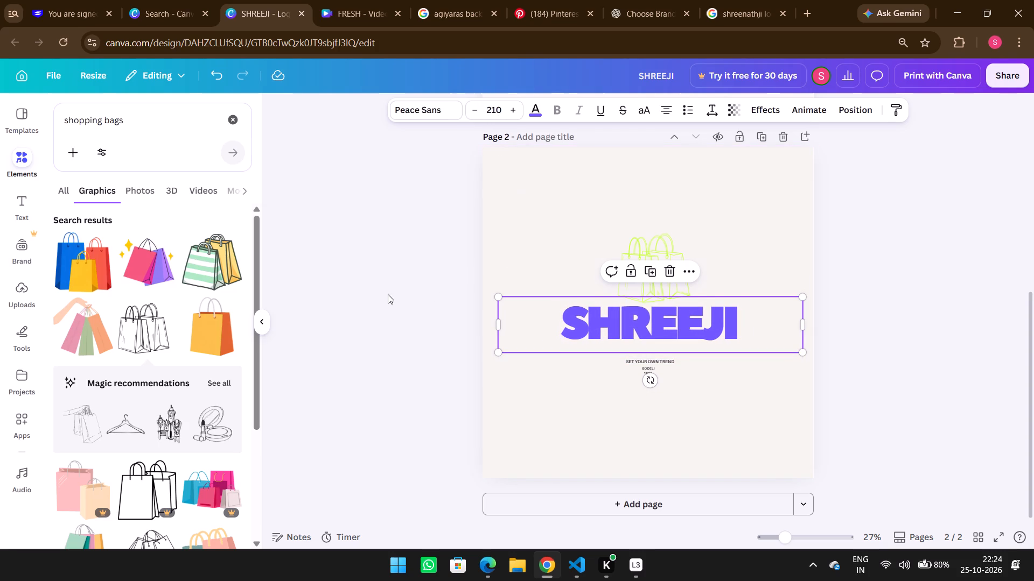
left_click_drag(677, 315, 673, 328)
Move the shopping bags graphic down, shrink it to suit the smaller wordmark and re-centre it above SHREEJI.
left_click_drag(655, 261, 651, 271)
left_click_drag(701, 236, 680, 249)
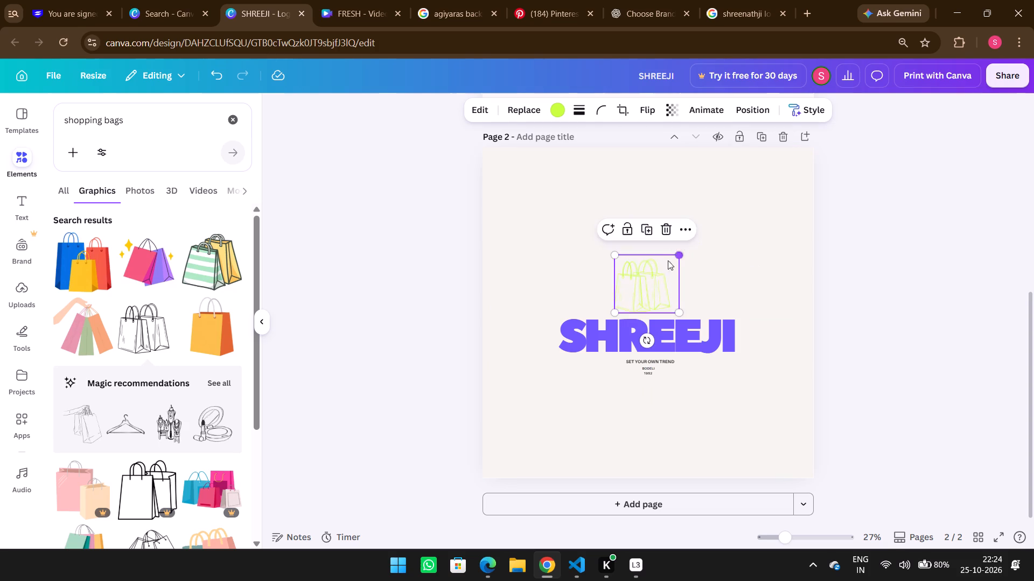
left_click_drag(654, 276, 662, 278)
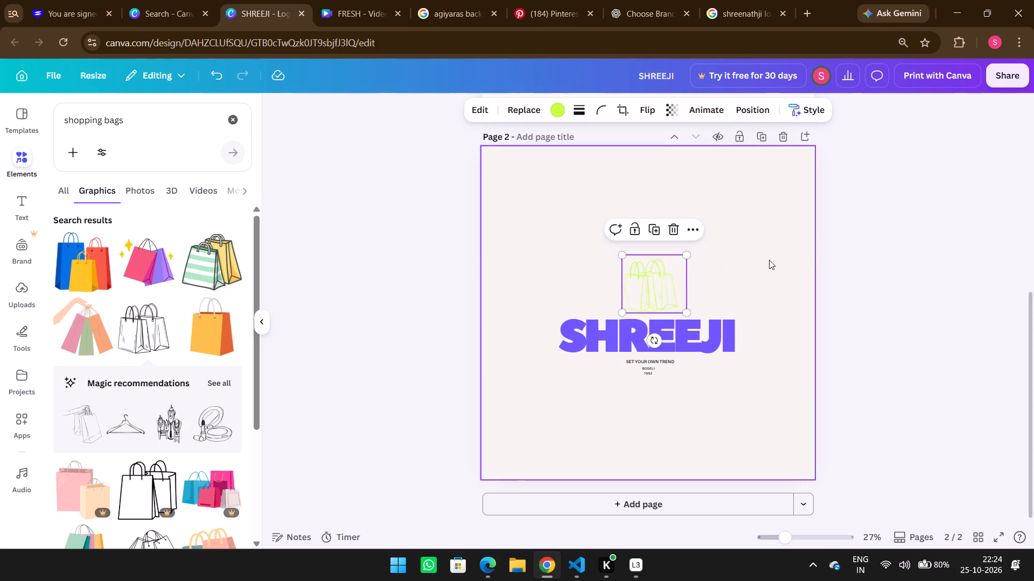
left_click(889, 259)
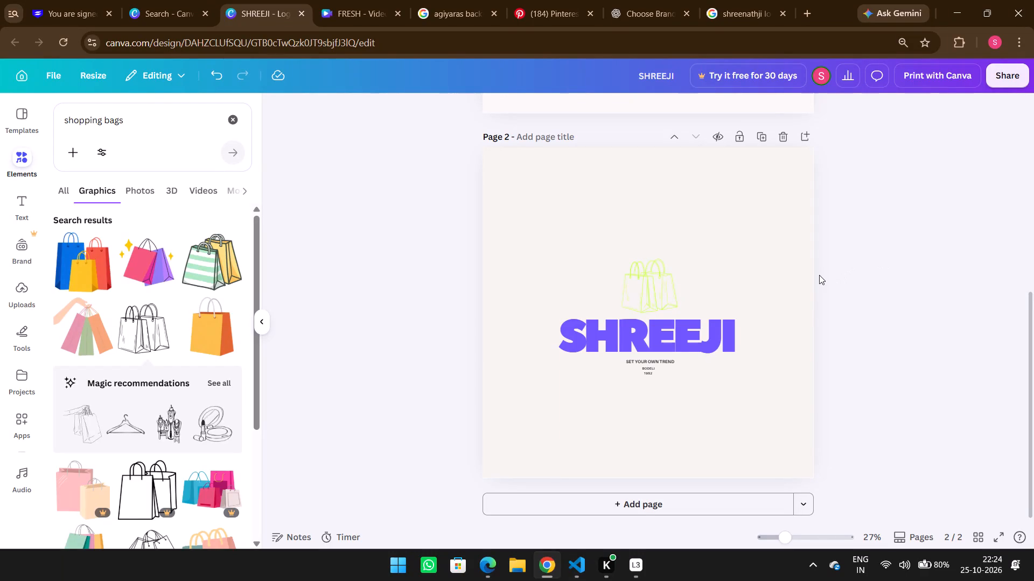
Darken the shopping bags graphic's lime colour to the olive-lime green #A0D02D.
left_click(655, 285)
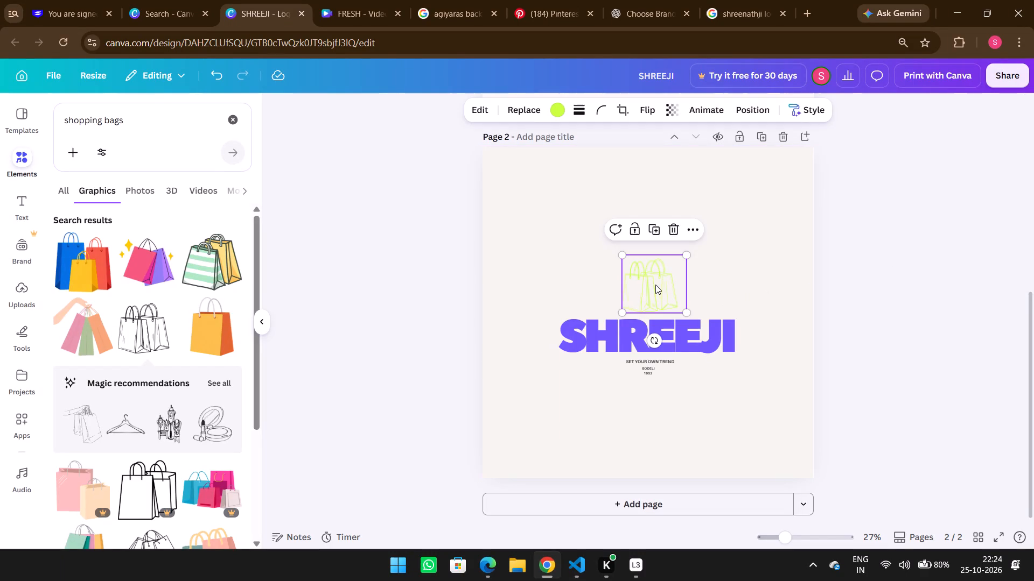
left_click(557, 117)
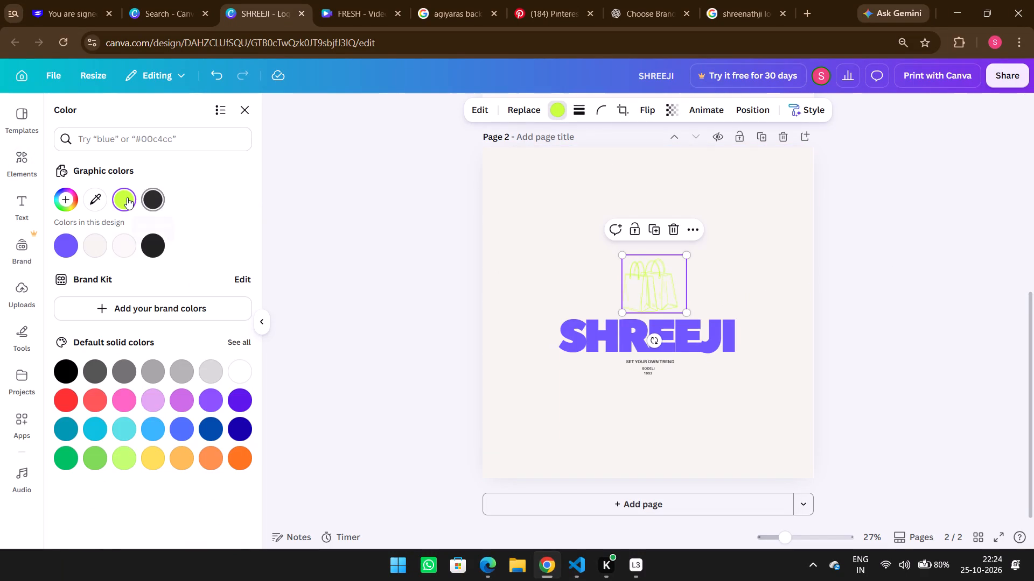
left_click(127, 197)
left_click_drag(191, 228, 188, 235)
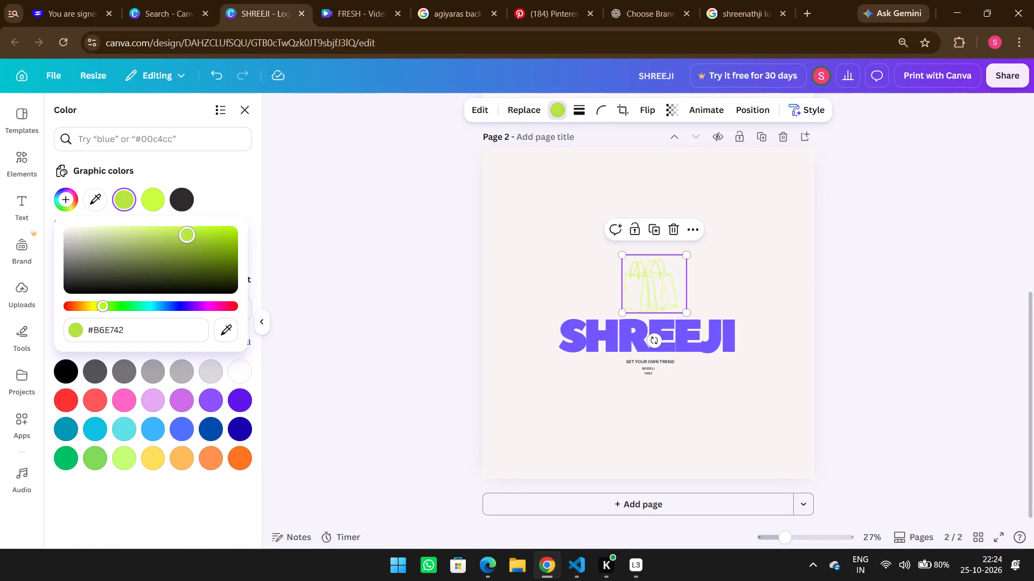
left_click_drag(188, 235, 205, 254)
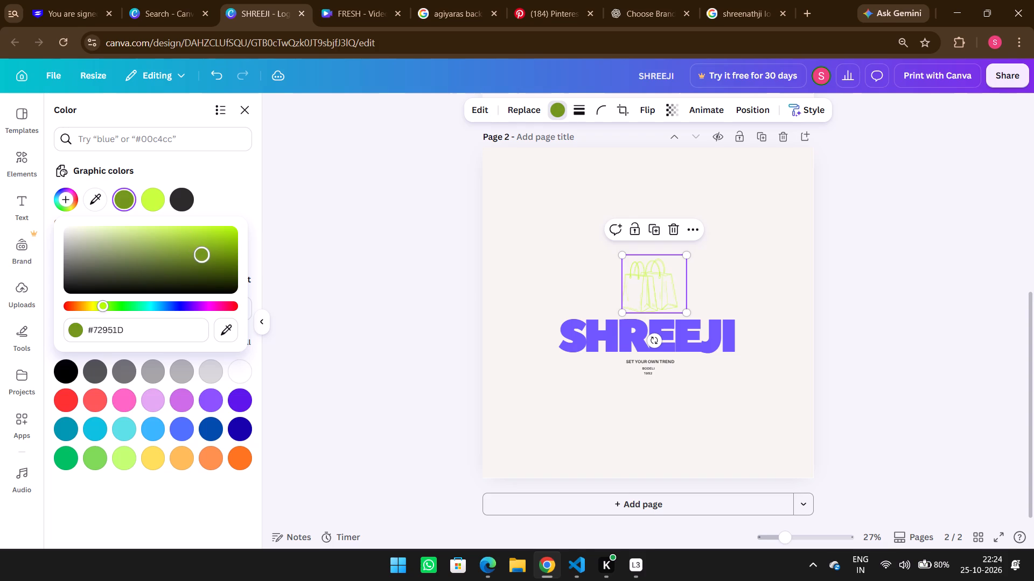
left_click_drag(205, 254, 210, 264)
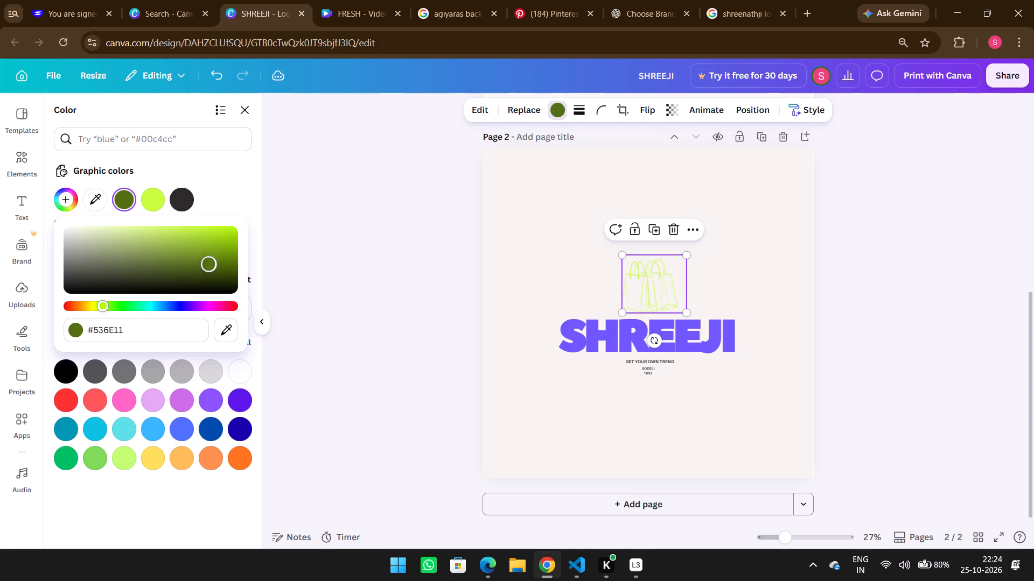
left_click_drag(210, 264, 206, 263)
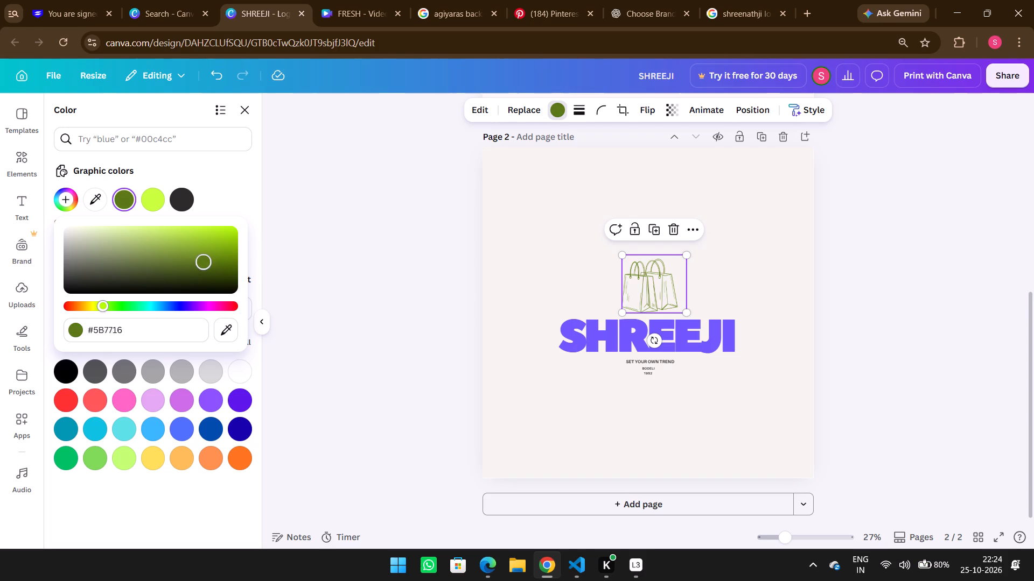
left_click_drag(206, 263, 200, 253)
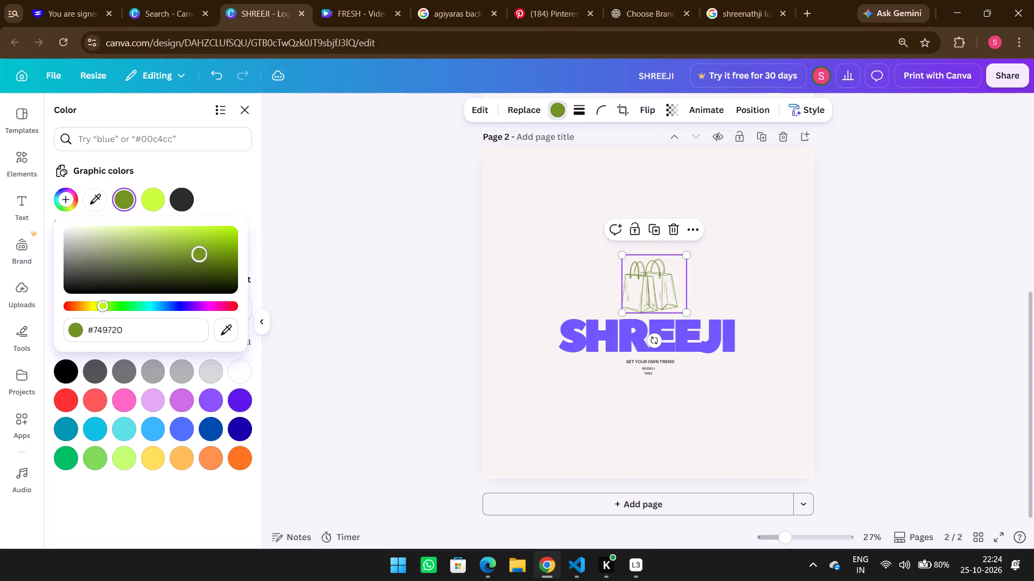
left_click_drag(200, 253, 197, 251)
left_click_drag(198, 250, 200, 241)
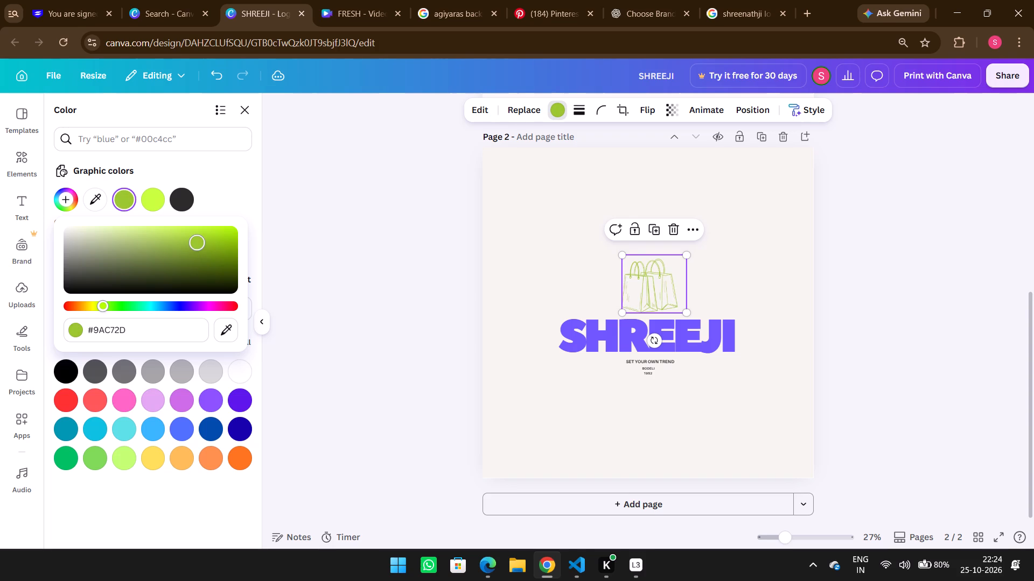
left_click_drag(200, 241, 200, 238)
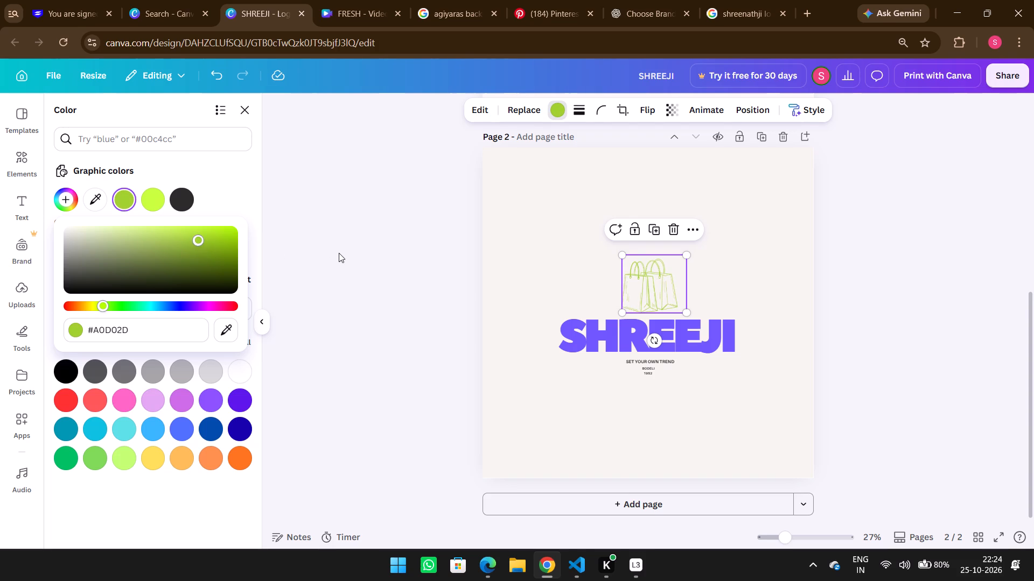
double_click(339, 253)
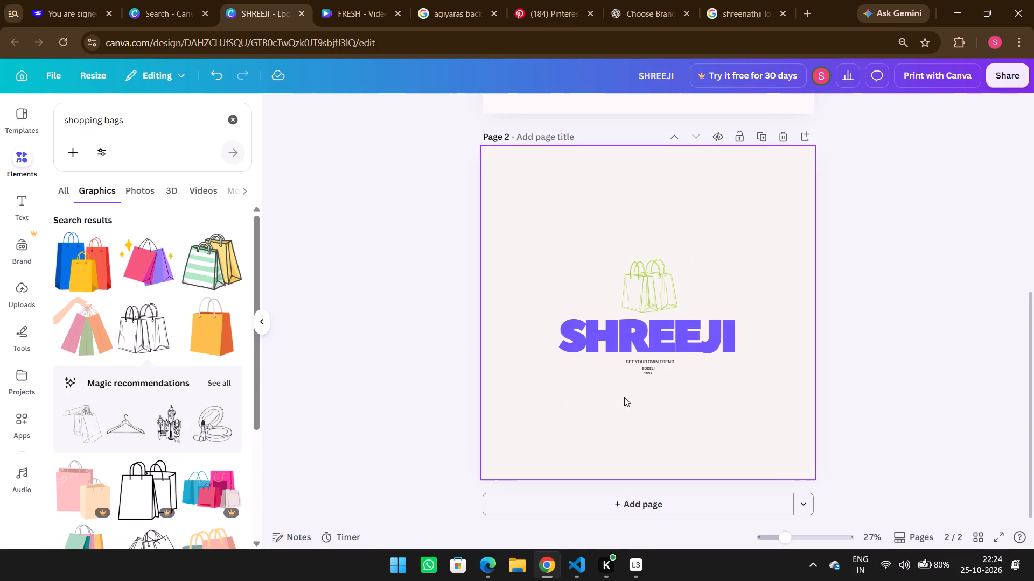
Nudge the shopping bags graphic slightly down and to the right above the SHREEJI wordmark.
left_click(670, 286)
key("Down")
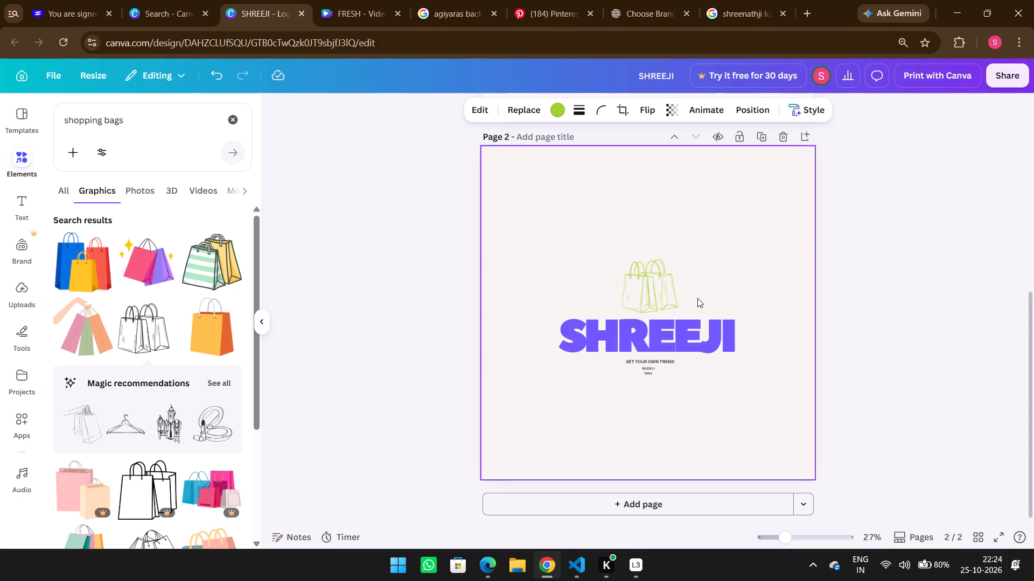
key("Down")
key("Down")
key("Down")
key("Right")
key("Right")
key("Right")
key("Right")
key("Right")
key("Right")
key("Right")
key("Right")
key("Right")
key("Right")
key("Right")
key("Right")
key("Right")
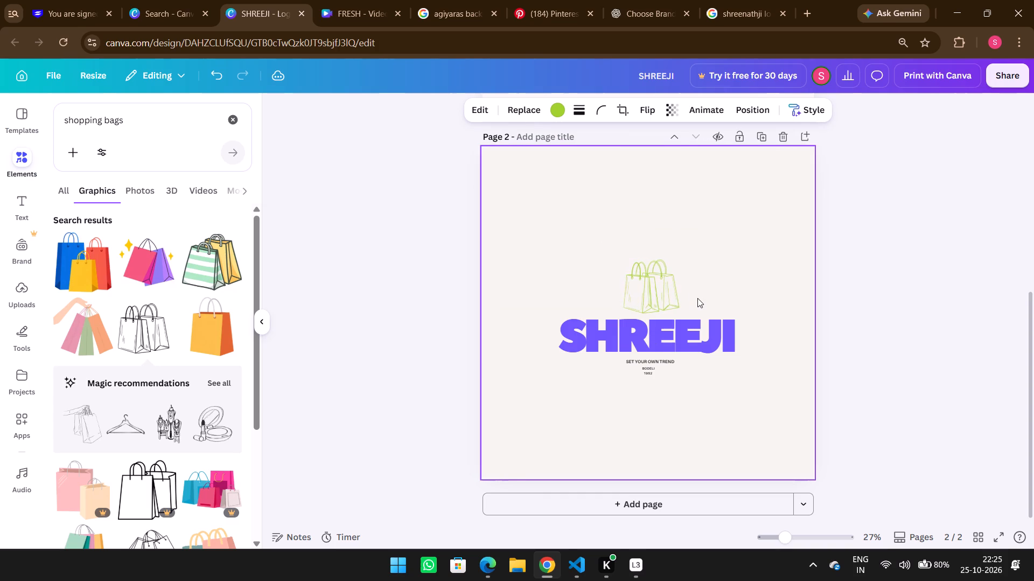
key("Down")
key("Down")
left_click(926, 308)
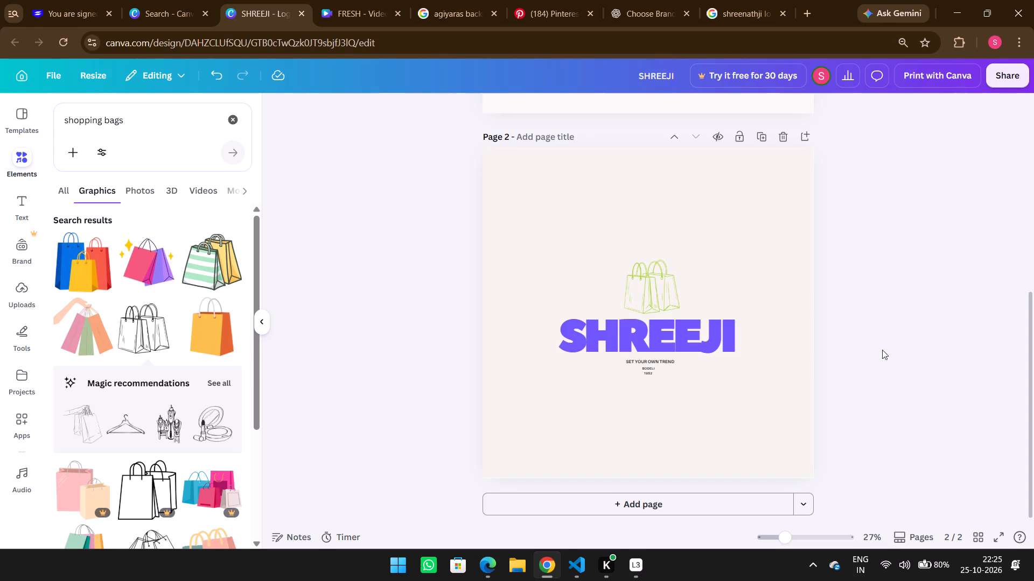
Examine the logo on page 2 up close, checking the bags graphic, the wordmark and the tagline text.
scroll(794, 390, "up", 5)
scroll(674, 369, "down", 5)
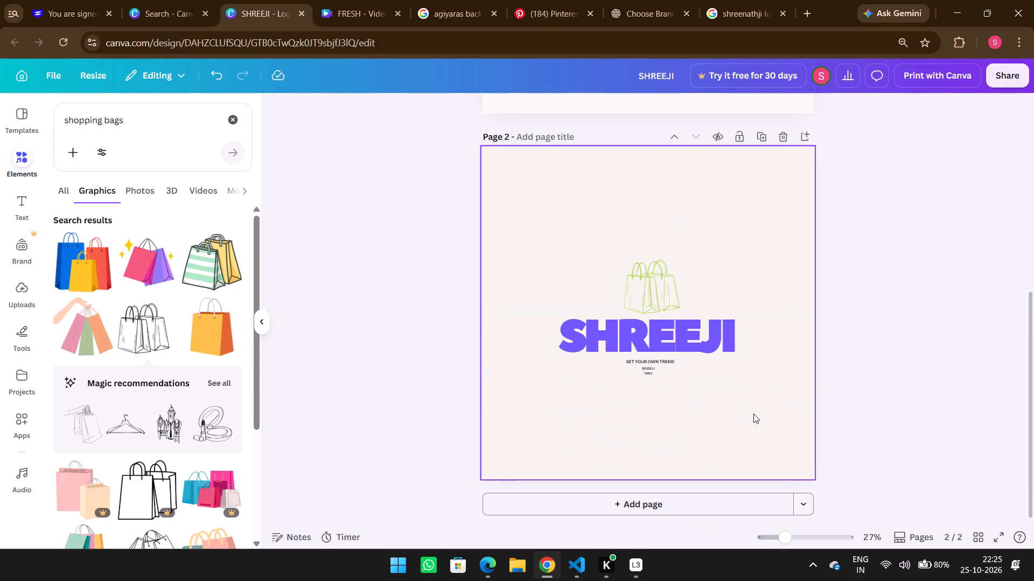
scroll(756, 420, "up", 6, "ctrl")
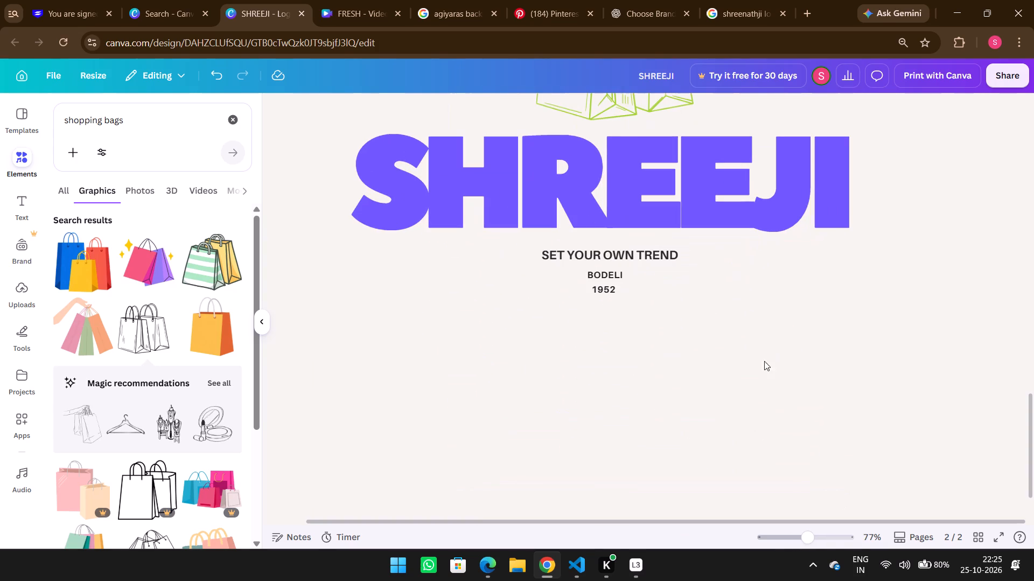
scroll(745, 303, "up", 4)
scroll(743, 306, "down", 1)
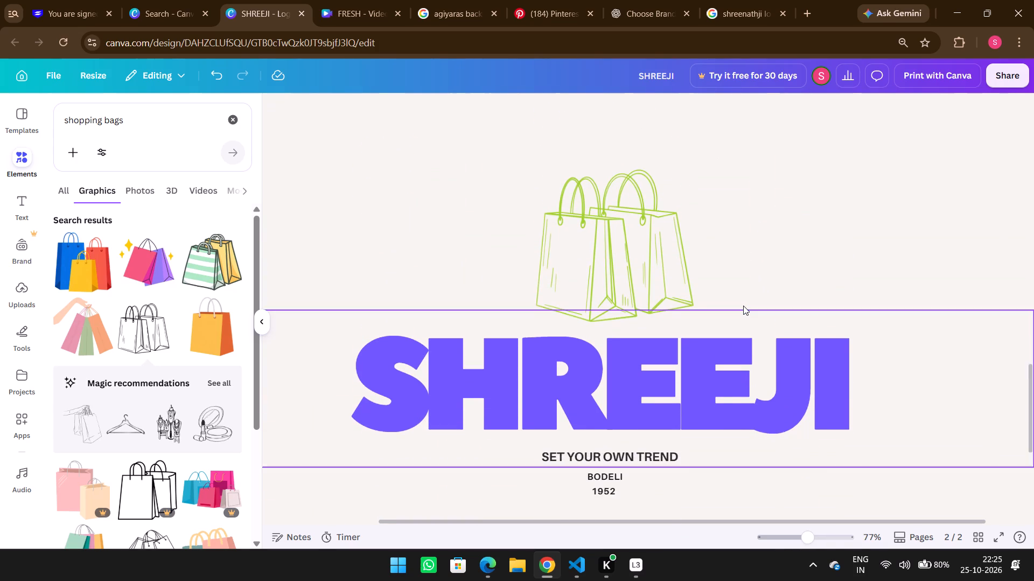
scroll(743, 306, "down", 1)
scroll(743, 306, "up", 1)
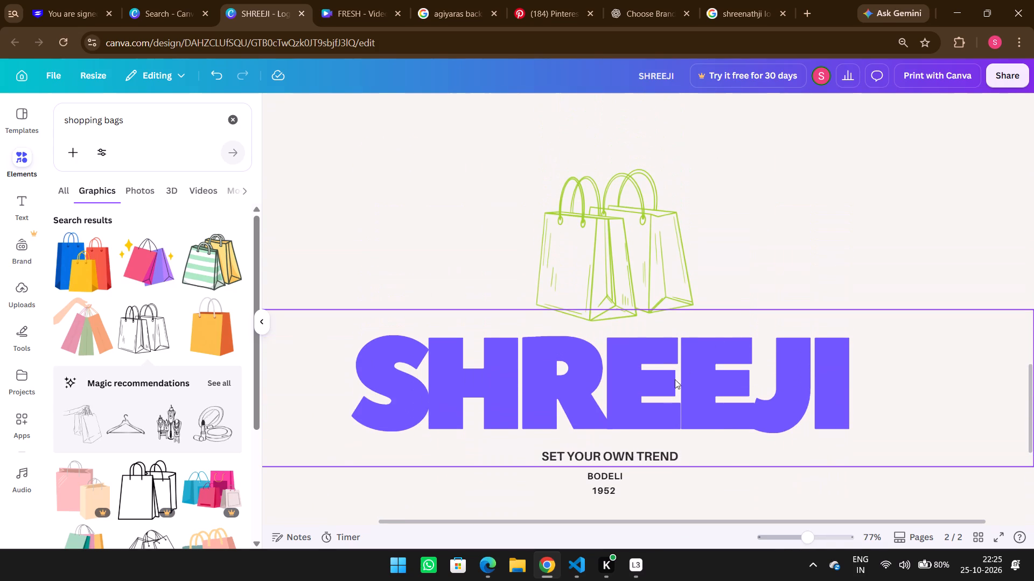
left_click(637, 453)
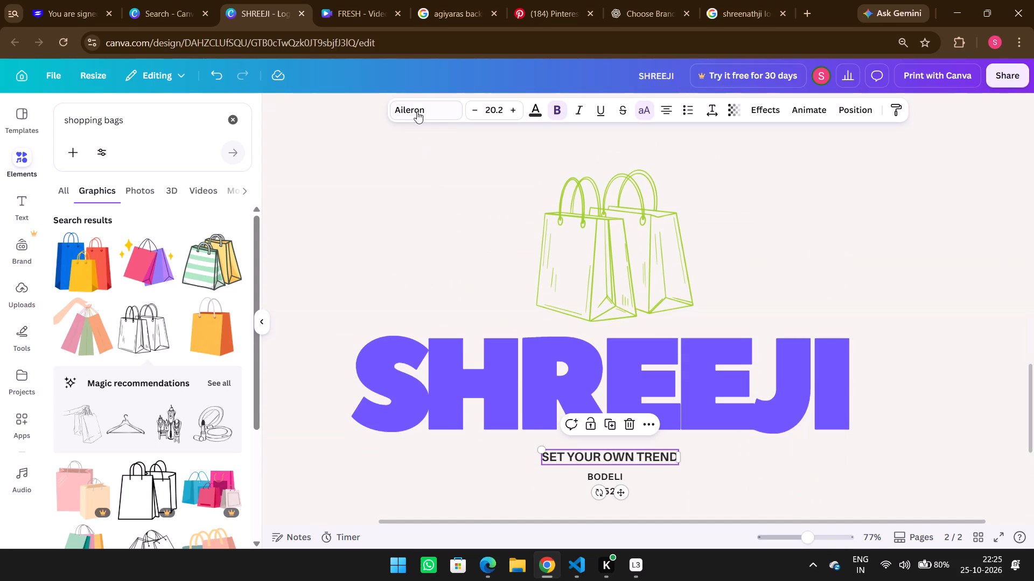
left_click(931, 307)
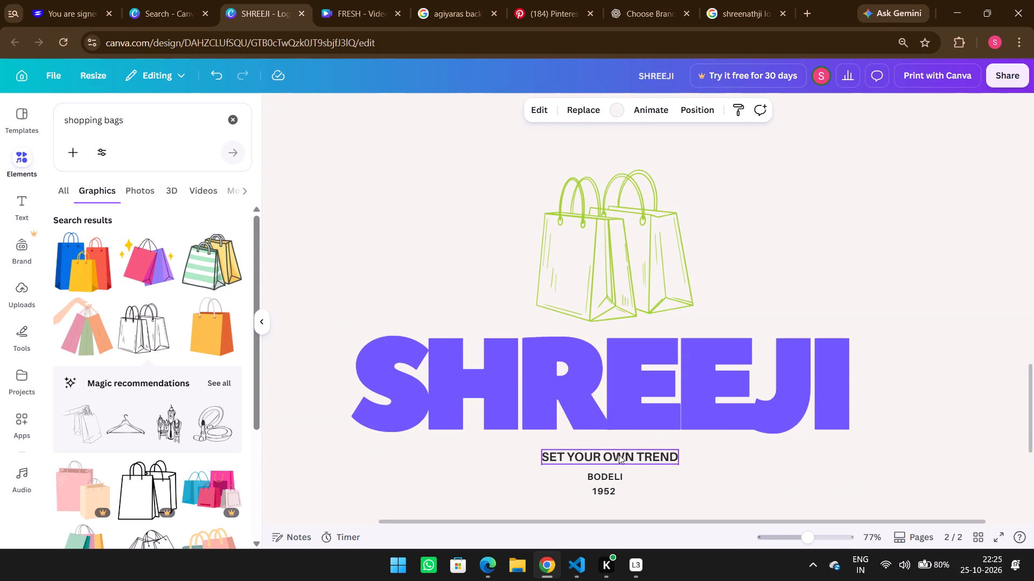
left_click(770, 231)
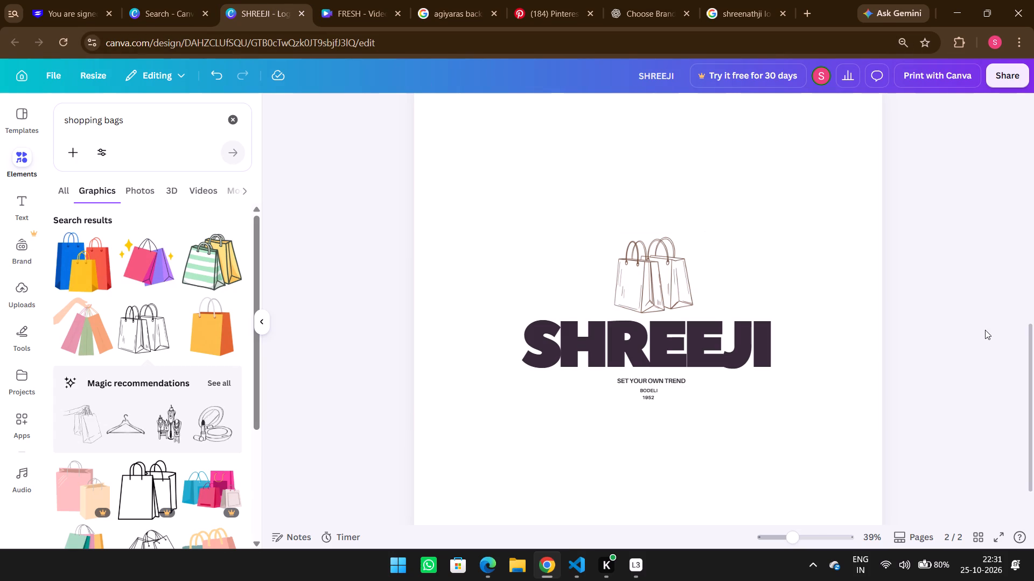
scroll(633, 330, "up", 4)
scroll(633, 329, "down", 5)
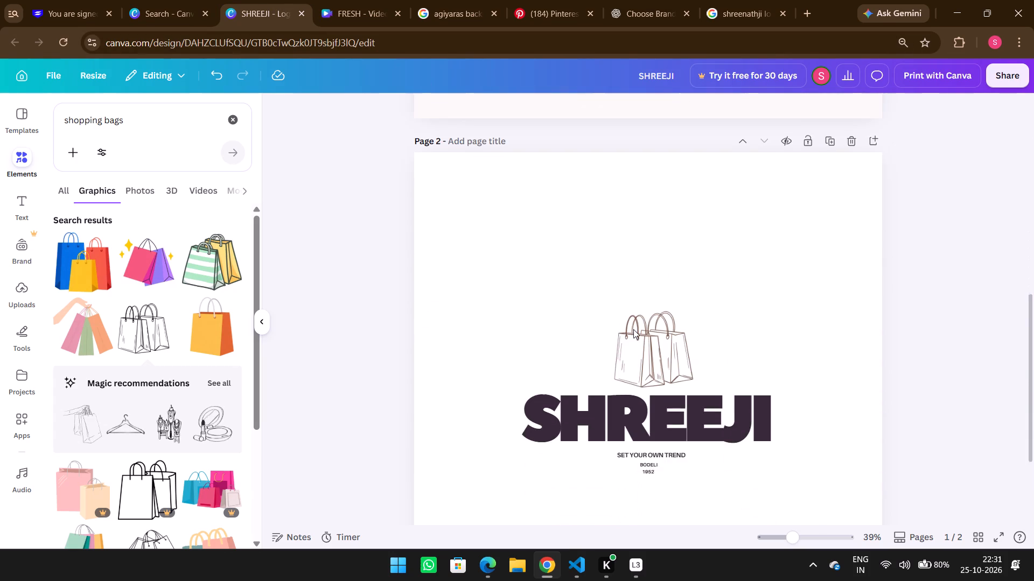
scroll(633, 329, "down", 1)
left_click(641, 297)
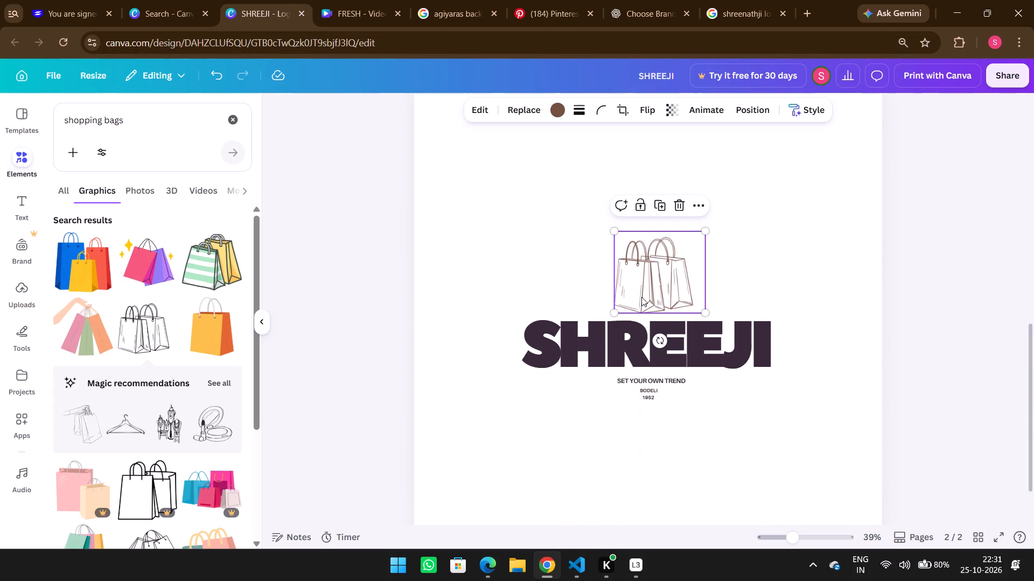
left_click(551, 115)
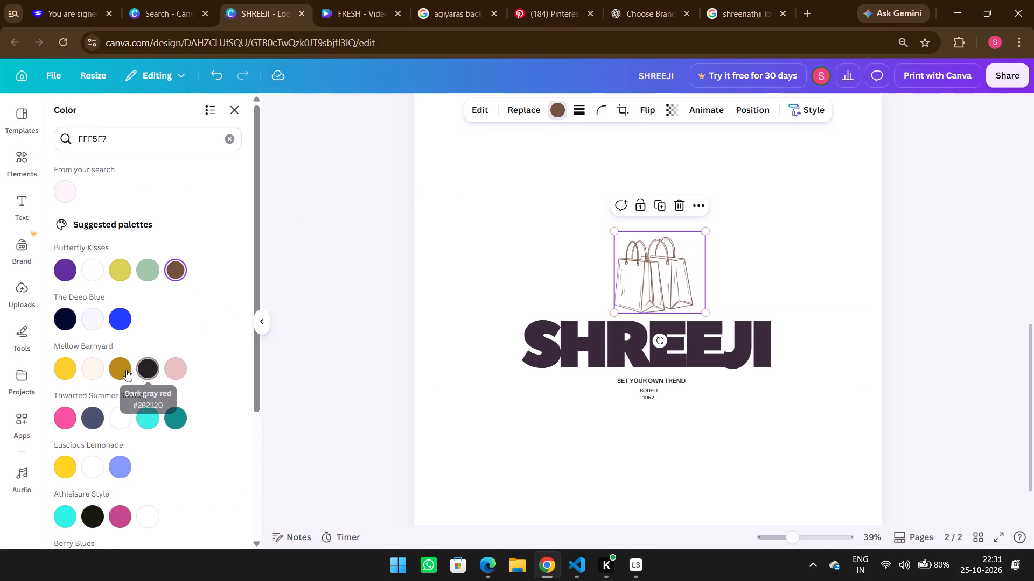
scroll(157, 391, "down", 3)
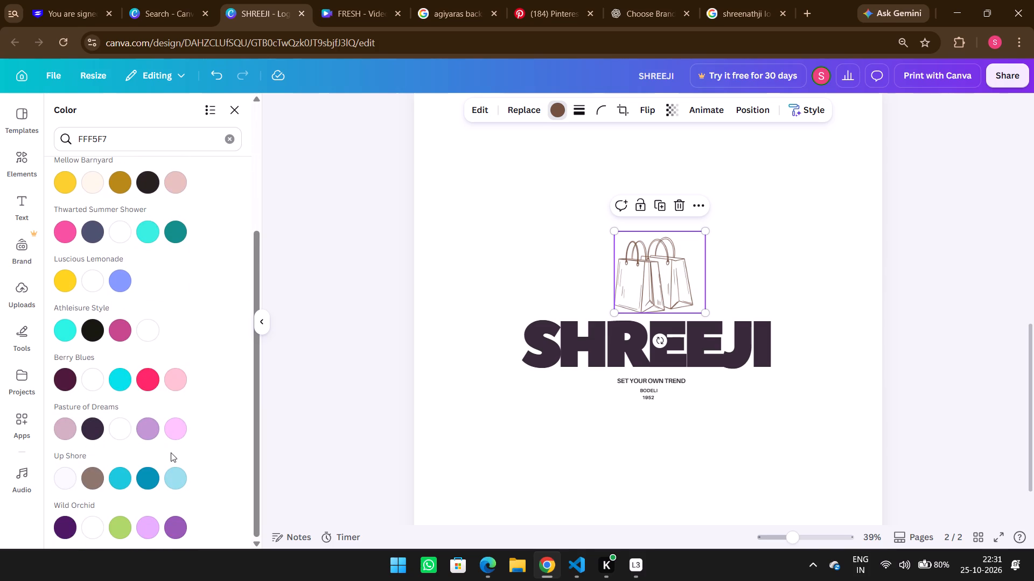
scroll(171, 452, "down", 2)
left_click(92, 472)
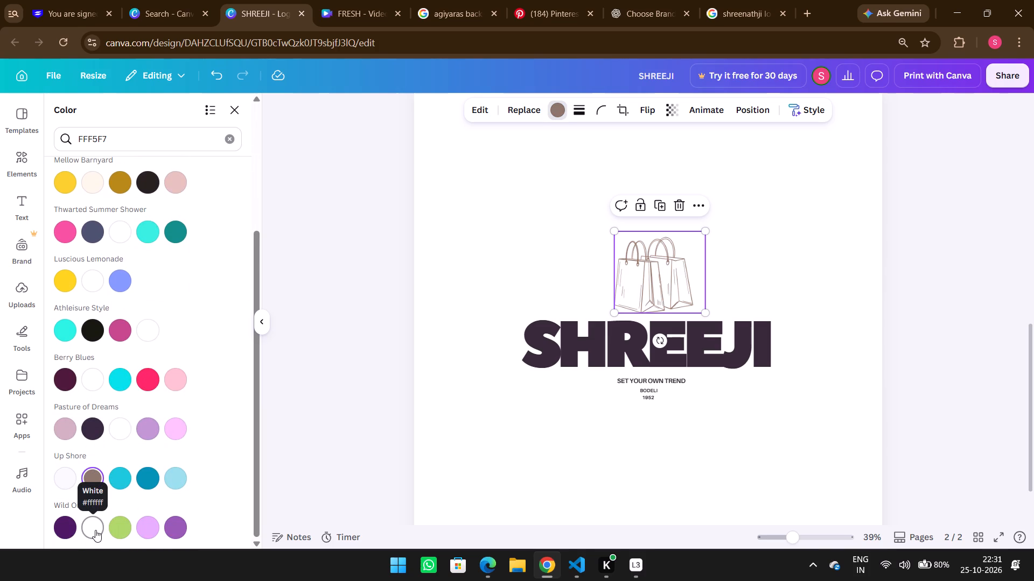
left_click(62, 525)
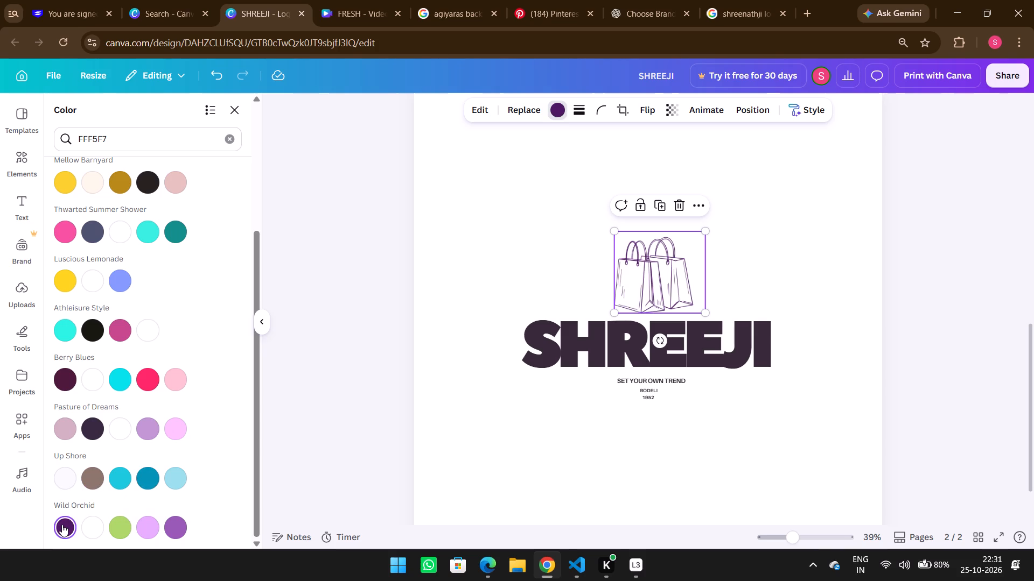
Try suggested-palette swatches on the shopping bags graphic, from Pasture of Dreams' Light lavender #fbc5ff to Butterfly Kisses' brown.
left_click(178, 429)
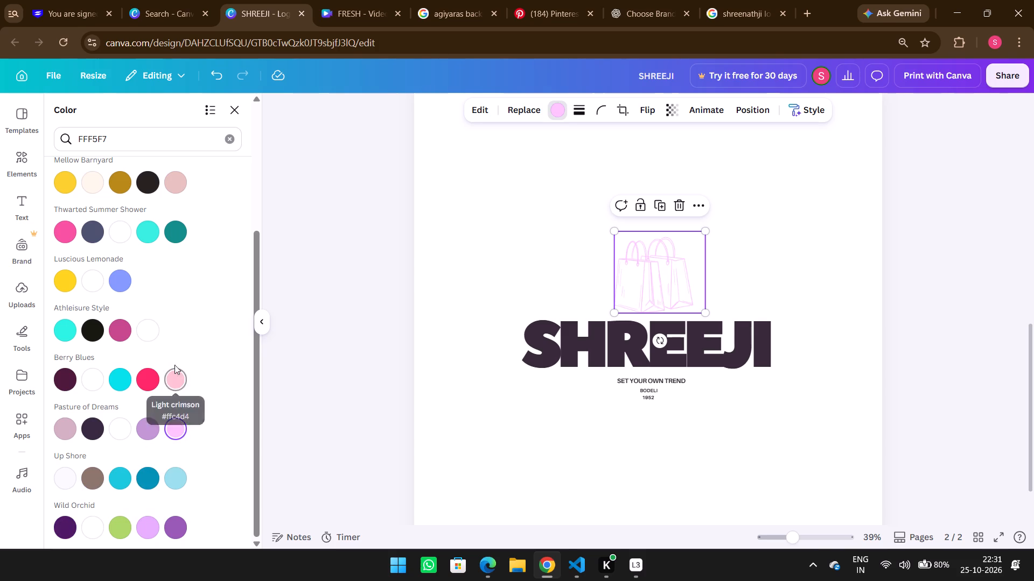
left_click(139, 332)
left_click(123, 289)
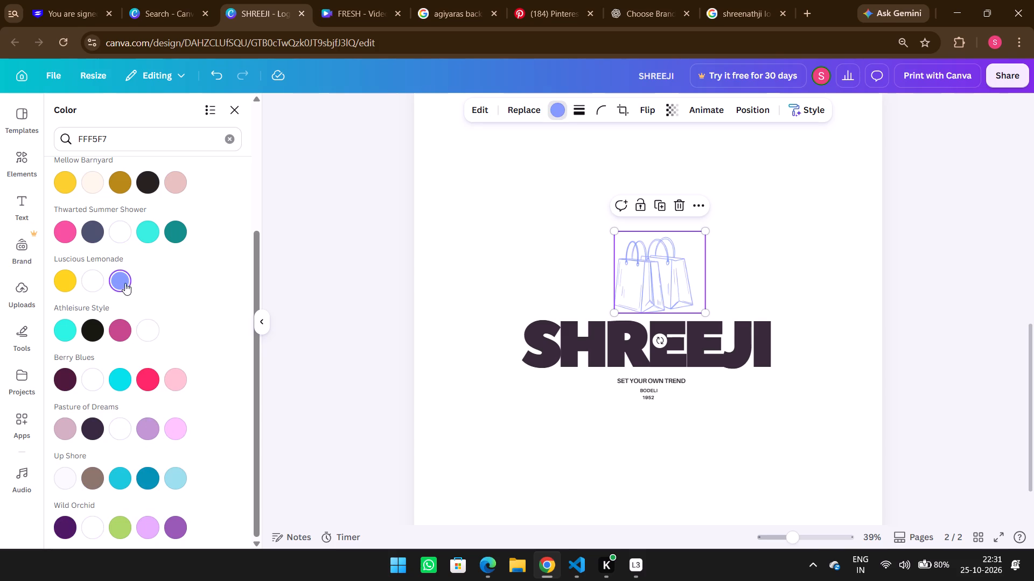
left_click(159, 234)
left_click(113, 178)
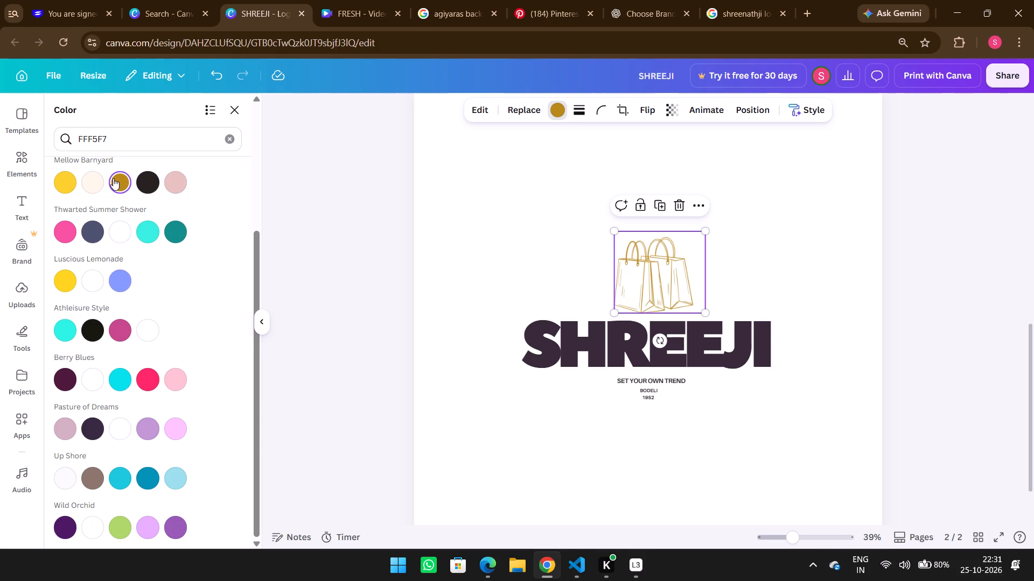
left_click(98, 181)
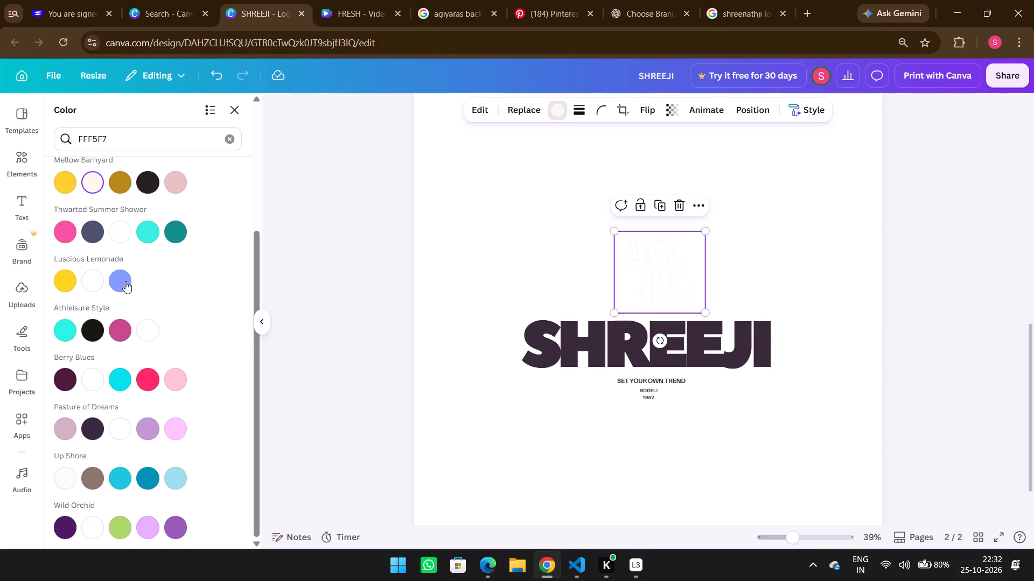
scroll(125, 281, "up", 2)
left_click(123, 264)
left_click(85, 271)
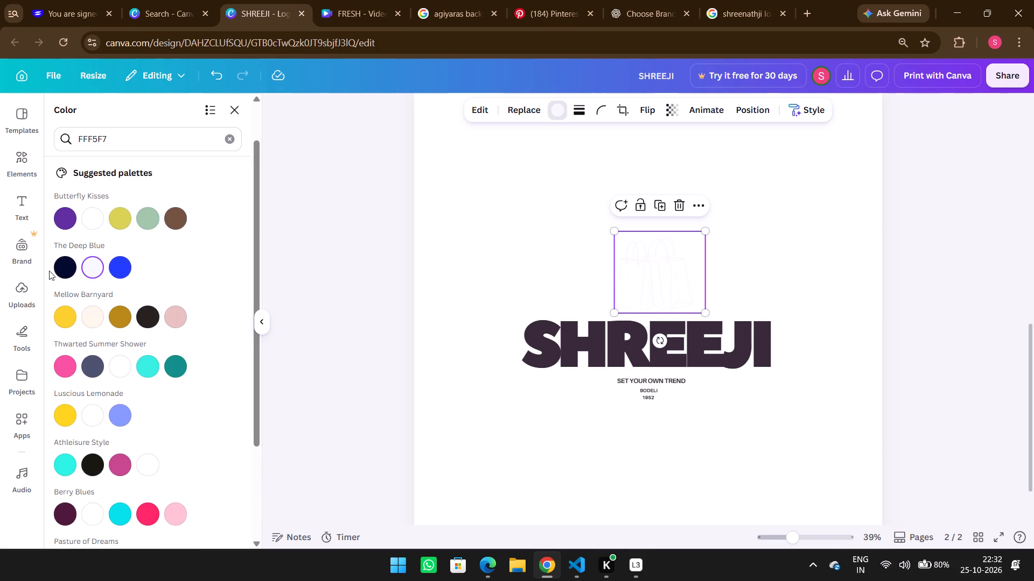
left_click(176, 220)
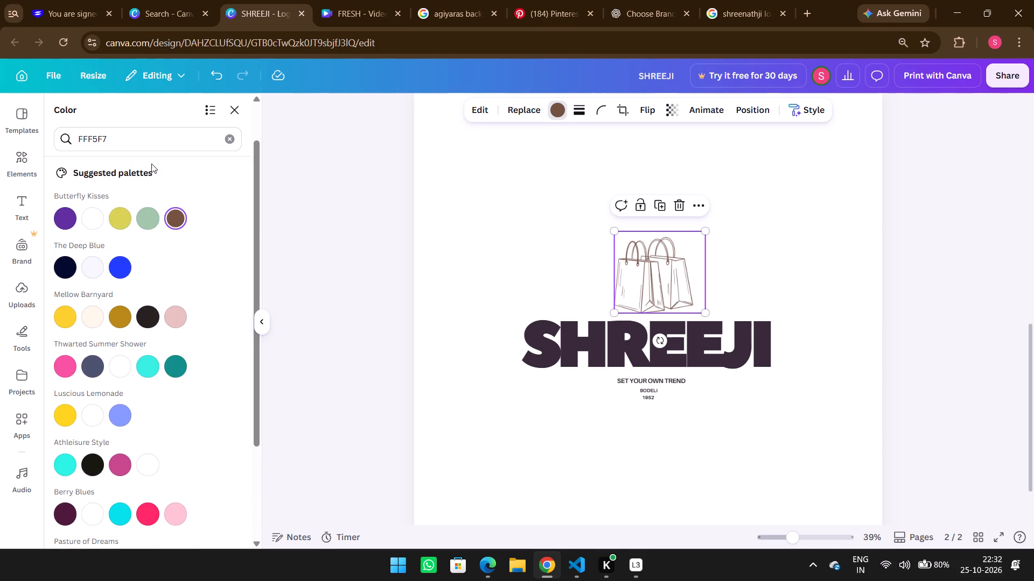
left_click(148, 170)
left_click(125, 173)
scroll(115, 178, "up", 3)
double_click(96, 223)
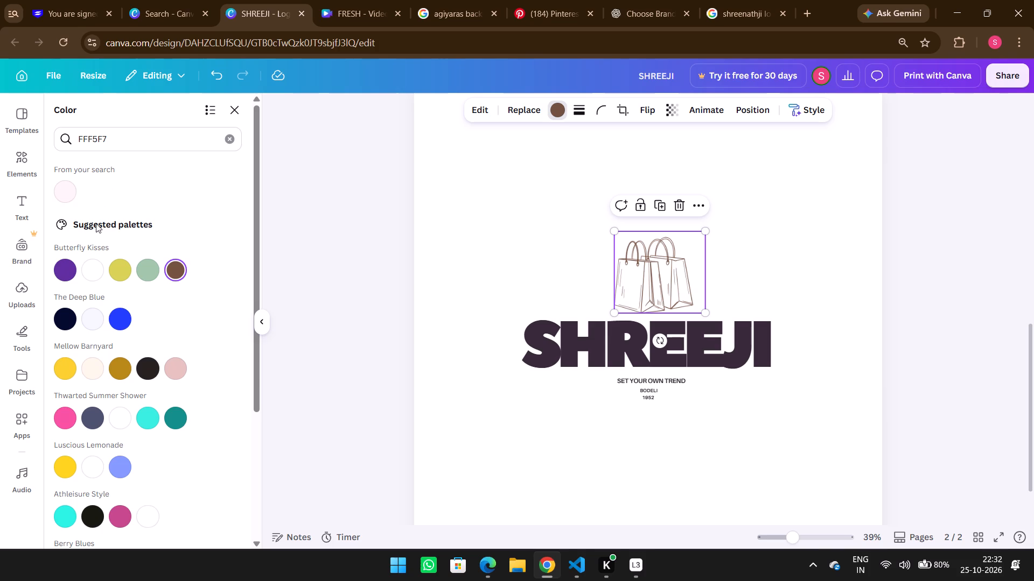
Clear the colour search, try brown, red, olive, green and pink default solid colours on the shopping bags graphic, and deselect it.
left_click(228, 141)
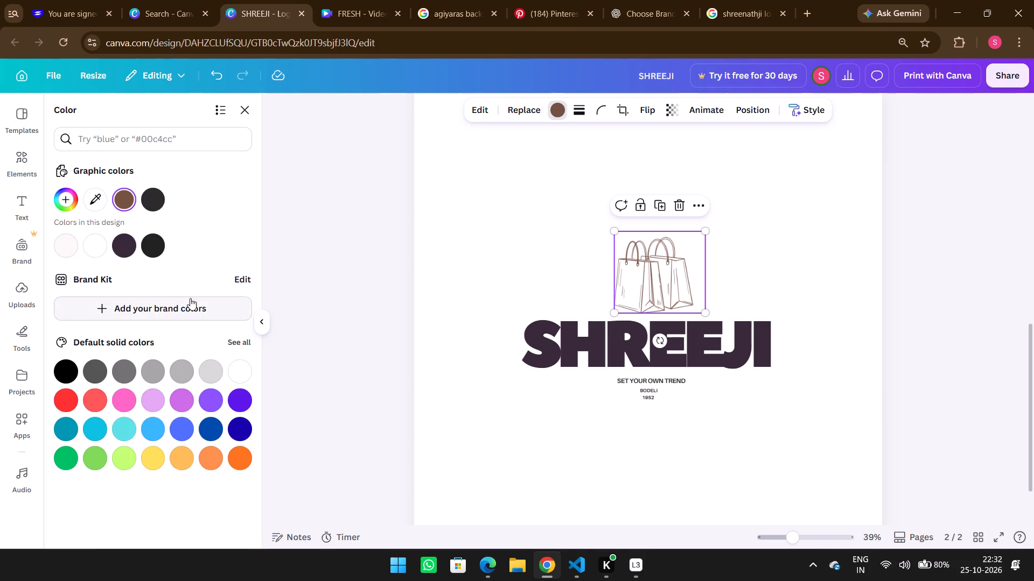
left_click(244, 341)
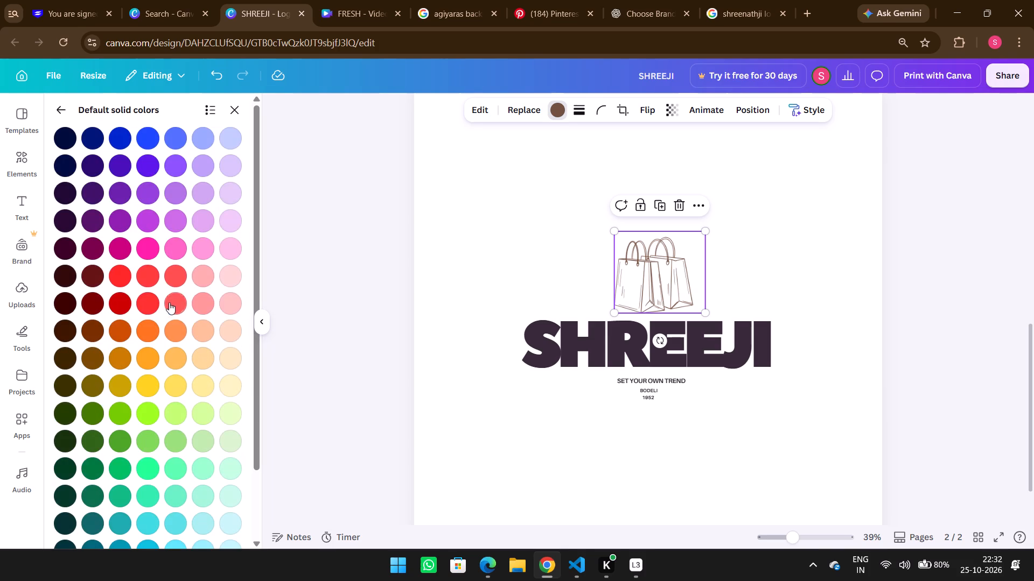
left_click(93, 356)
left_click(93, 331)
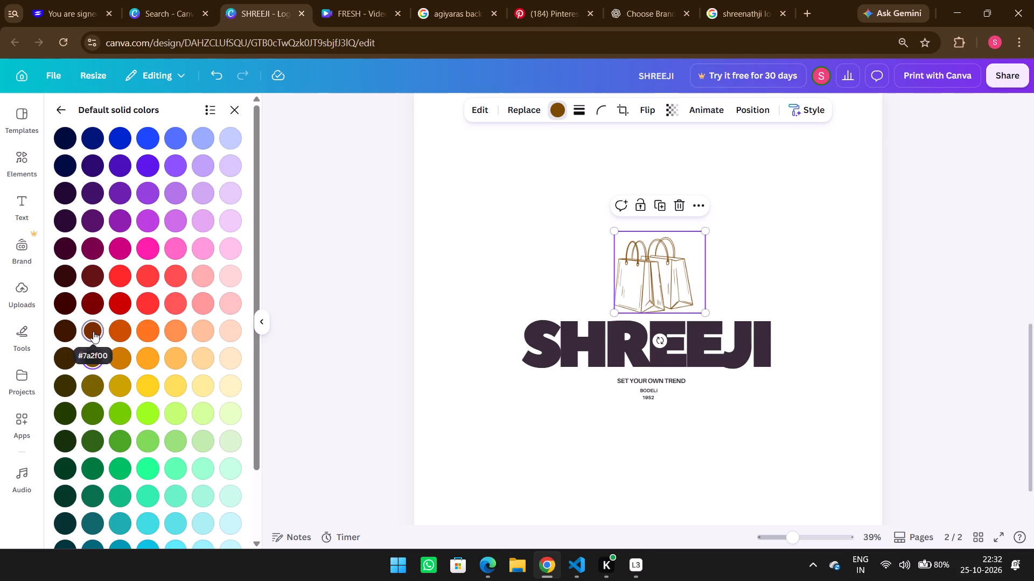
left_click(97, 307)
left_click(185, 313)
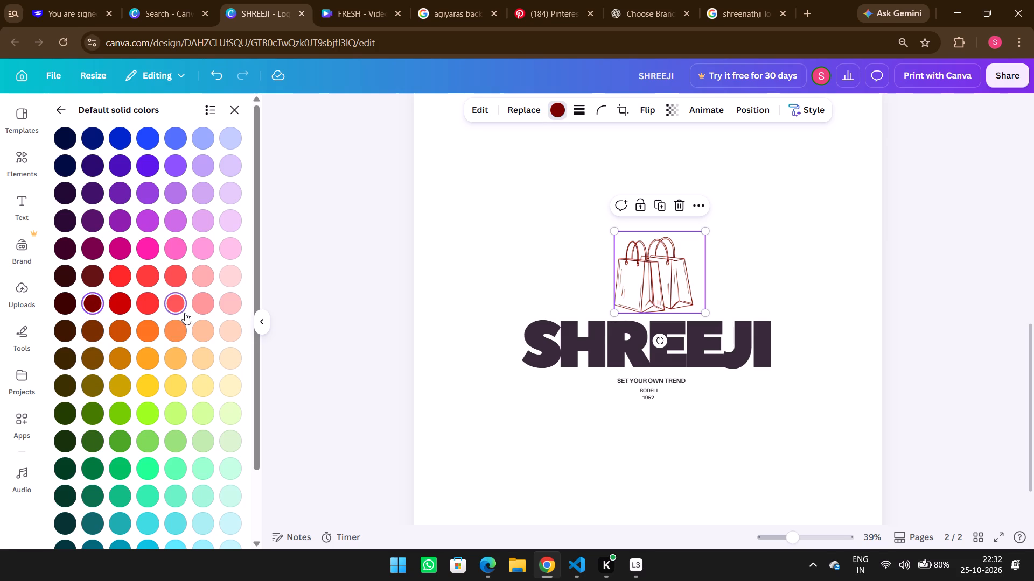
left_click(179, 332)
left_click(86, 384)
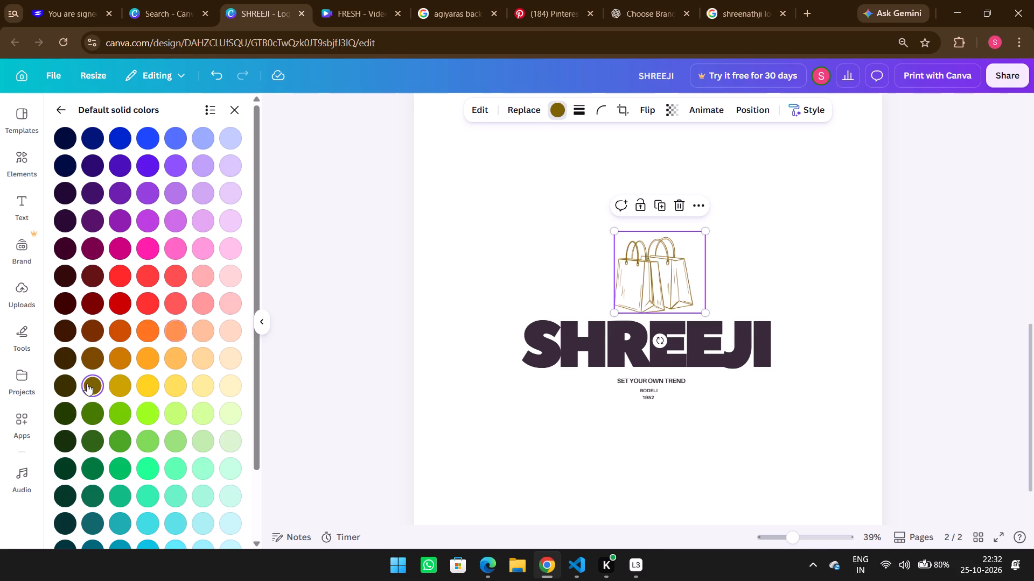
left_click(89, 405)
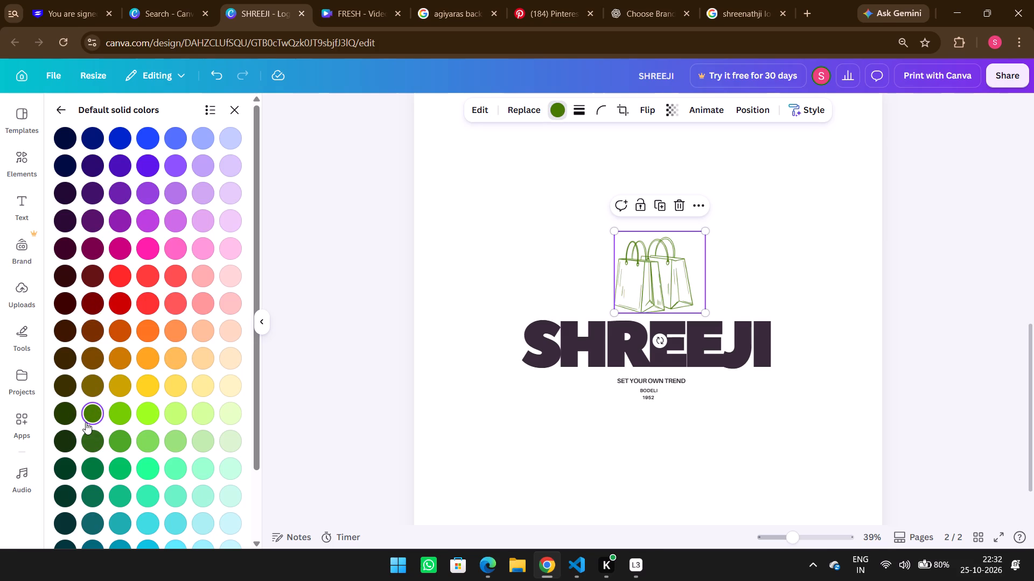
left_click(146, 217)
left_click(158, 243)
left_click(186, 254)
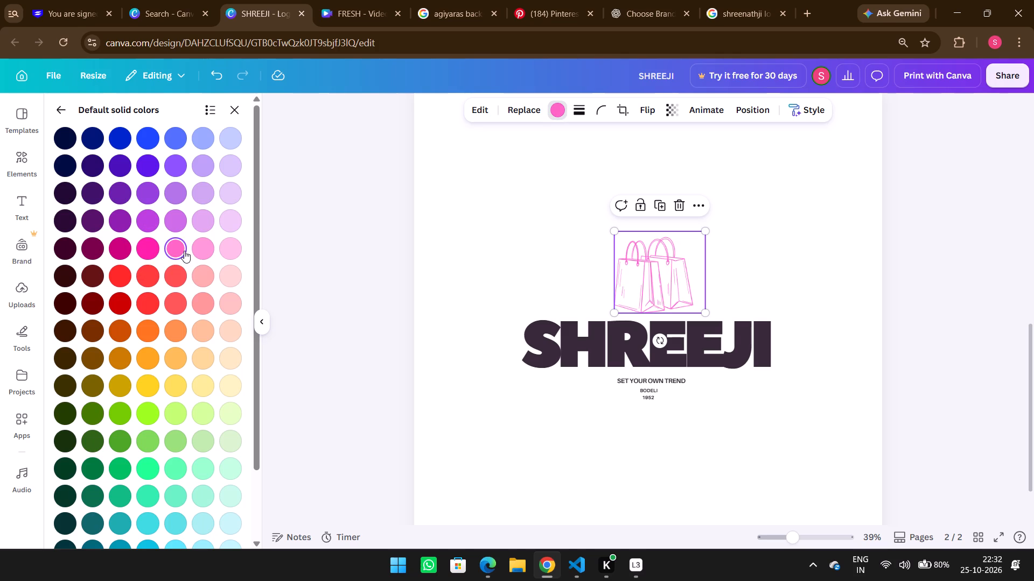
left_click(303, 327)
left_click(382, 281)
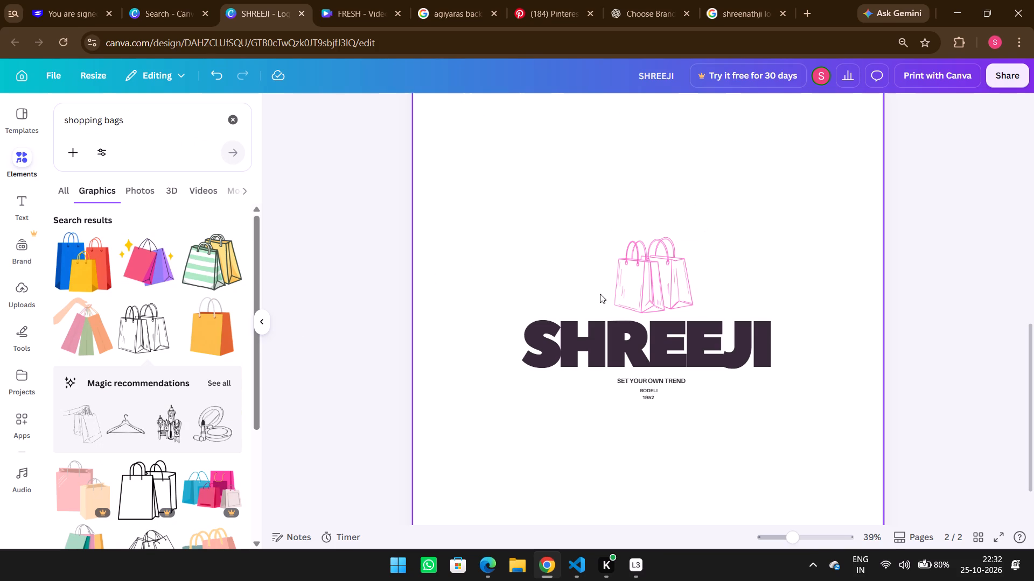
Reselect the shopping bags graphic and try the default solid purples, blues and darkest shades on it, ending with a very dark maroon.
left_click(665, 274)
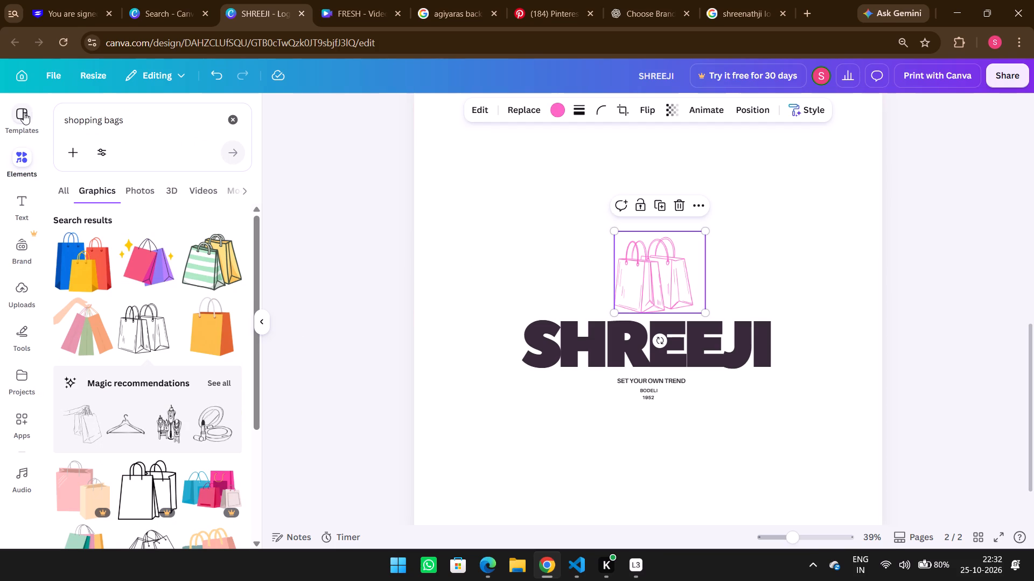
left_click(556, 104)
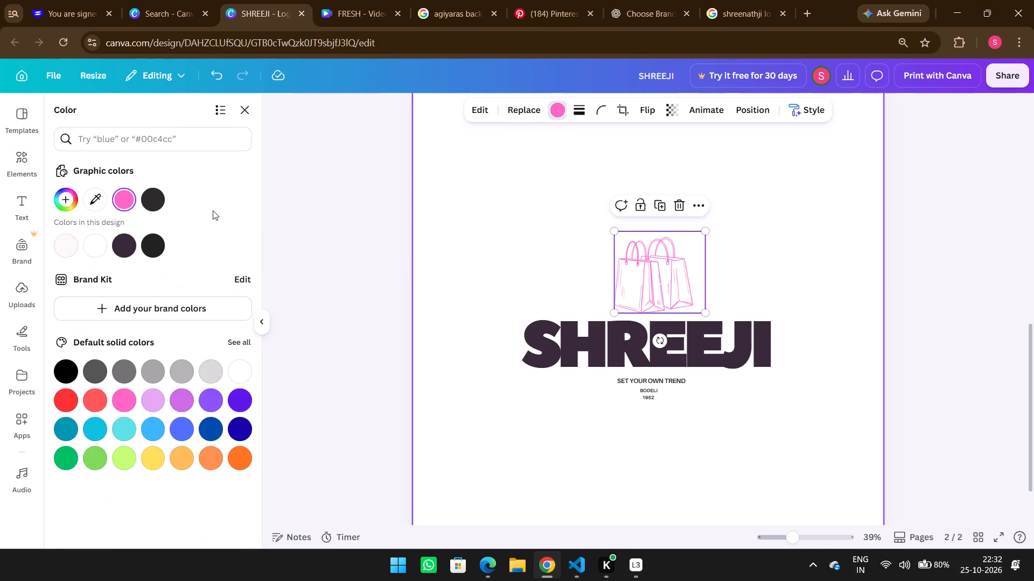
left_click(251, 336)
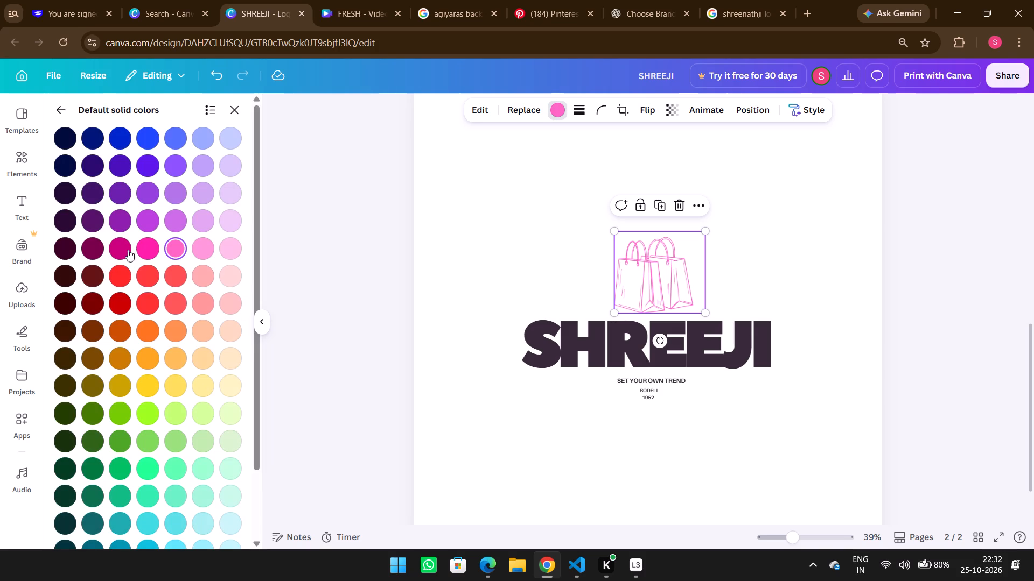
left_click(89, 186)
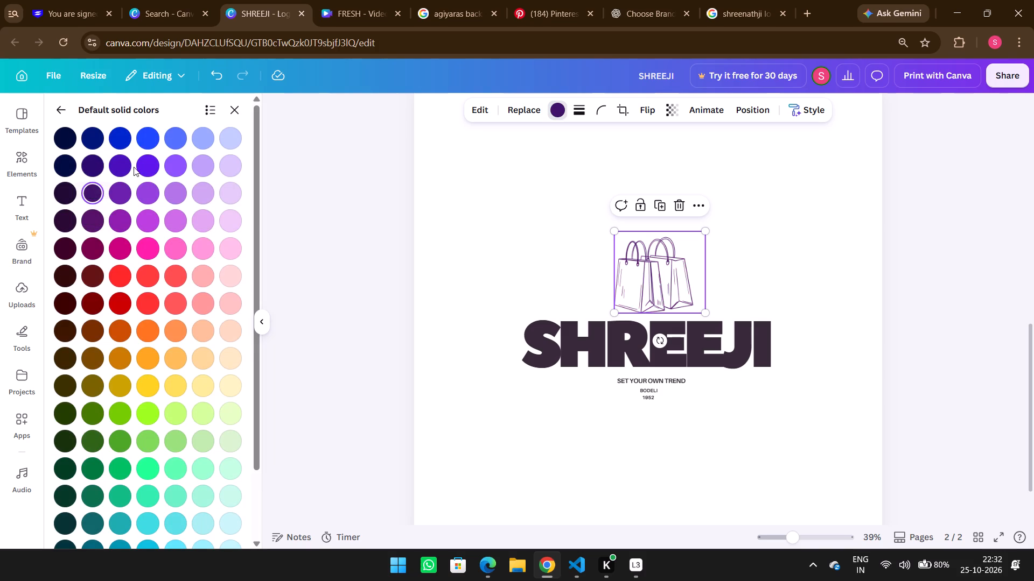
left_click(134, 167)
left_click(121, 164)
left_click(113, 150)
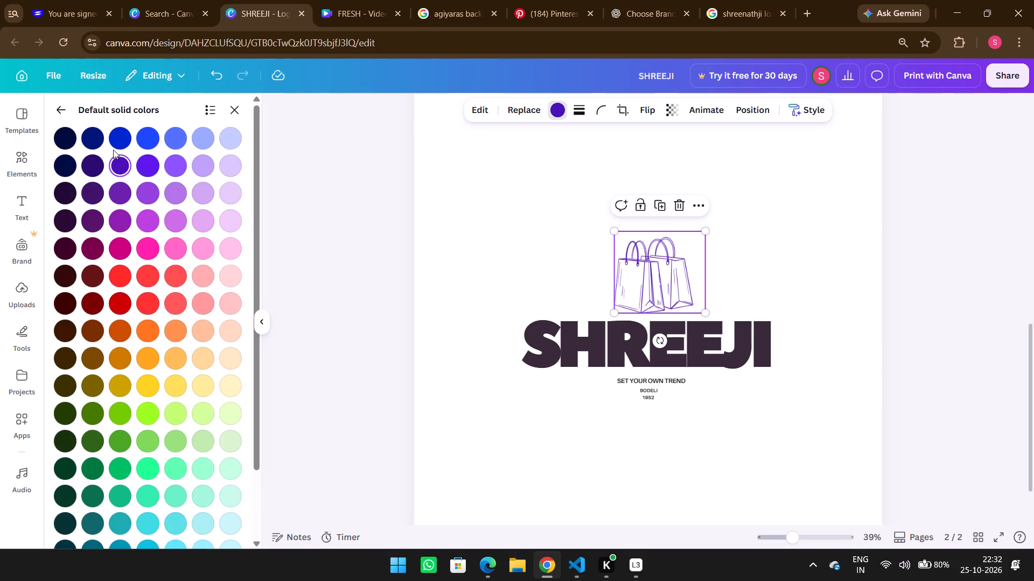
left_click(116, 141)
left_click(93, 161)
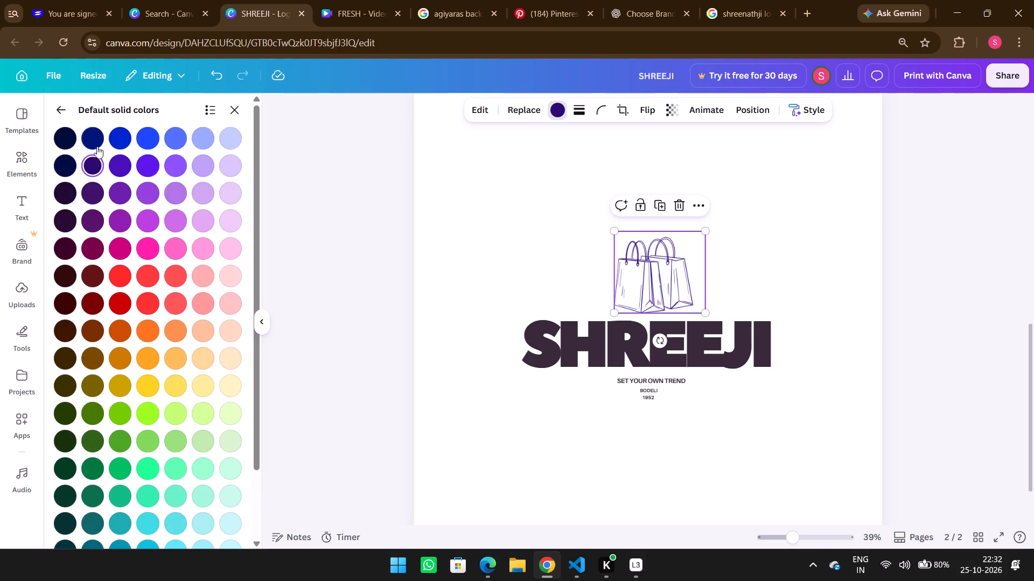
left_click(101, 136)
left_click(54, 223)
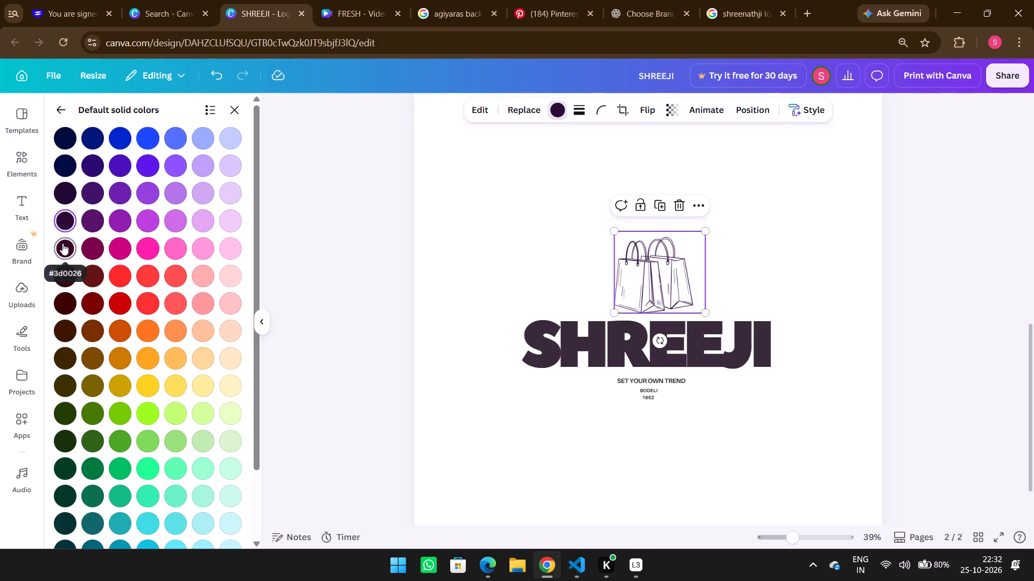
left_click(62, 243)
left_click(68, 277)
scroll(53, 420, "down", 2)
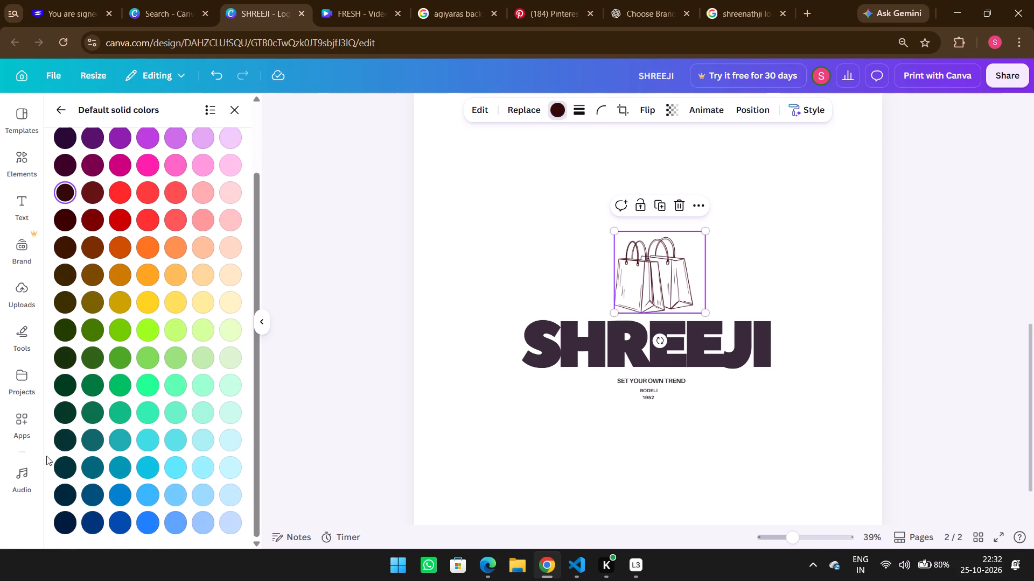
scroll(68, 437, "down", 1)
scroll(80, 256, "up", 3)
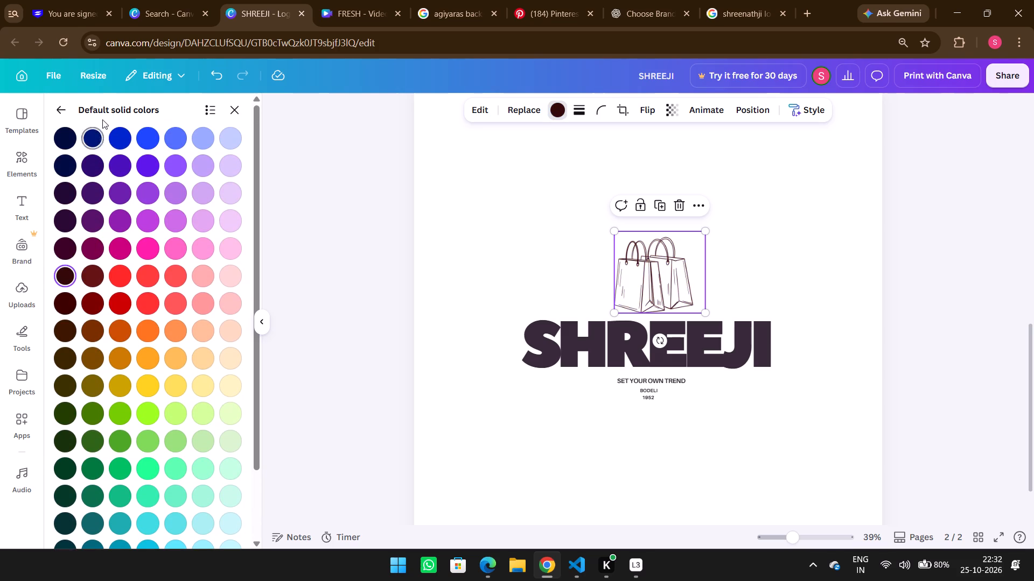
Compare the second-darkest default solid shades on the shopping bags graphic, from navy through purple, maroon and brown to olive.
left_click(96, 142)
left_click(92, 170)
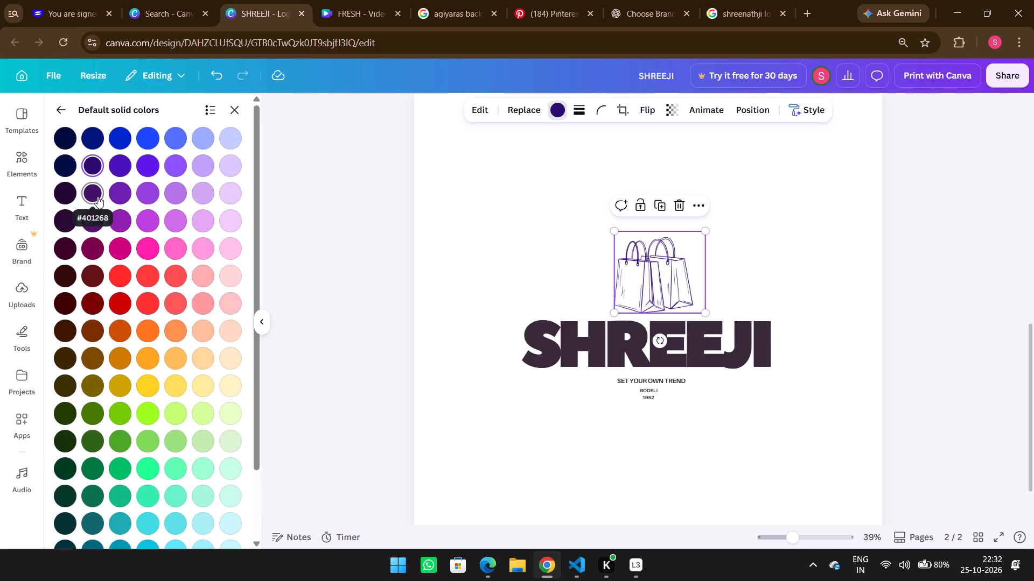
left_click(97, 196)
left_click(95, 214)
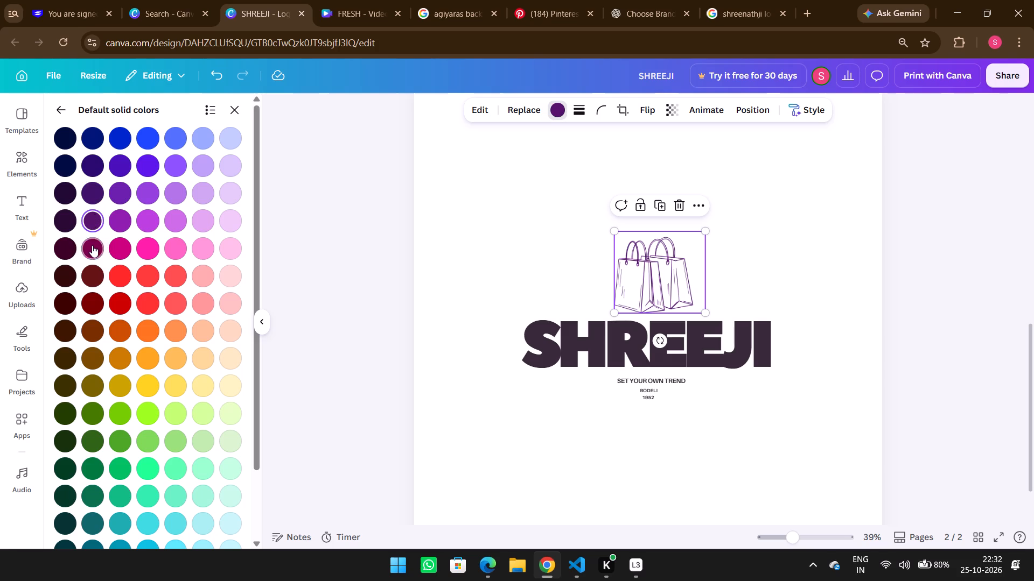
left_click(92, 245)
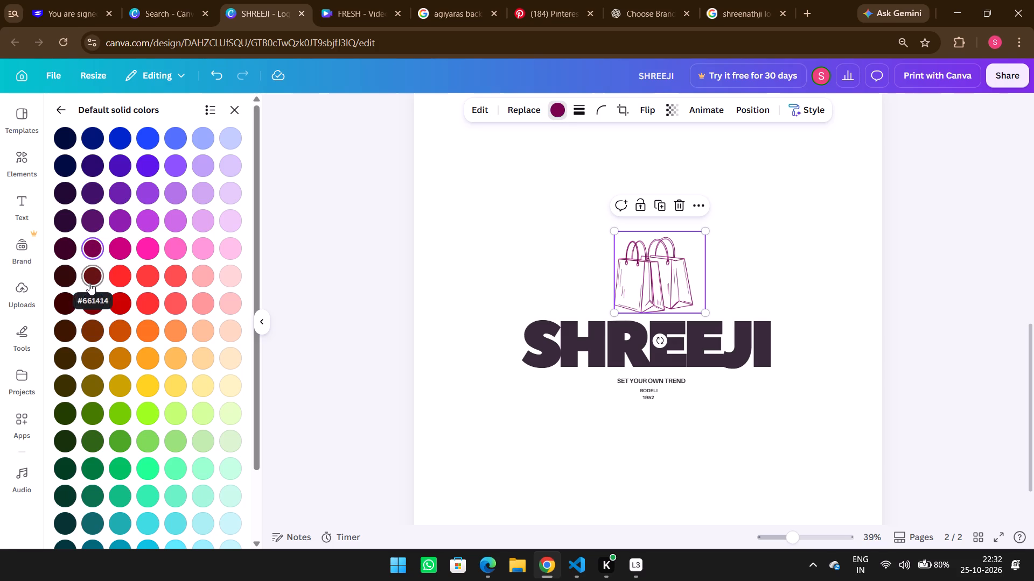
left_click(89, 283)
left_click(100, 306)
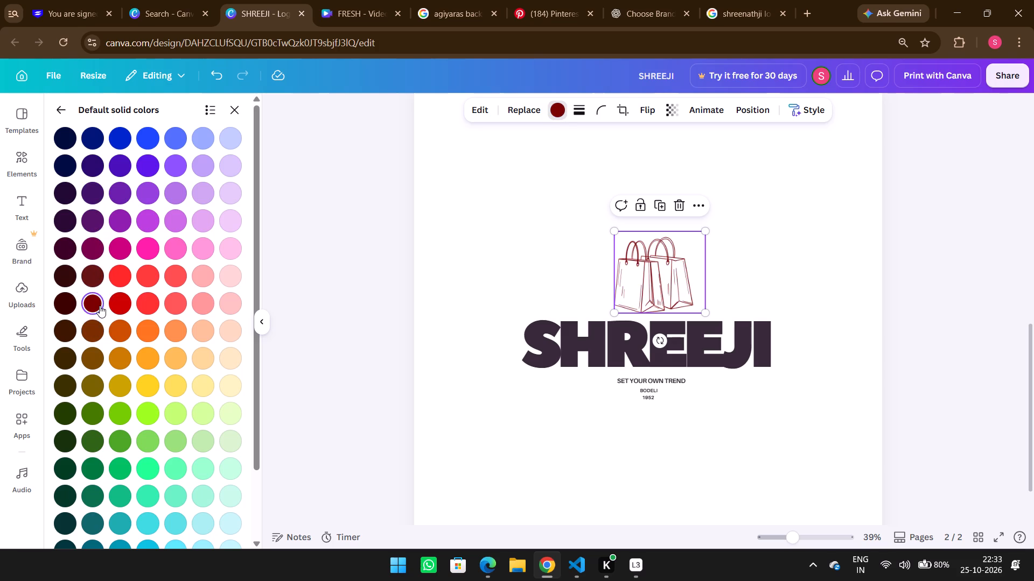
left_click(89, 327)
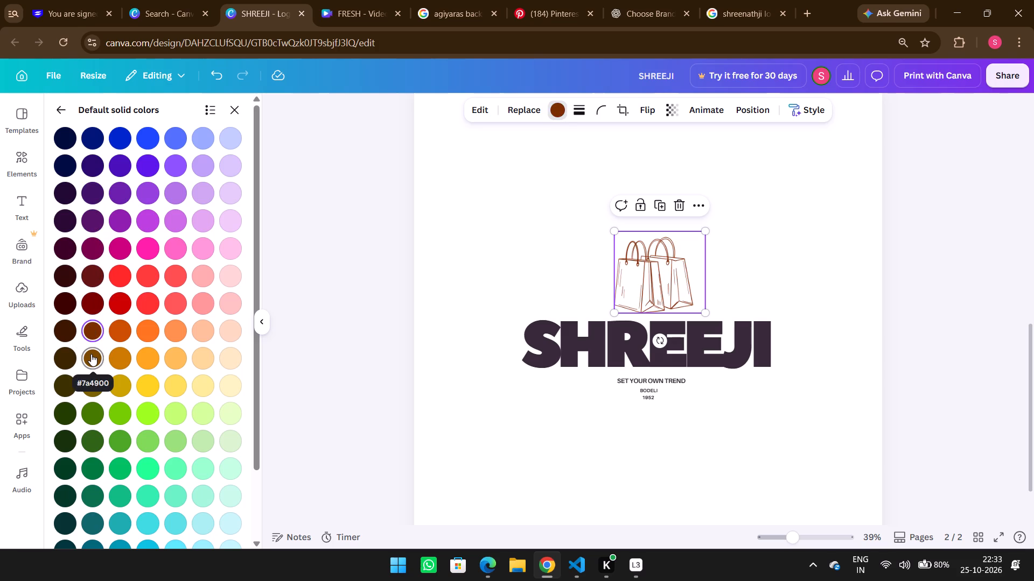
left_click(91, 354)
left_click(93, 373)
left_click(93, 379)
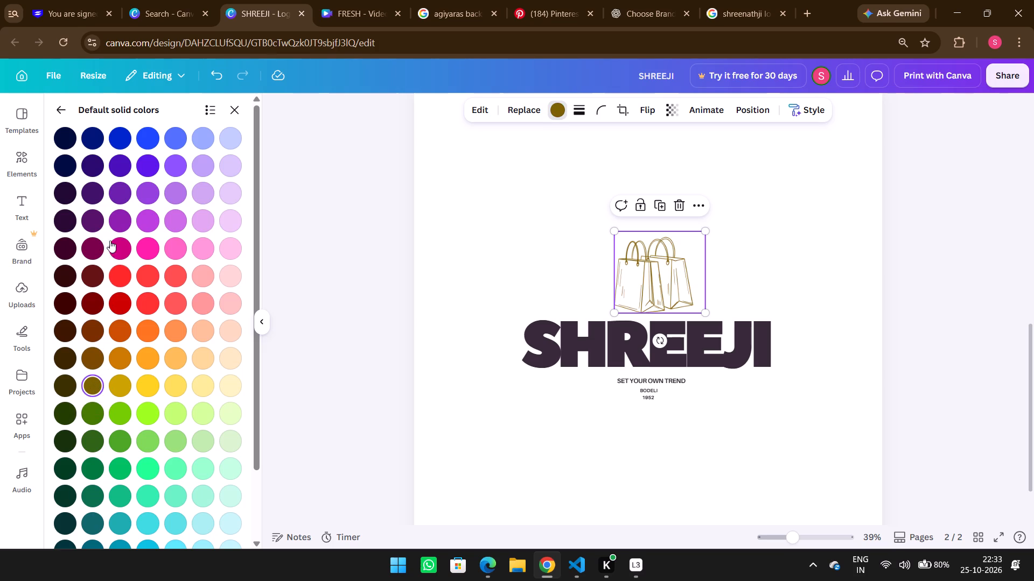
Recolour the shopping bags graphic with the dark purple #401268 from the default solid colours and finish colour editing.
left_click(98, 187)
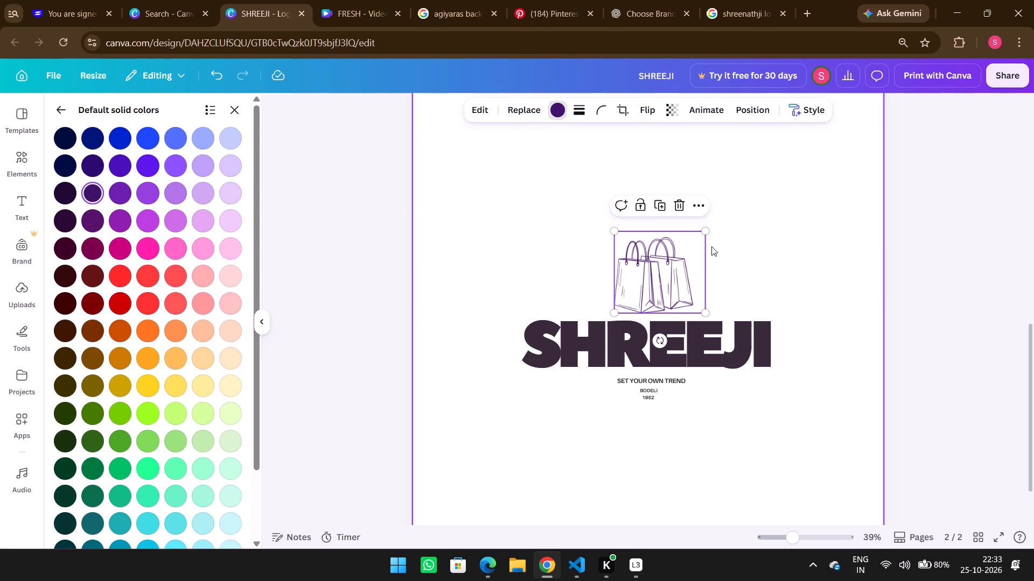
left_click(759, 228)
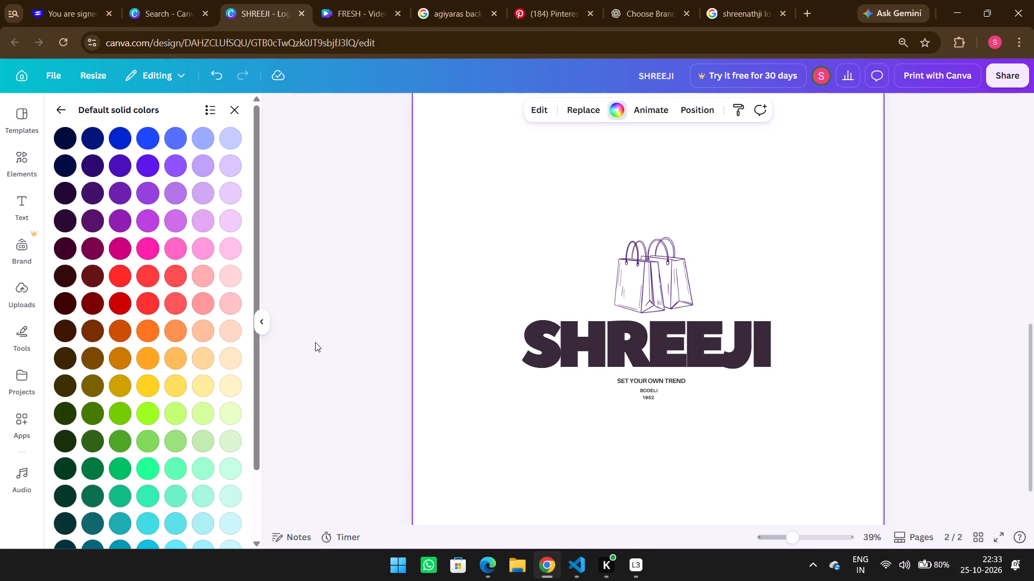
left_click(640, 288)
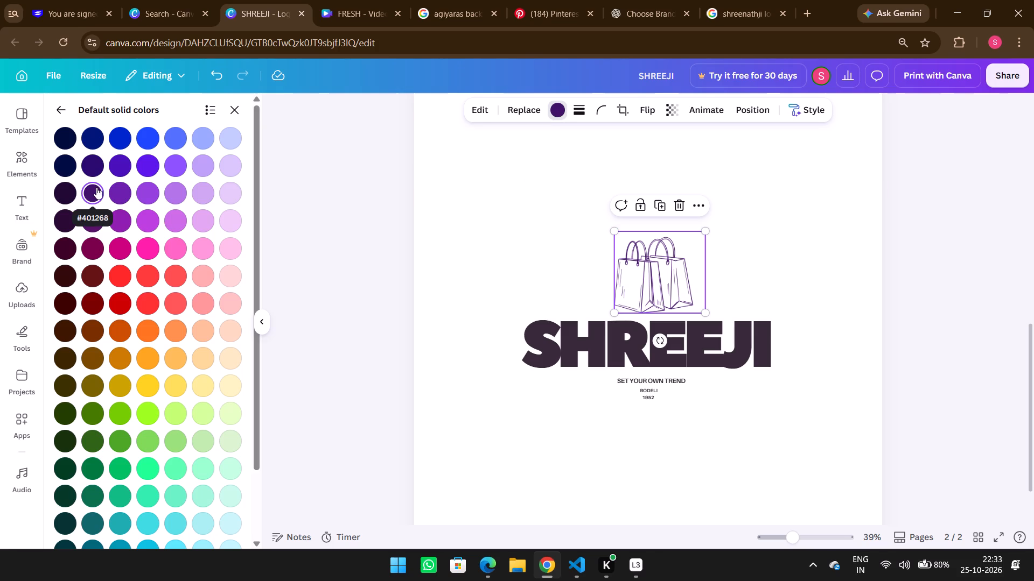
left_click(56, 103)
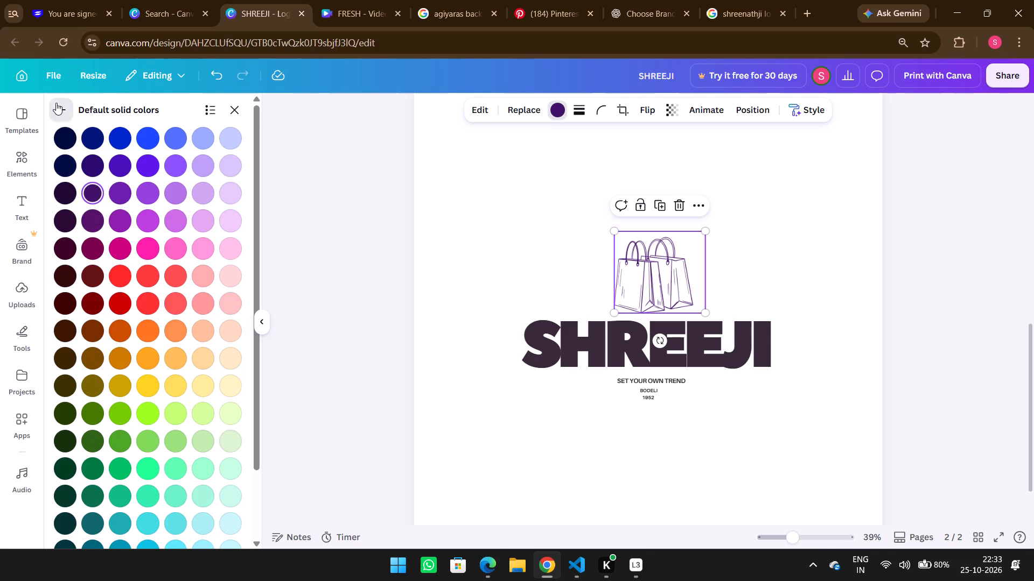
left_click(324, 244)
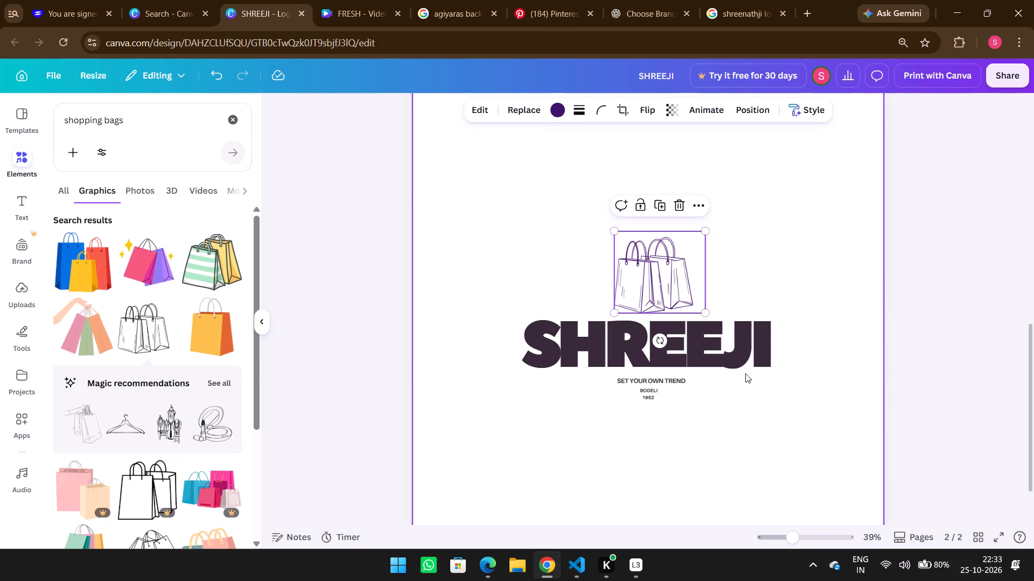
Change the font of the tagline "SET YOUR OWN TREND" to Peace Sans and deselect it.
left_click(1004, 398)
left_click(678, 380)
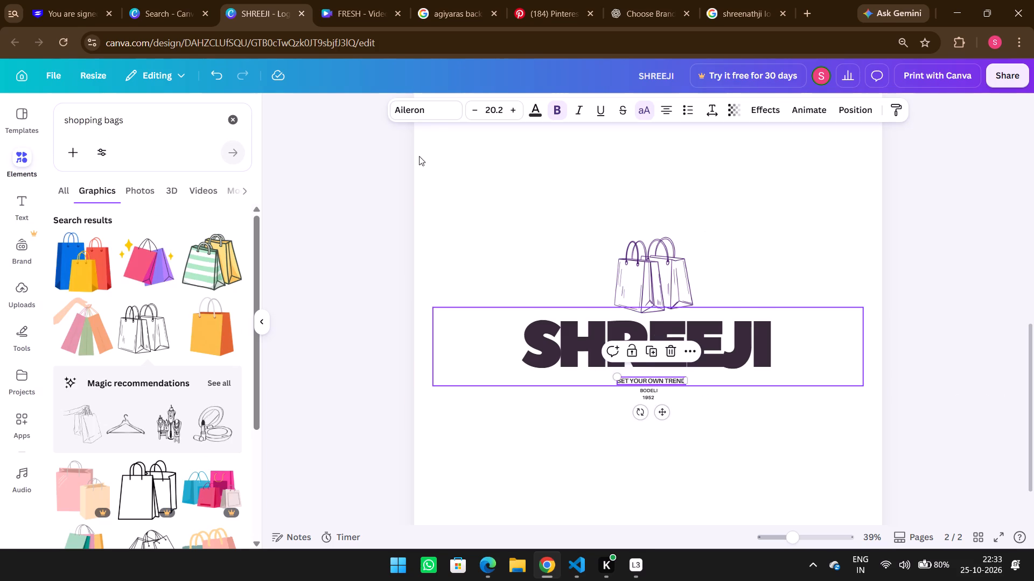
left_click(401, 116)
left_click(135, 285)
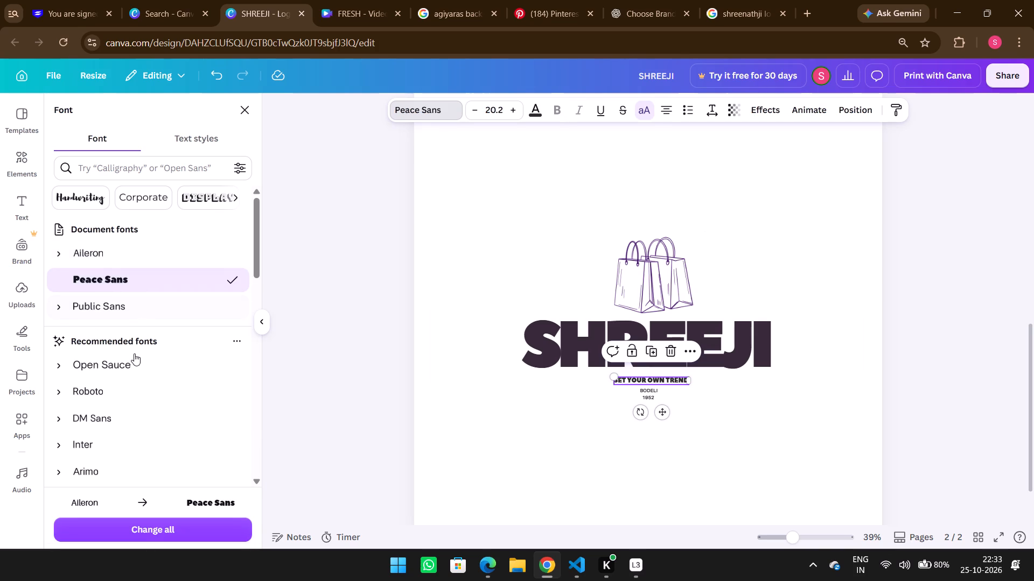
left_click(766, 375)
left_click(974, 383)
left_click(973, 384)
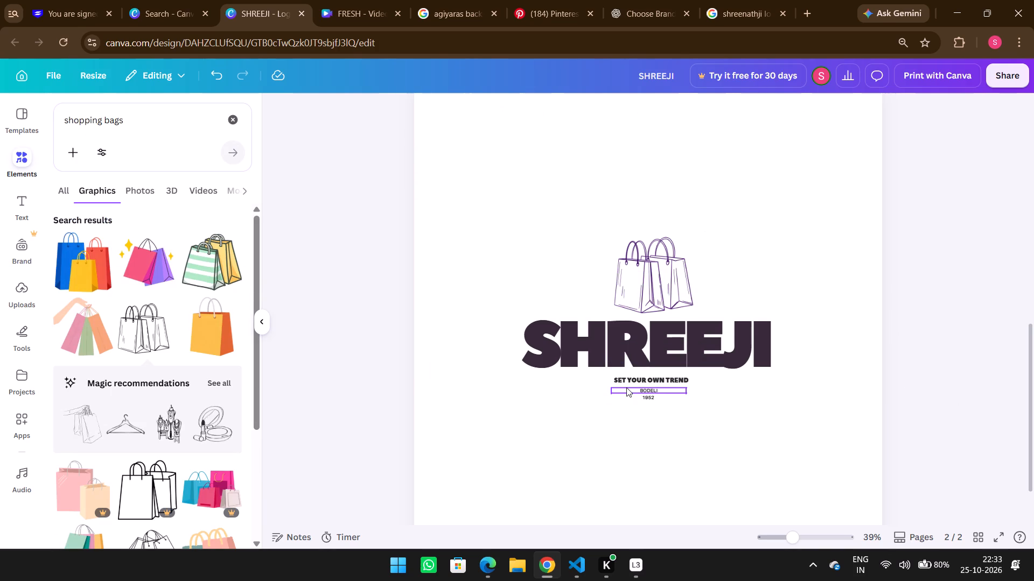
Select the "BODELI" and "1952" text lines together and change their font to Peace Sans.
left_click_drag(634, 390, 651, 391)
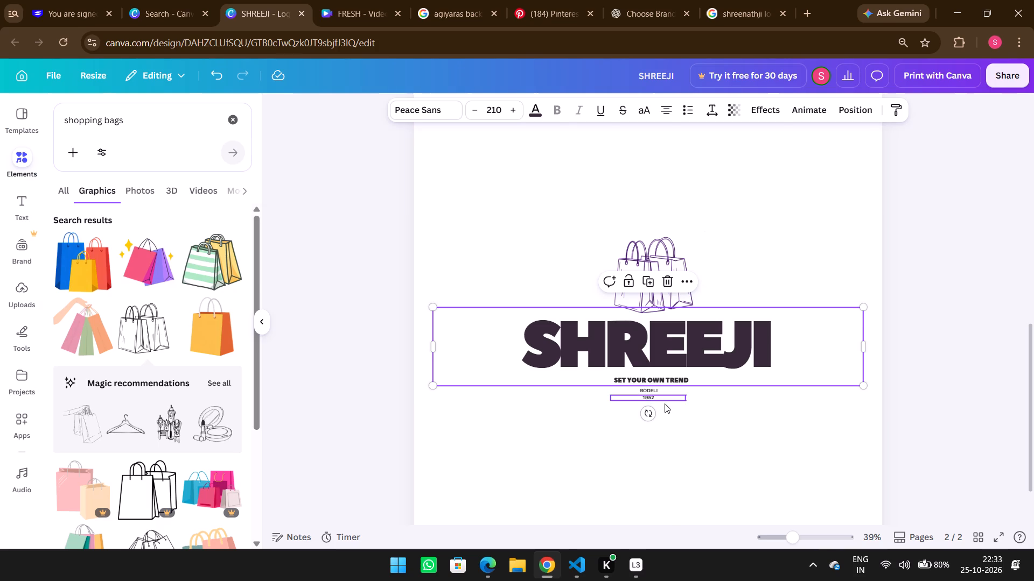
left_click(665, 403)
left_click_drag(667, 405, 640, 392)
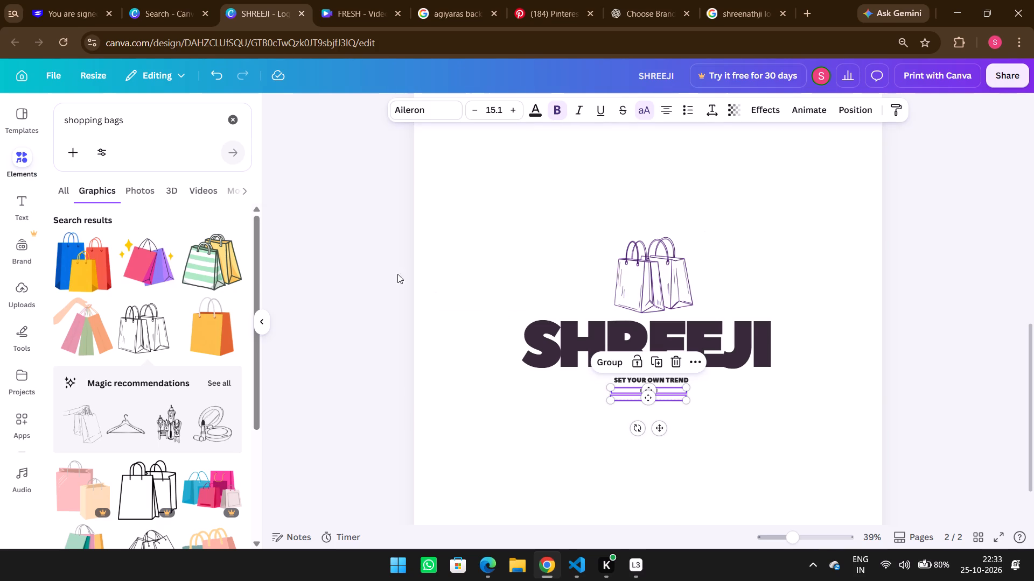
left_click(425, 110)
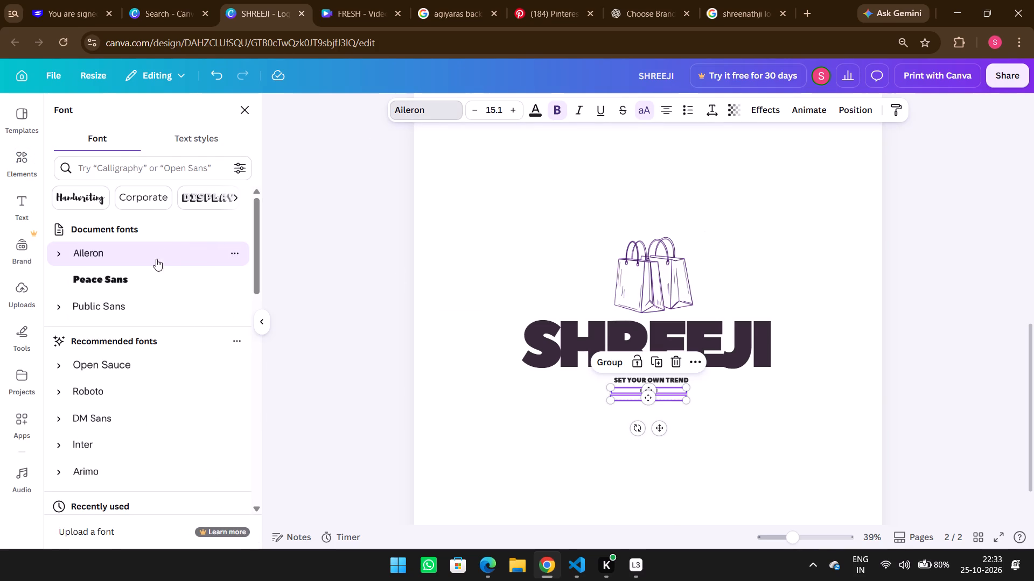
left_click(144, 280)
left_click(390, 345)
left_click(359, 352)
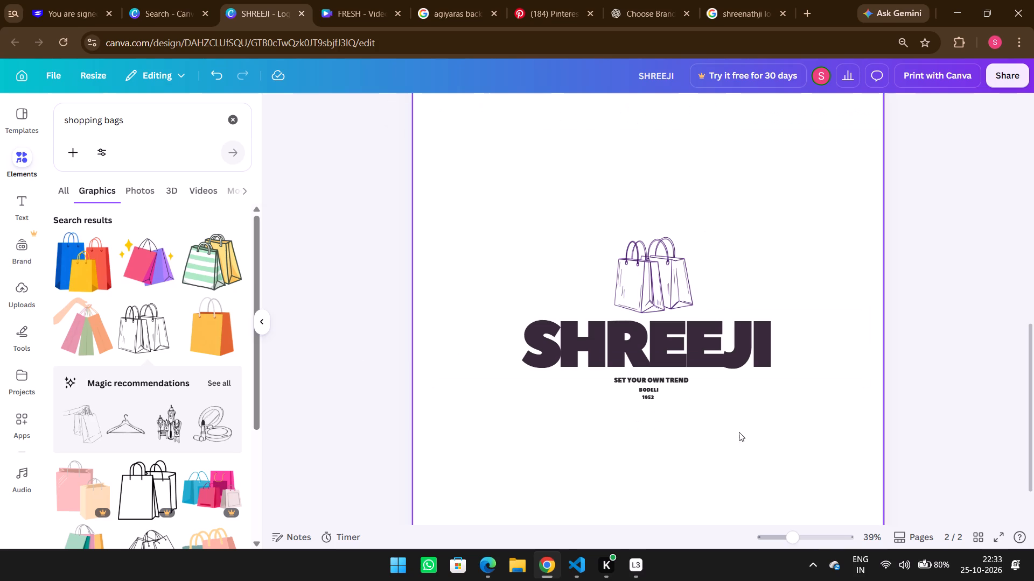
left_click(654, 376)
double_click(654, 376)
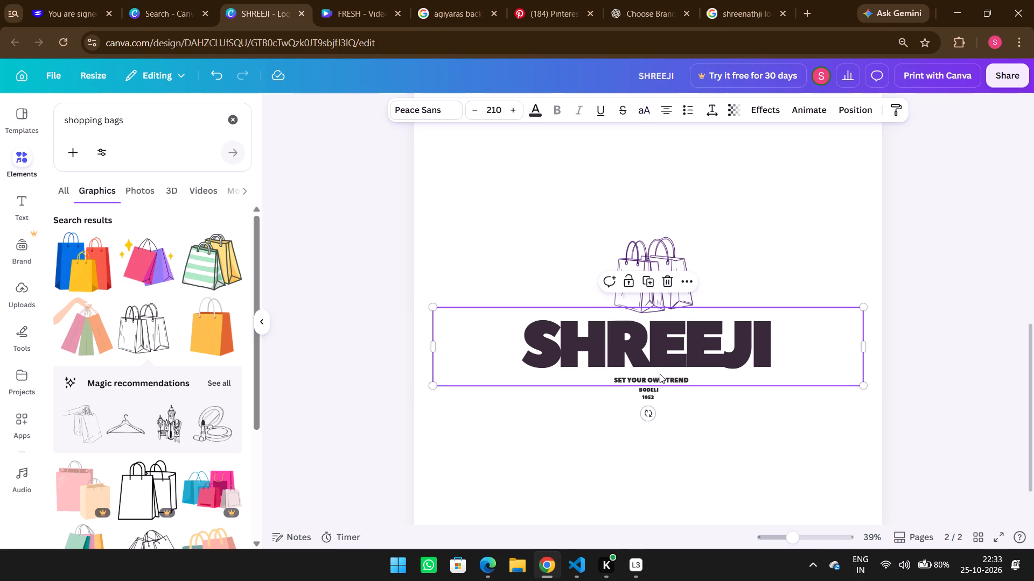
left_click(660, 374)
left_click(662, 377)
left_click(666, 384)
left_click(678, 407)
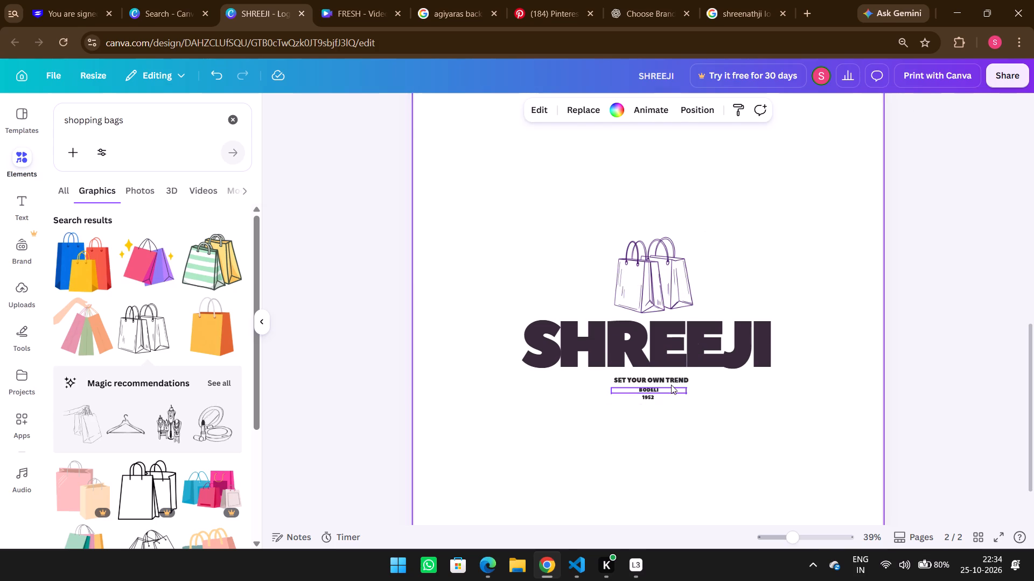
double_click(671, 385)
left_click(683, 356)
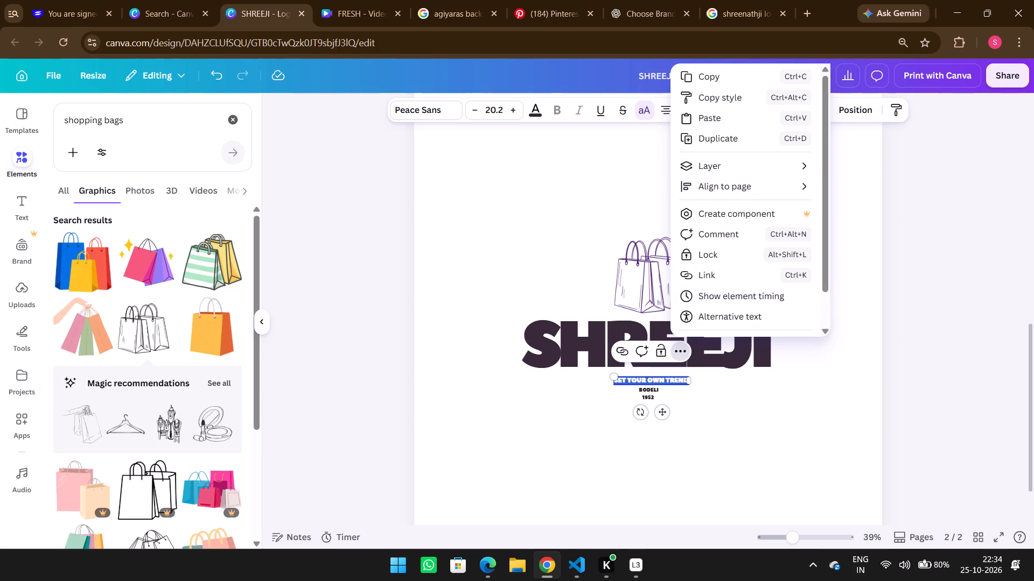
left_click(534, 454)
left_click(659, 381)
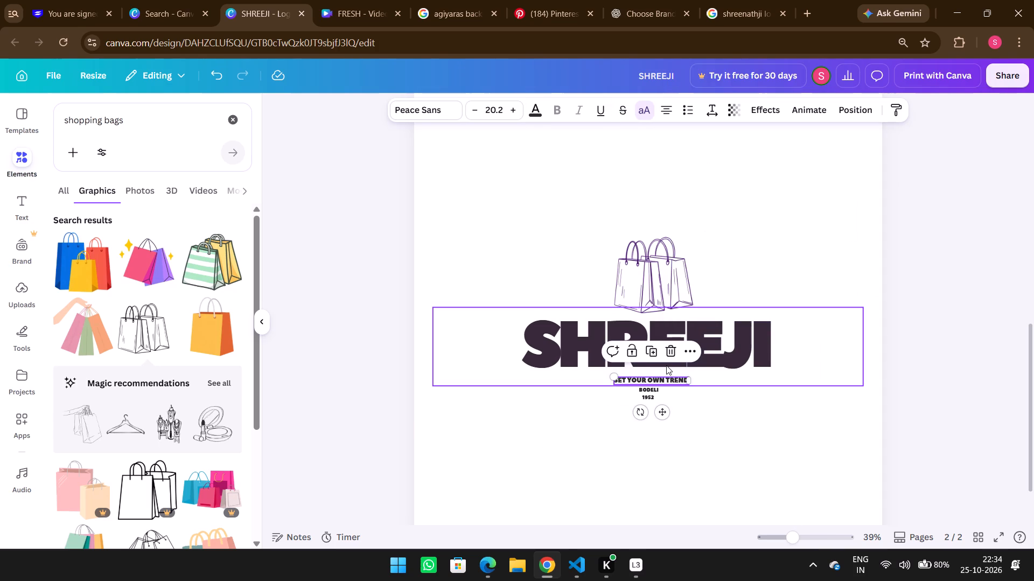
Set the logo page's background colour to the cream #fffaf3.
left_click(527, 159)
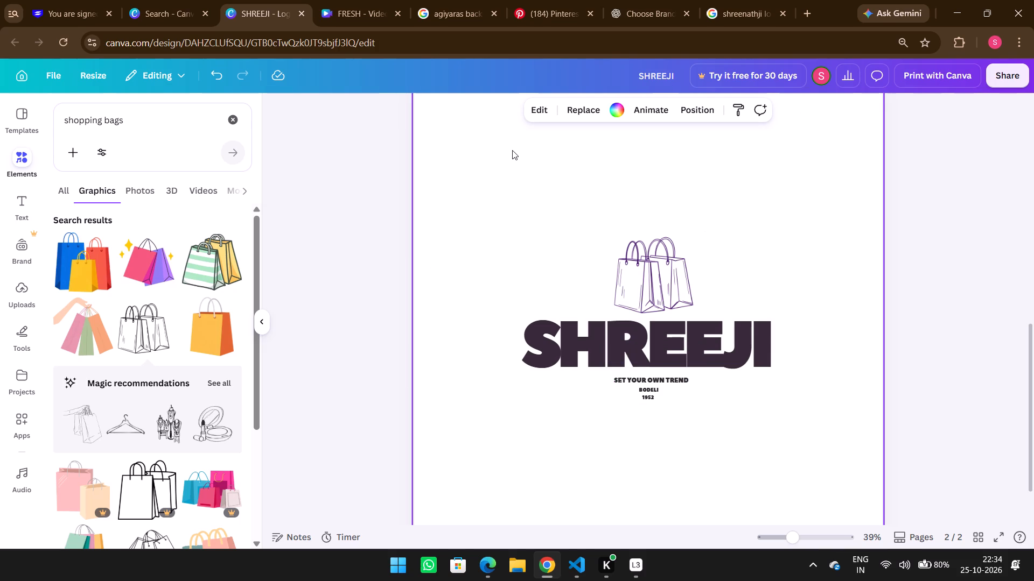
left_click(618, 112)
left_click(134, 136)
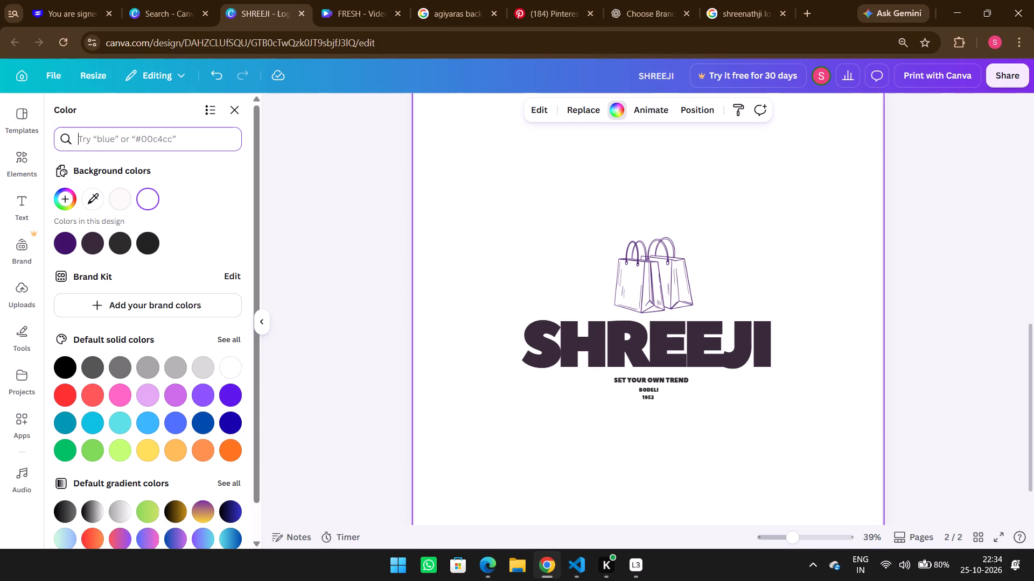
type("ff")
type("faf")
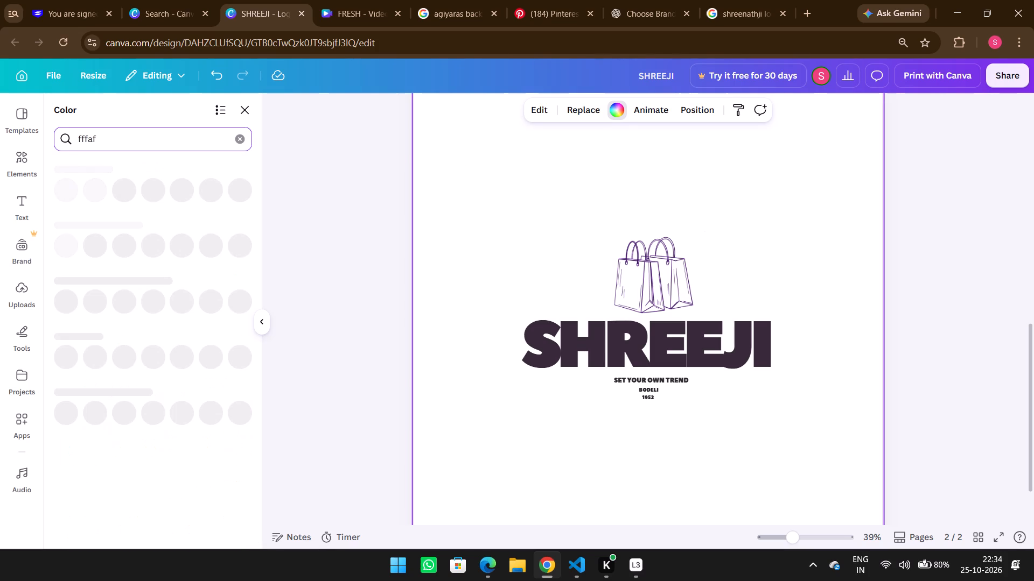
key("3")
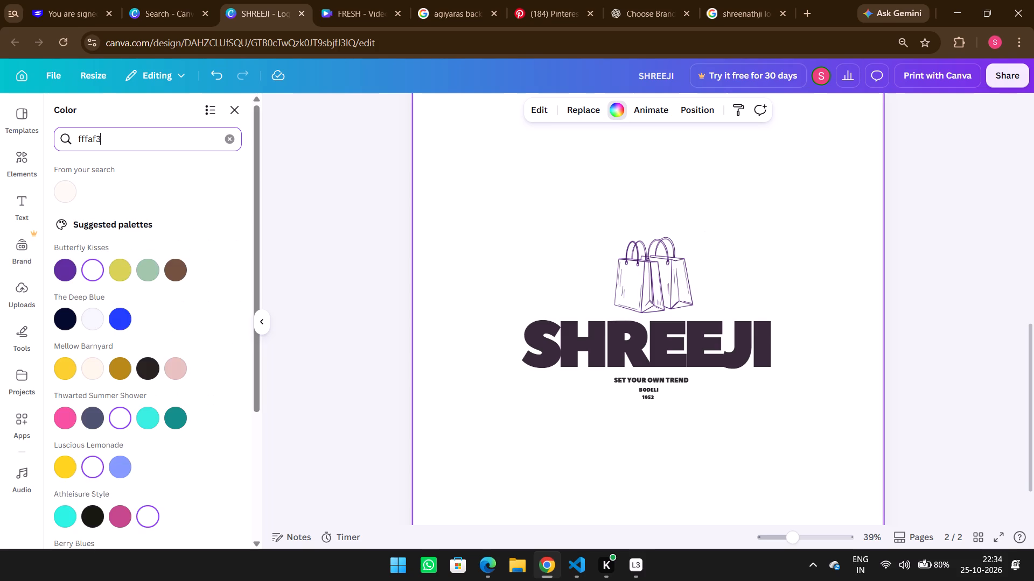
left_click(66, 183)
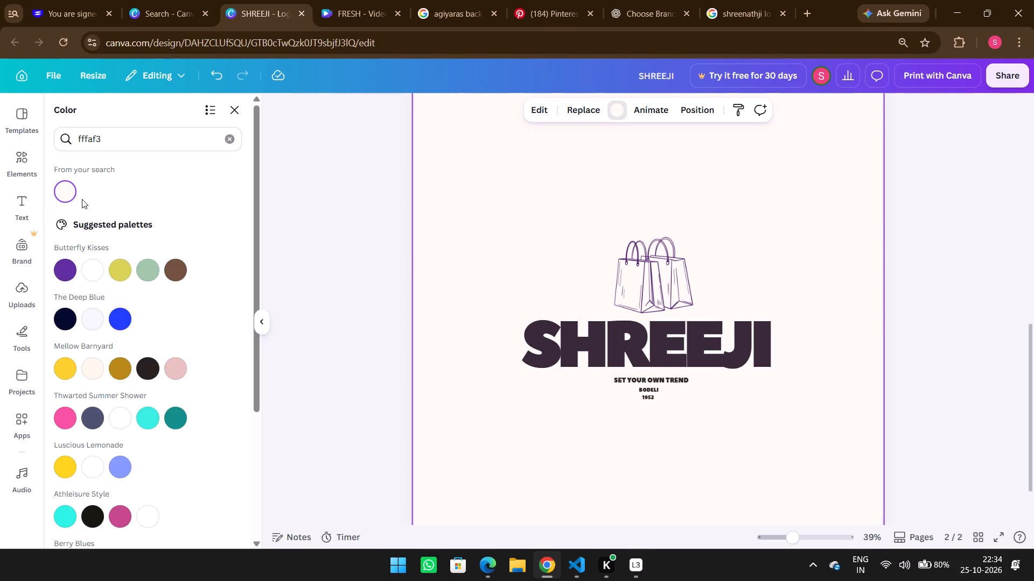
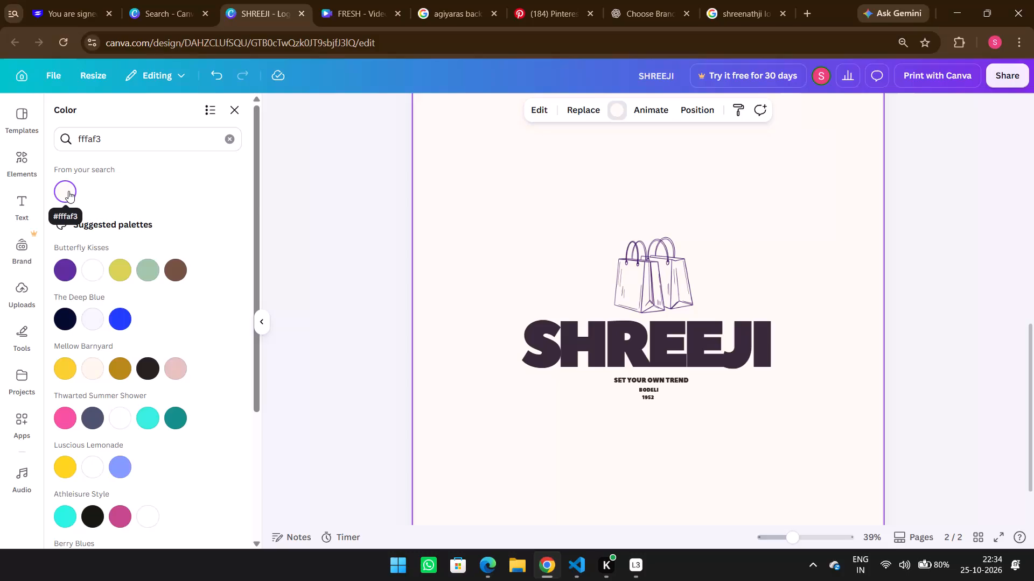
Apply the colour #fffaf3 to the background of the logo page.
left_click(68, 191)
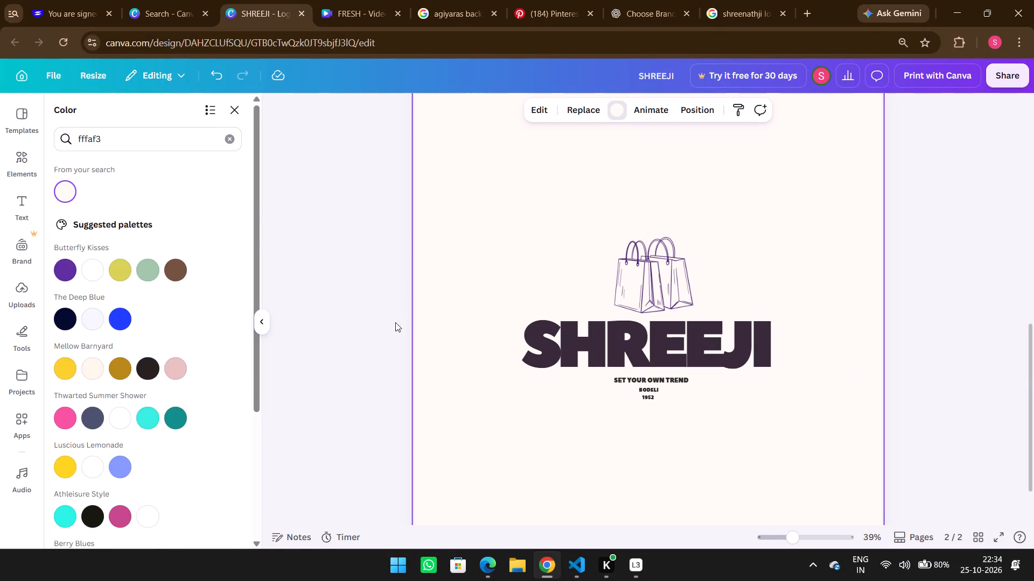
left_click(351, 332)
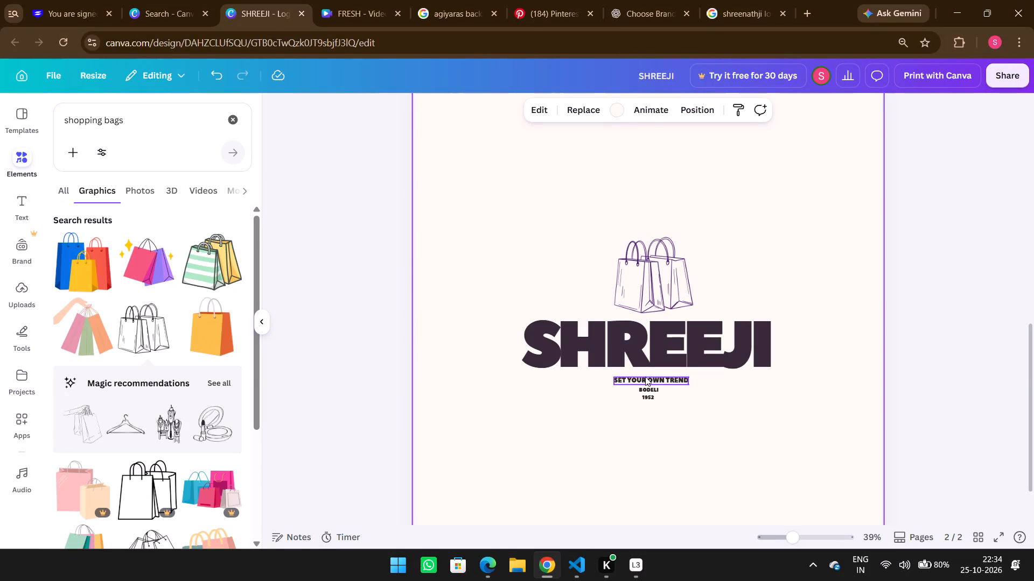
left_click(645, 377)
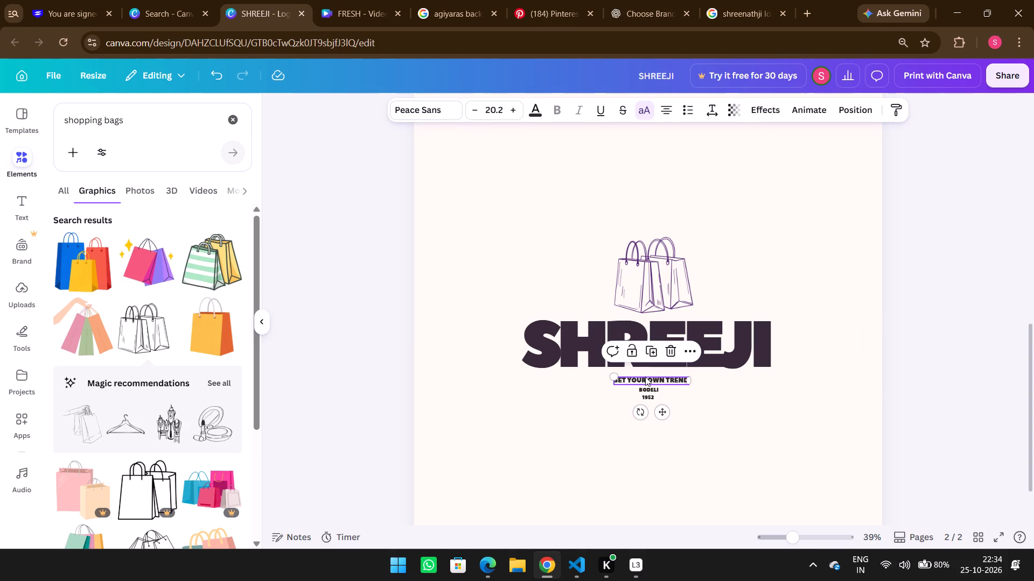
left_click(695, 351)
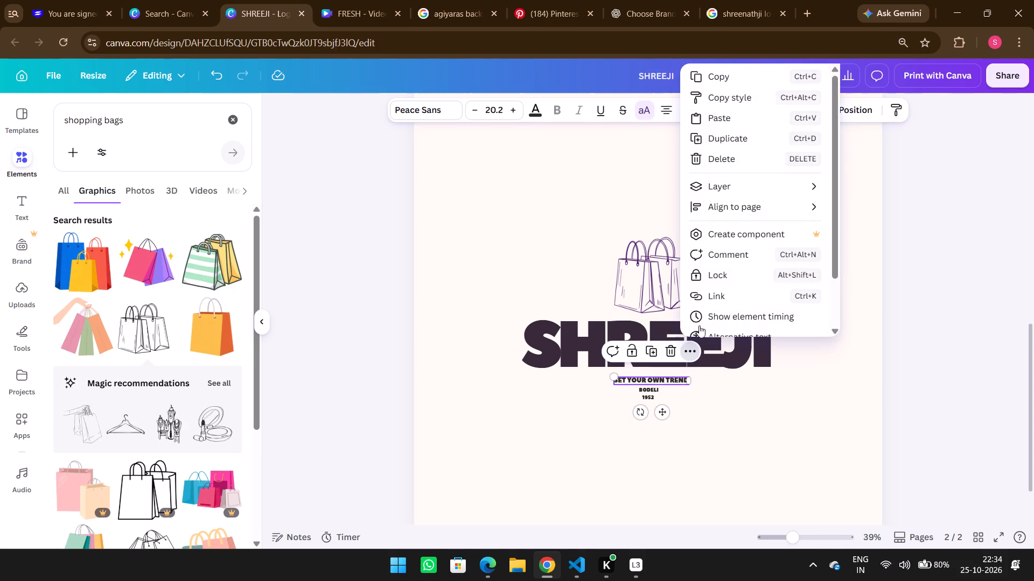
scroll(742, 260, "down", 5)
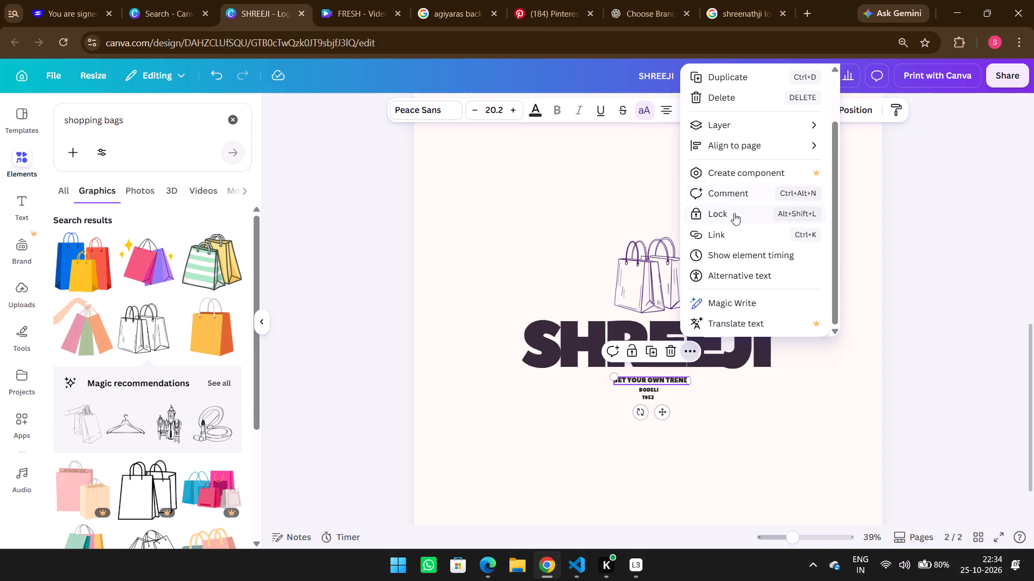
scroll(734, 213, "up", 8)
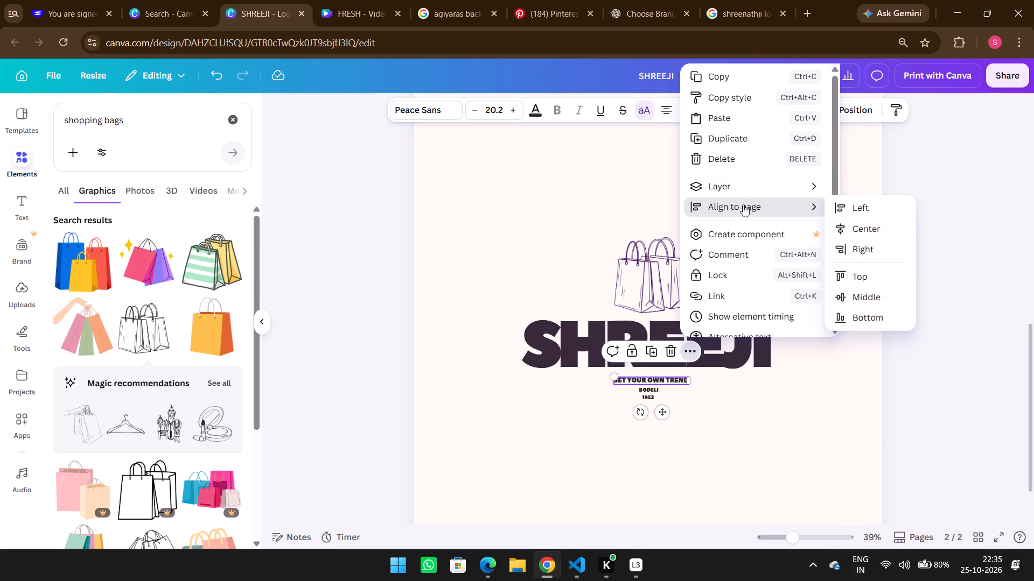
scroll(729, 281, "down", 2)
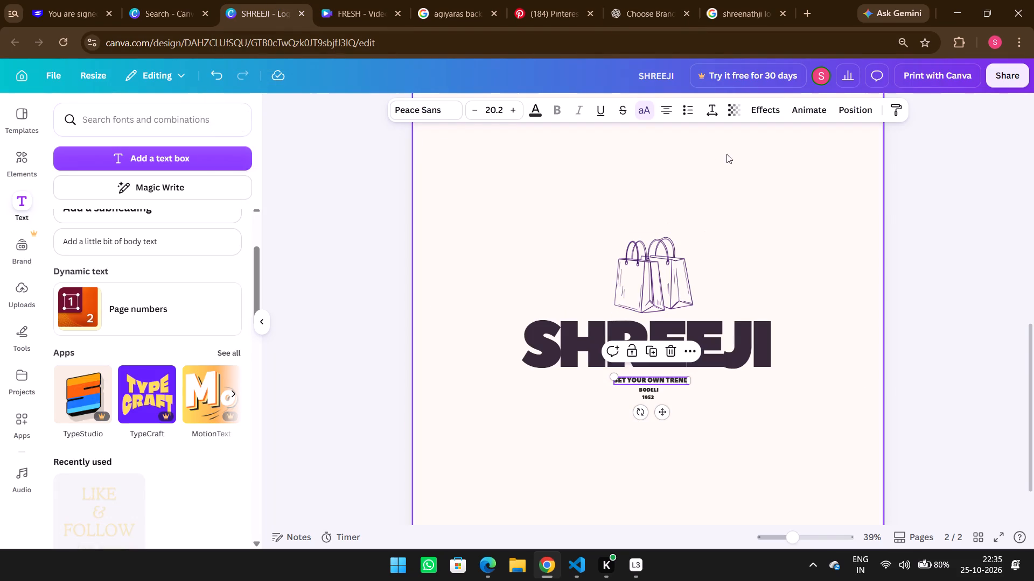
left_click(775, 104)
scroll(136, 304, "down", 2)
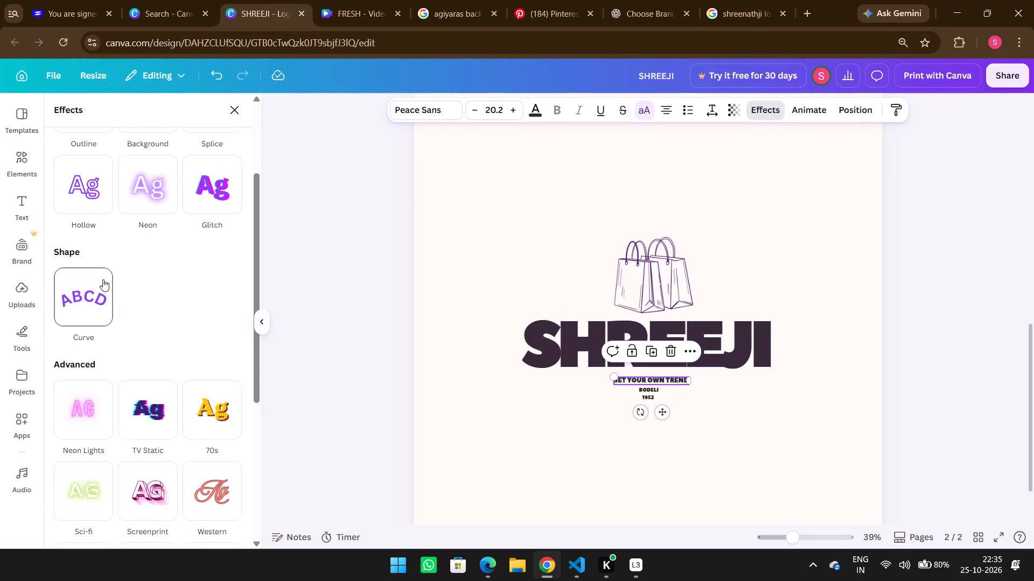
left_click(99, 286)
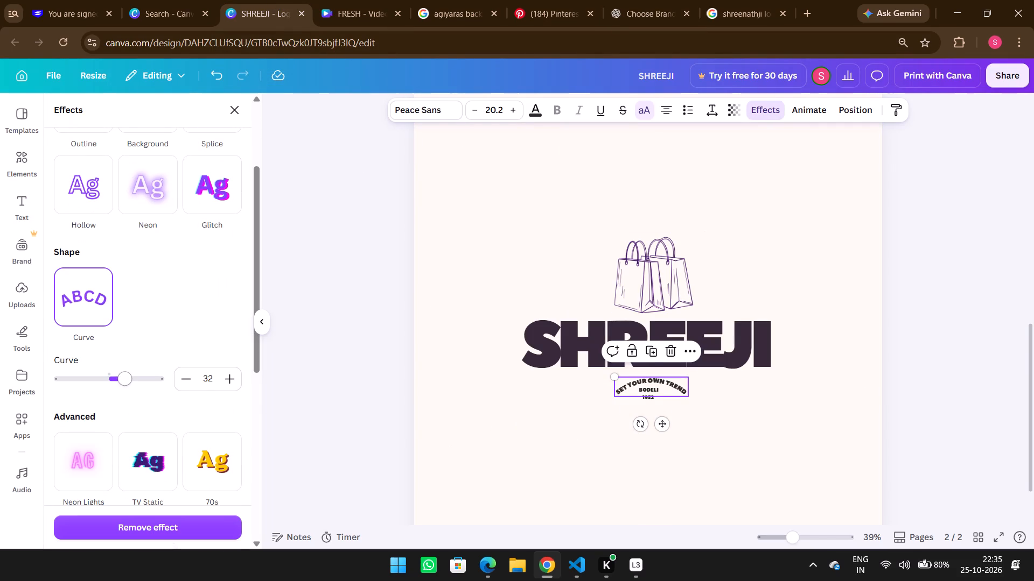
left_click_drag(131, 384, 165, 384)
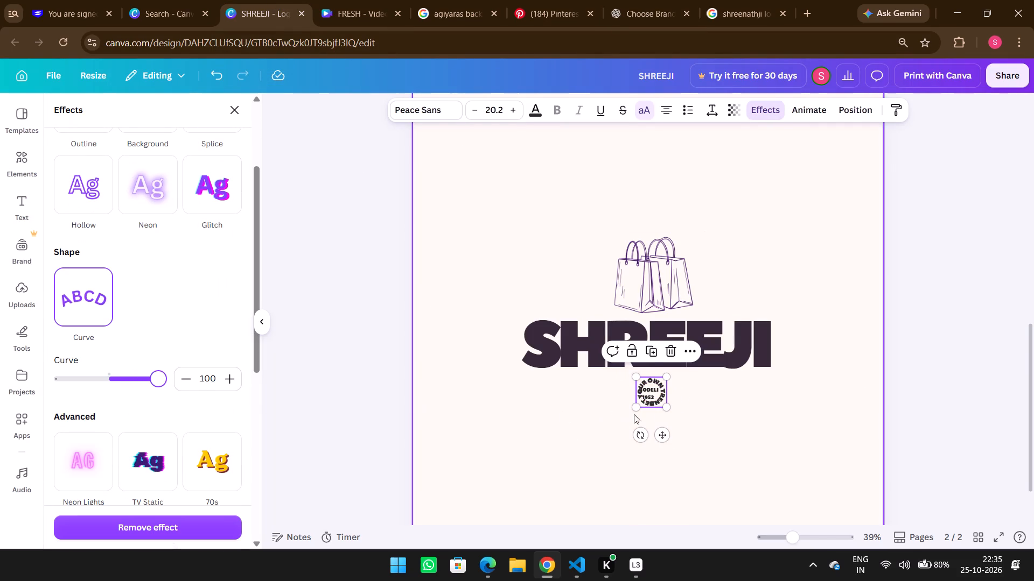
Move the circular tagline just above the end of the SHREEJI wordmark and set its curve to 96.
left_click_drag(663, 433, 775, 341)
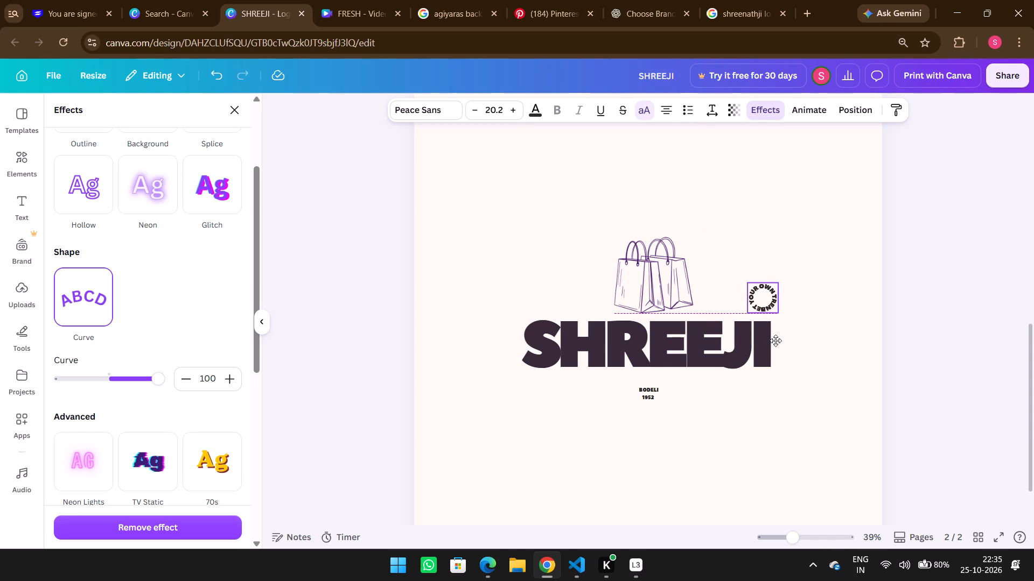
left_click_drag(775, 341, 775, 342)
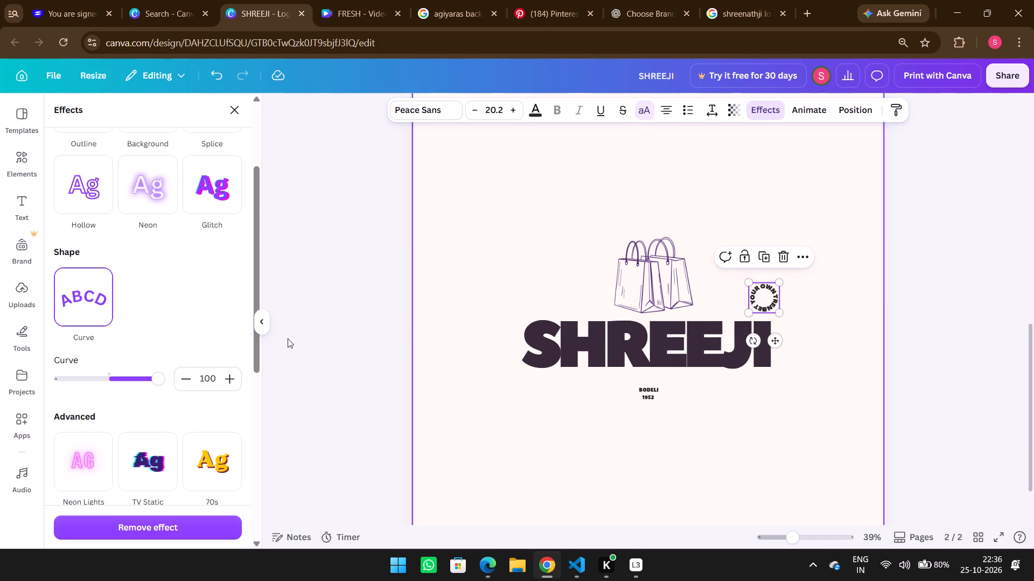
triple_click(187, 378)
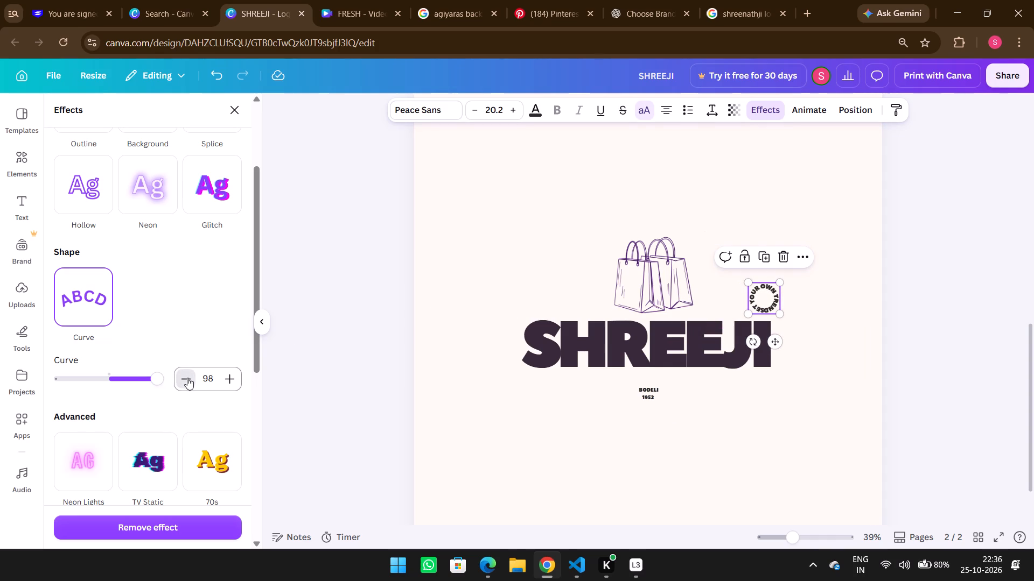
left_click(187, 378)
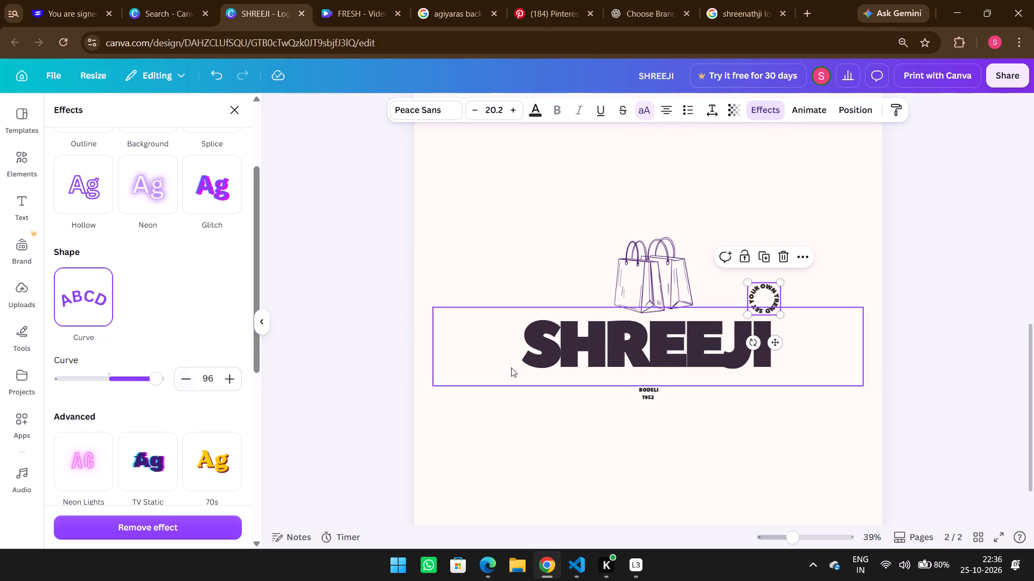
Shrink the circular tagline to font size 14 and place it directly over the final I of SHREEJI.
left_click_drag(781, 282, 768, 295)
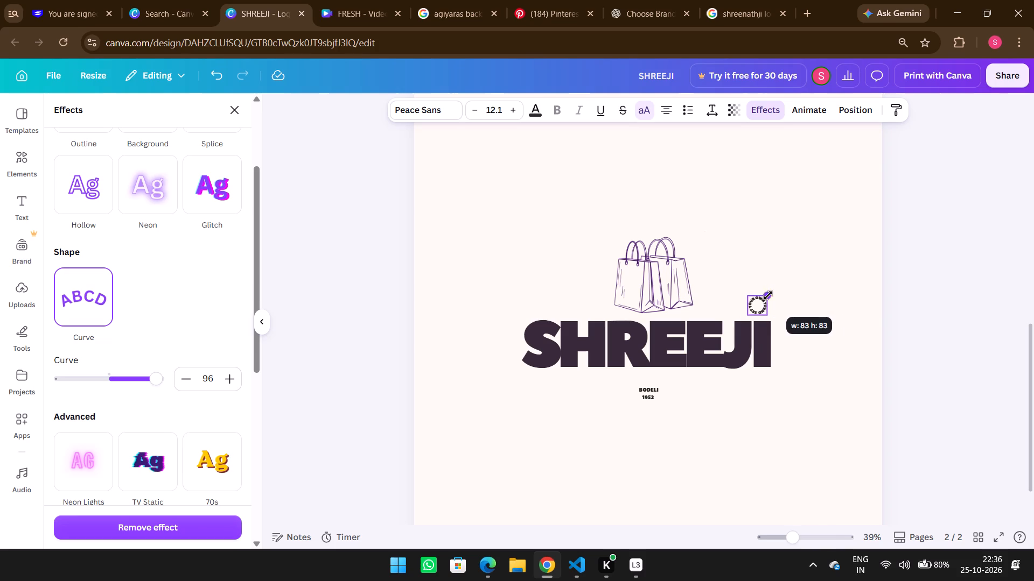
left_click_drag(768, 295, 773, 295)
left_click_drag(770, 349, 772, 349)
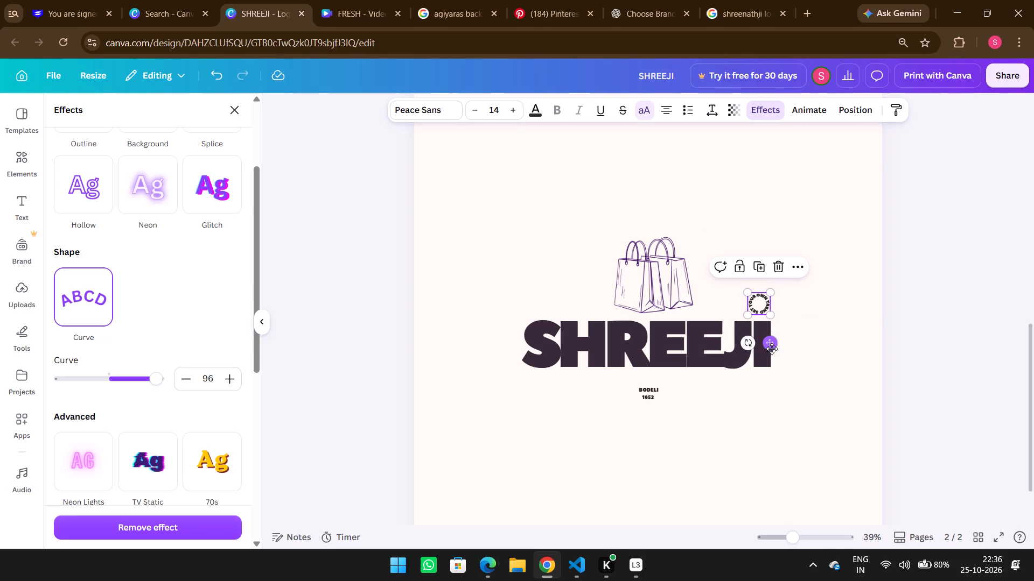
left_click_drag(772, 349, 774, 353)
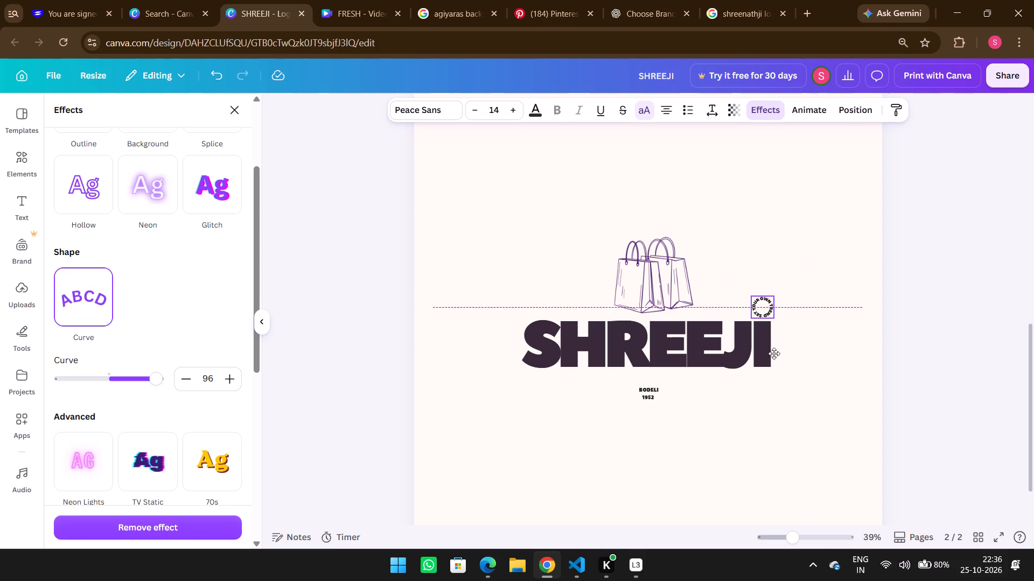
left_click_drag(774, 353, 773, 353)
Set the circular tagline's curve to 94 and deselect it.
triple_click(193, 378)
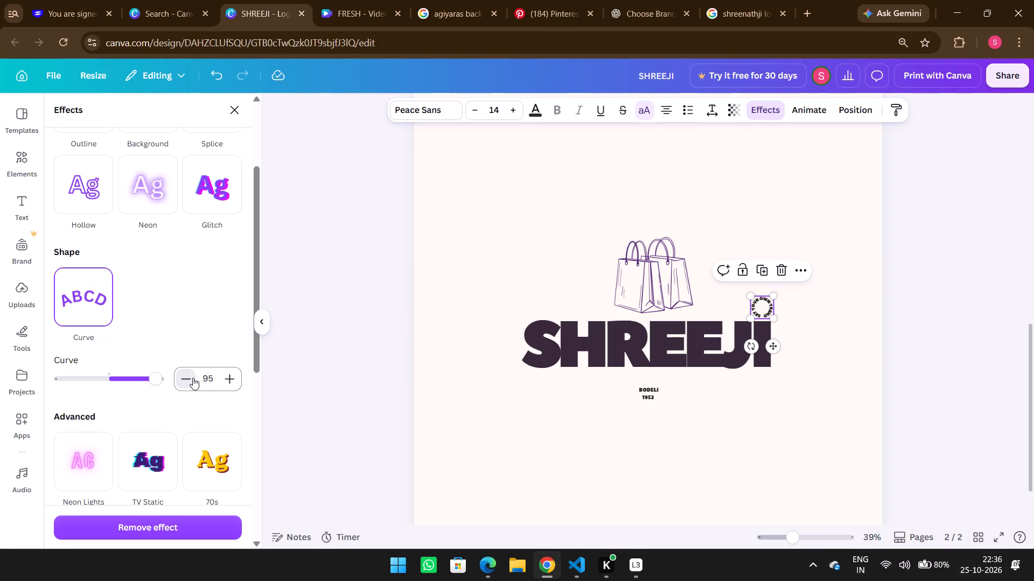
left_click(230, 378)
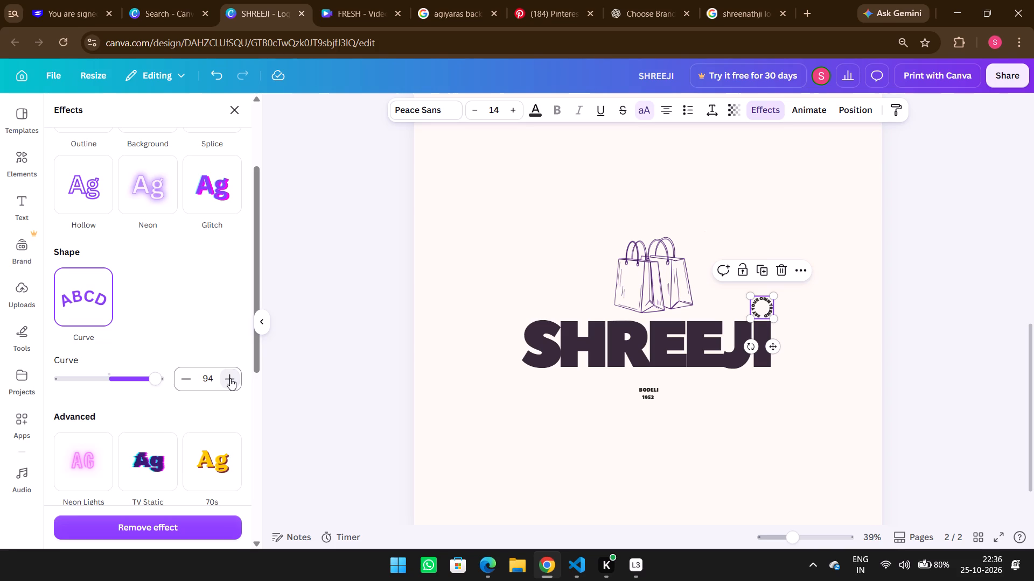
left_click(913, 327)
left_click(913, 327)
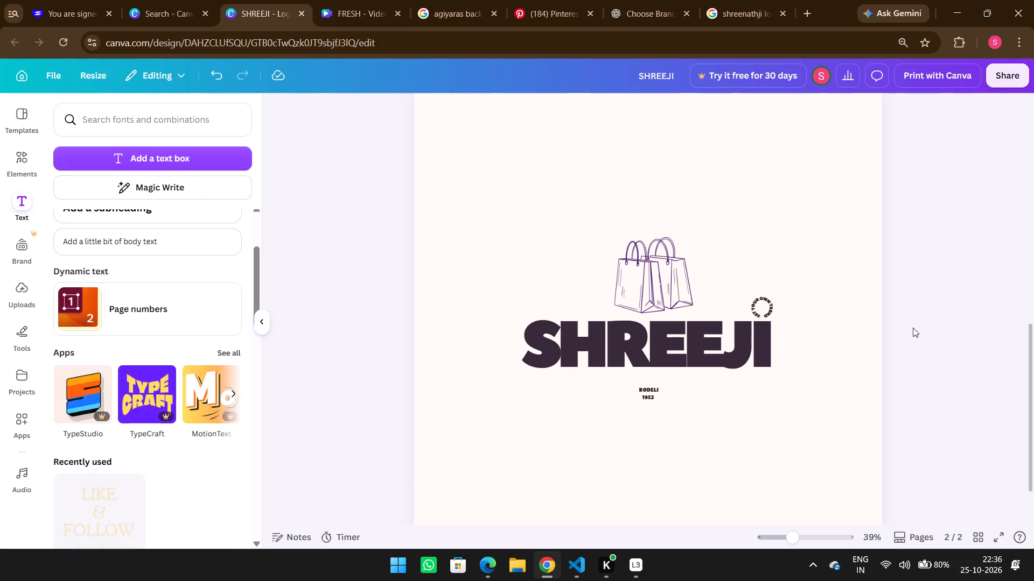
Set the font size of the circular SET YOUR OWN TREND tagline to 16.
left_click(756, 311)
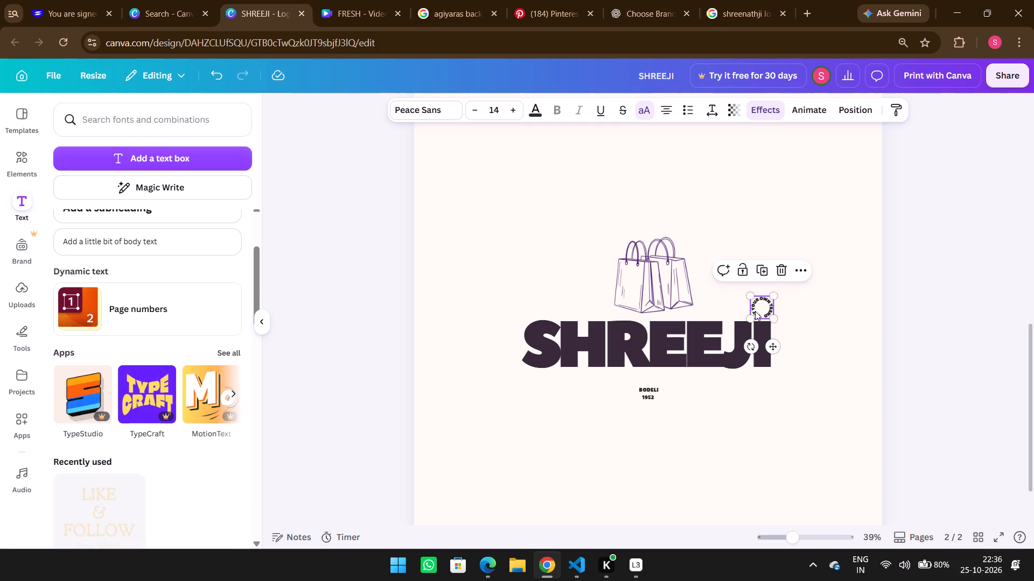
left_click(509, 110)
double_click(509, 110)
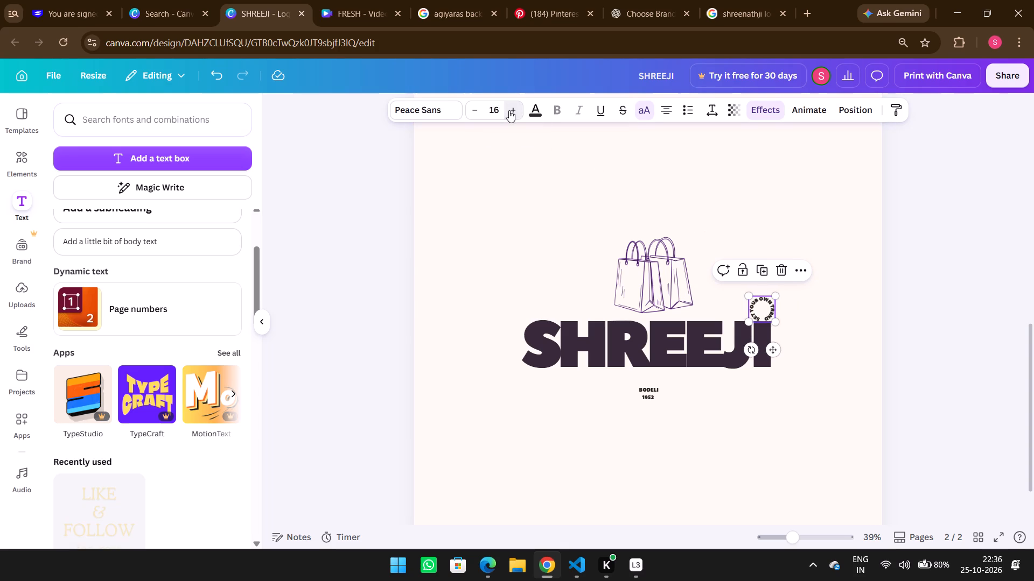
left_click(509, 110)
left_click(773, 355)
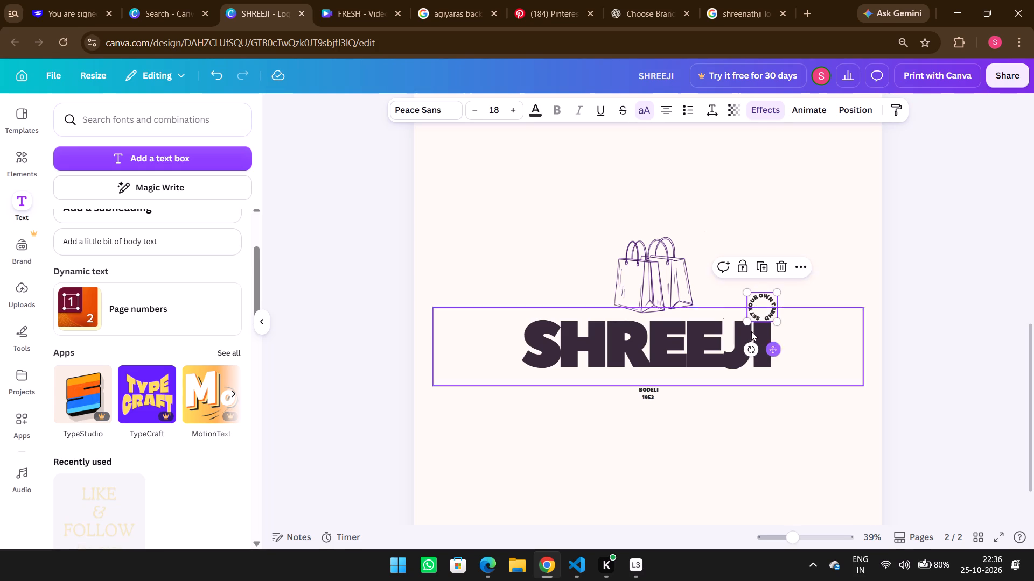
left_click(467, 112)
left_click(467, 112)
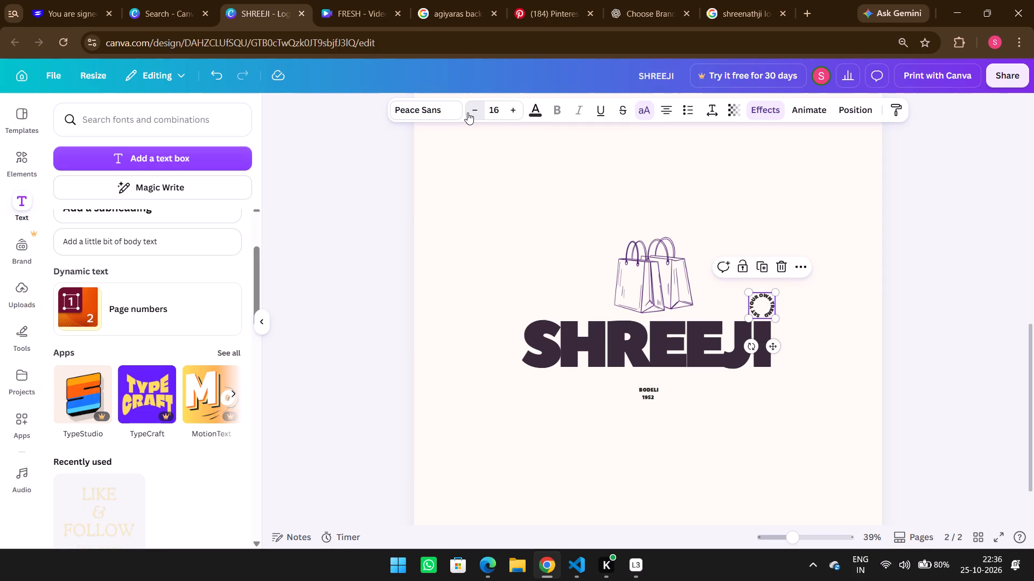
Nudge the shopping bags illustration slightly to the right above the SHREEJI wordmark.
left_click(928, 317)
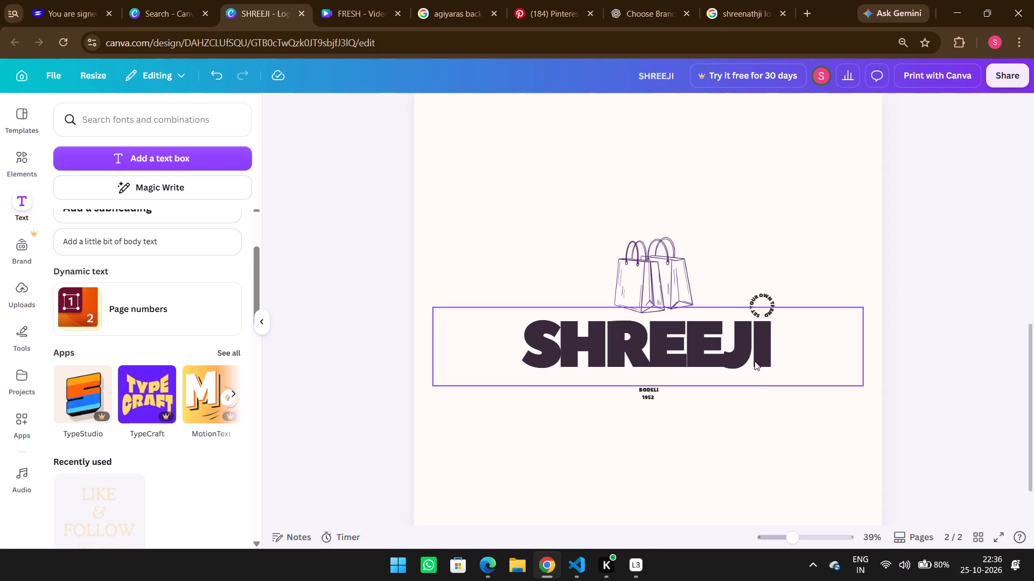
left_click(630, 250)
key("Right")
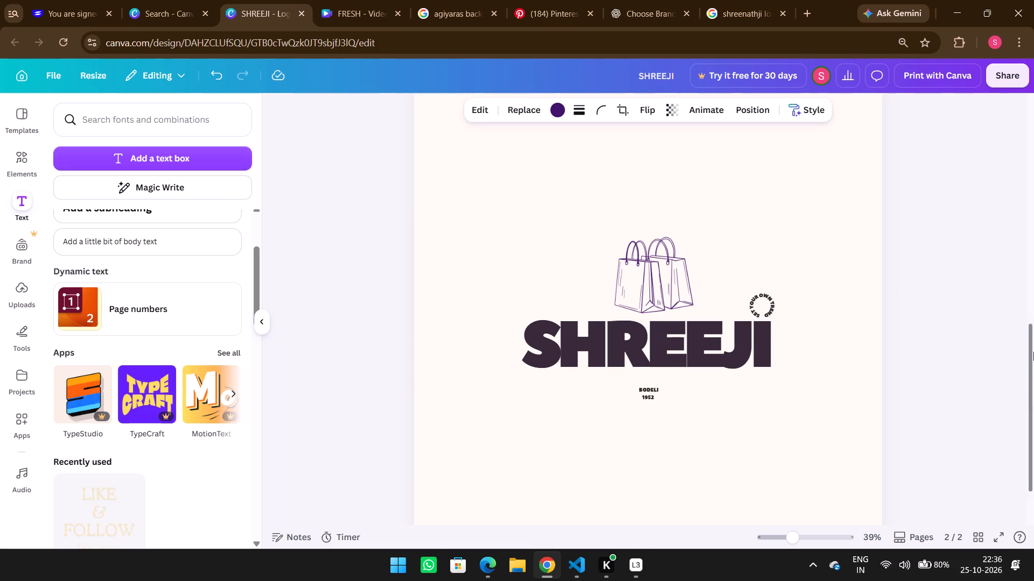
key("Right")
key("Right")
key("Right")
key("Right")
key("Right")
key("Right")
key("Right")
key("Right")
key("Right")
key("Right")
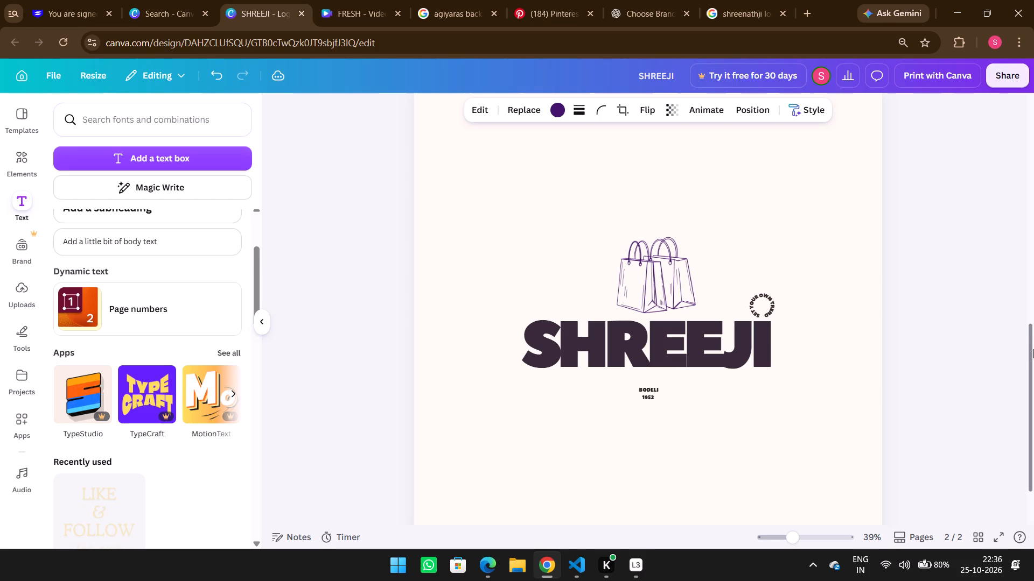
left_click(983, 336)
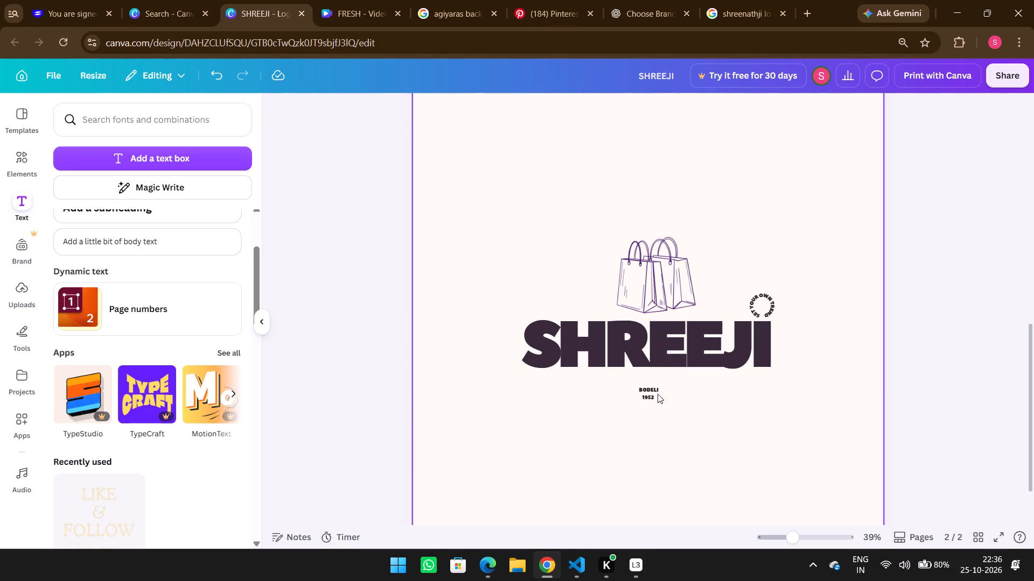
Nudge the BODELI text up so it sits closer beneath the SHREEJI wordmark.
left_click(648, 389)
left_click(650, 389)
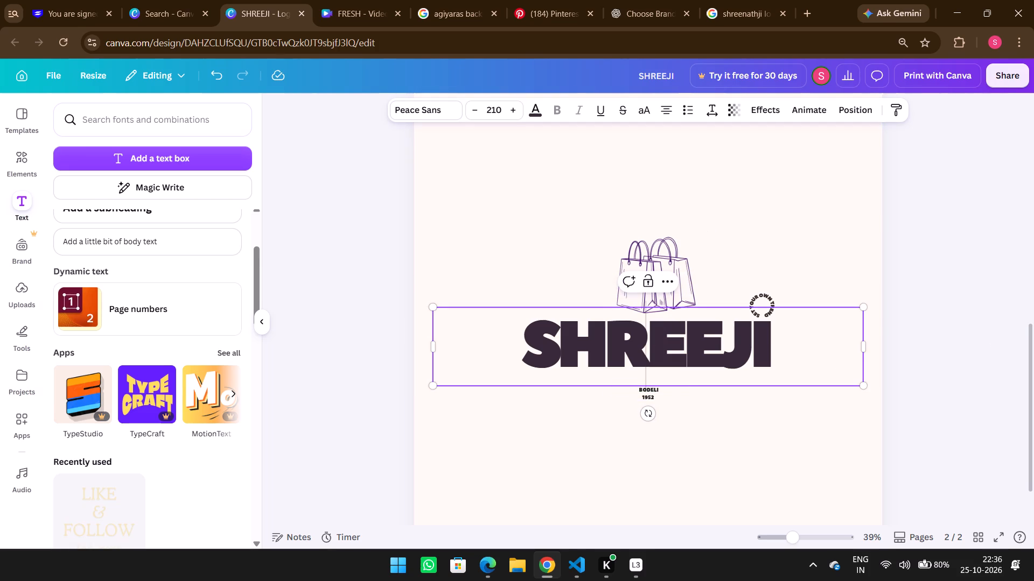
left_click(652, 392)
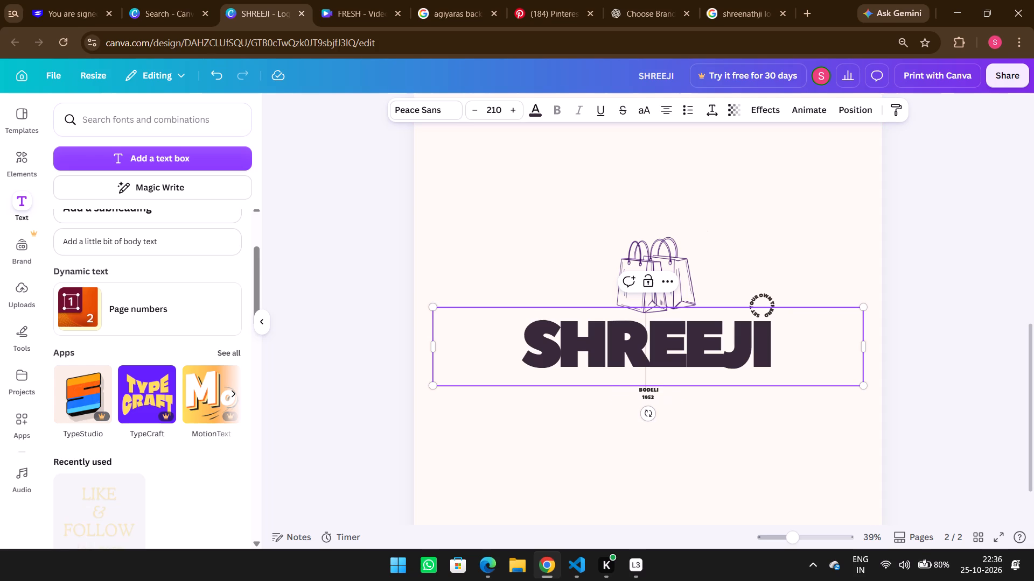
left_click(656, 393)
key("Up")
key("Up")
key("Up")
key("Up")
key("Up")
key("Up")
key("Up")
key("Up")
key("Up")
key("Up")
key("Up")
key("Up")
key("Up")
key("Up")
key("Up")
key("Up")
key("Up")
key("Up")
key("Up")
key("Up")
key("Up")
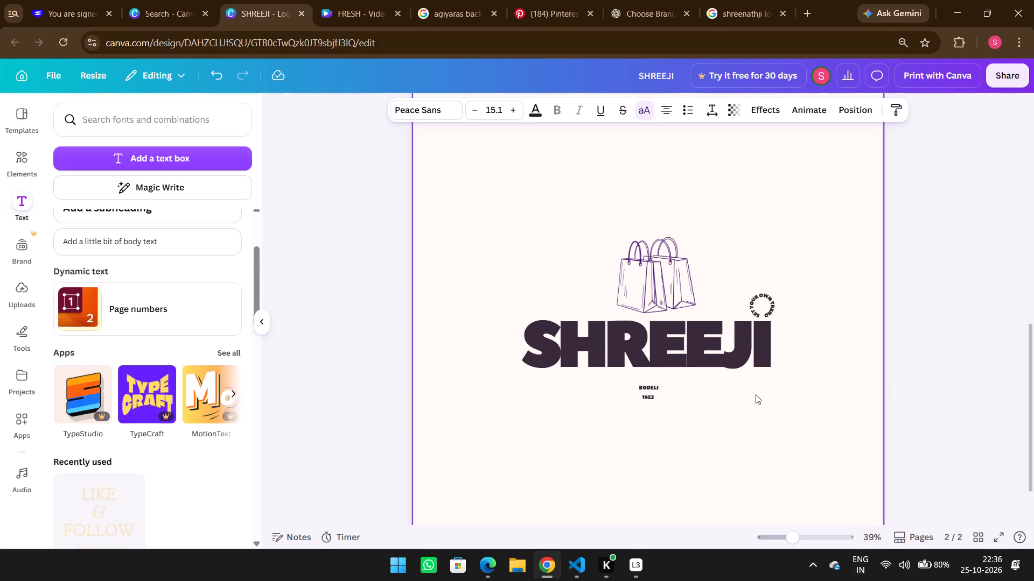
key("Up")
key("Up")
key("Up")
key("Up")
key("Up")
key("Up")
key("Up")
key("Up")
Nudge the 1952 text up until it sits just below BODELI, and deselect it.
left_click(652, 400)
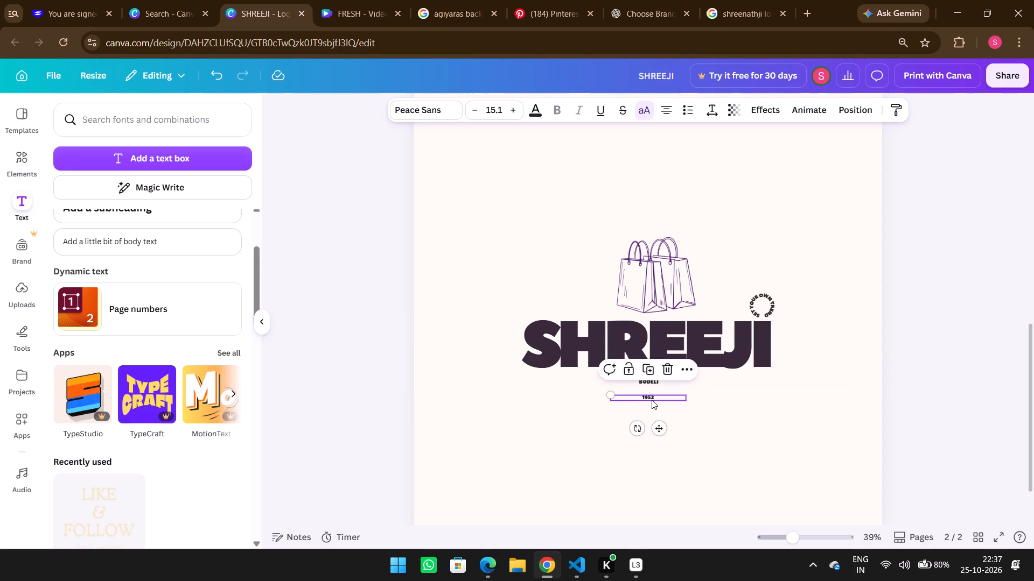
key("Up")
key("Up")
key("Up")
key("Up")
key("Up")
key("Up")
key("Up")
key("Up")
key("Up")
key("Up")
key("Up")
key("Up")
key("Up")
key("Up")
key("Up")
key("Up")
key("Up")
key("Up")
key("Up")
key("Up")
key("Up")
key("Up")
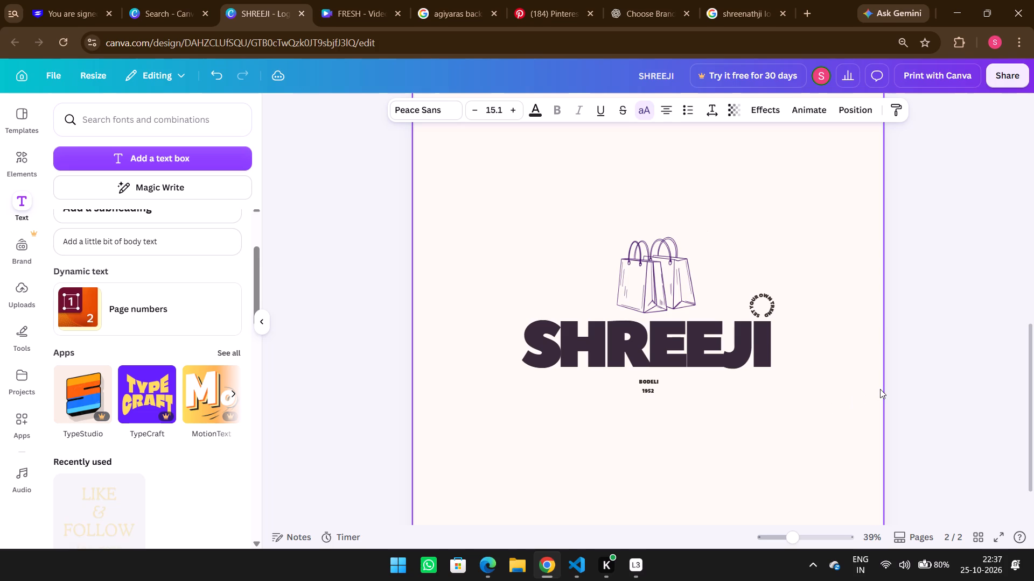
key("Up")
key("Up")
key("Up")
key("Up")
key("Up")
key("Up")
key("Up")
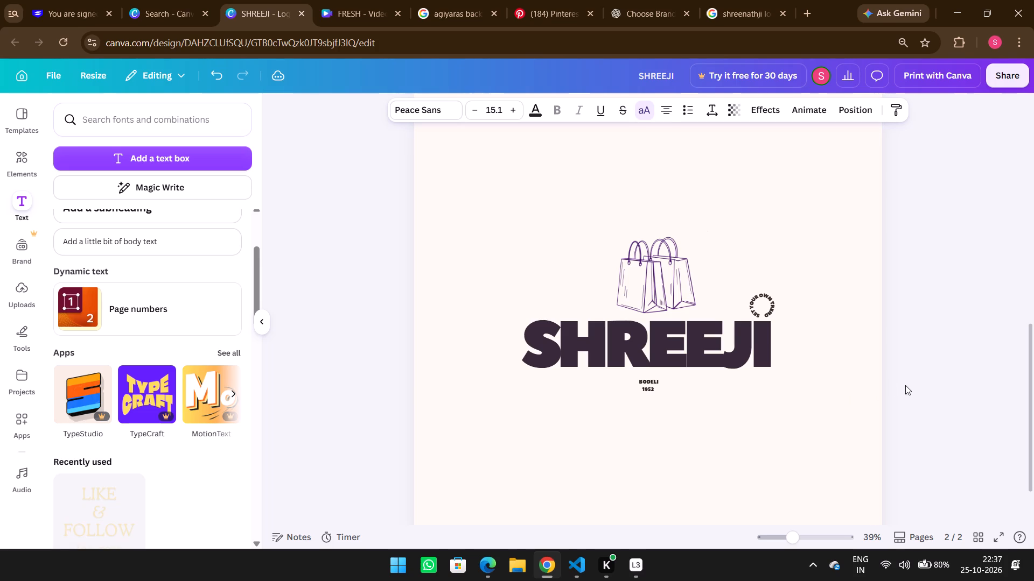
left_click(917, 384)
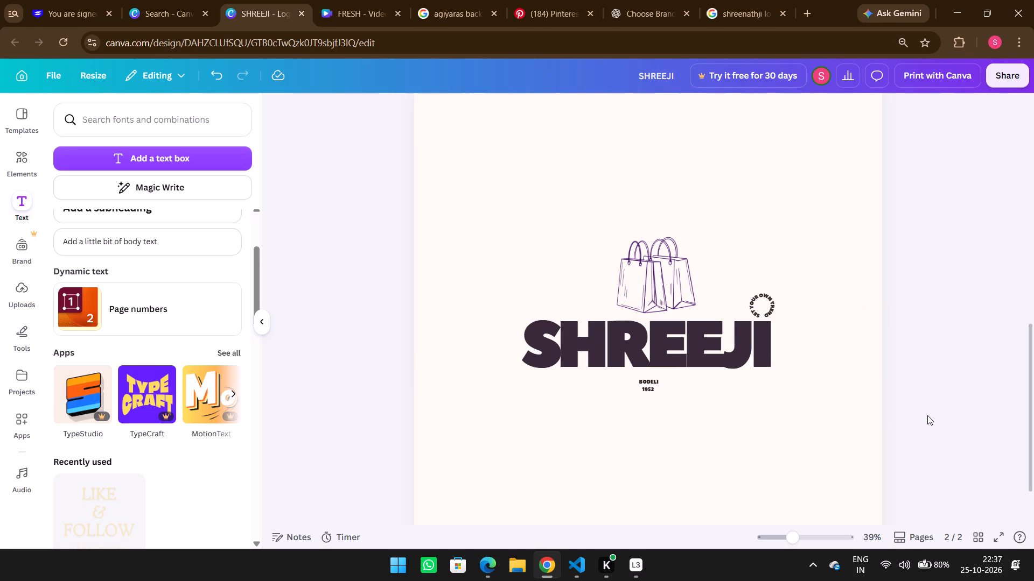
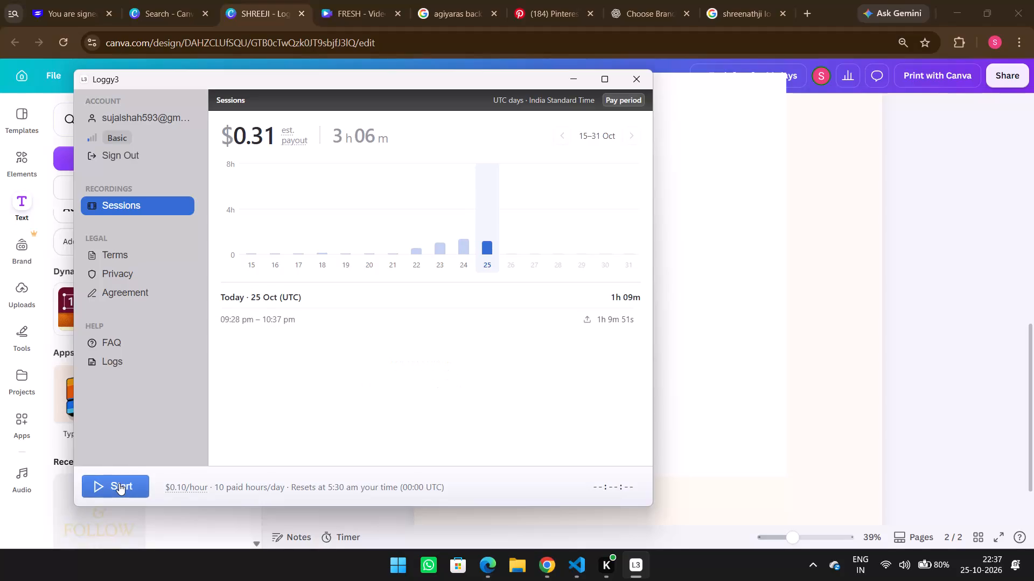
Start a new recording session in Loggy3.
left_click(119, 483)
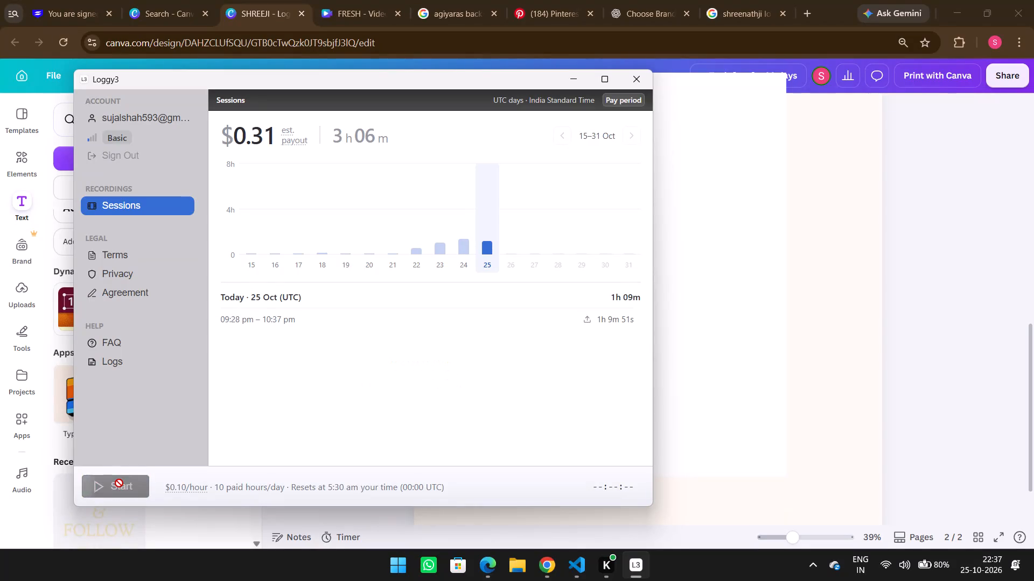
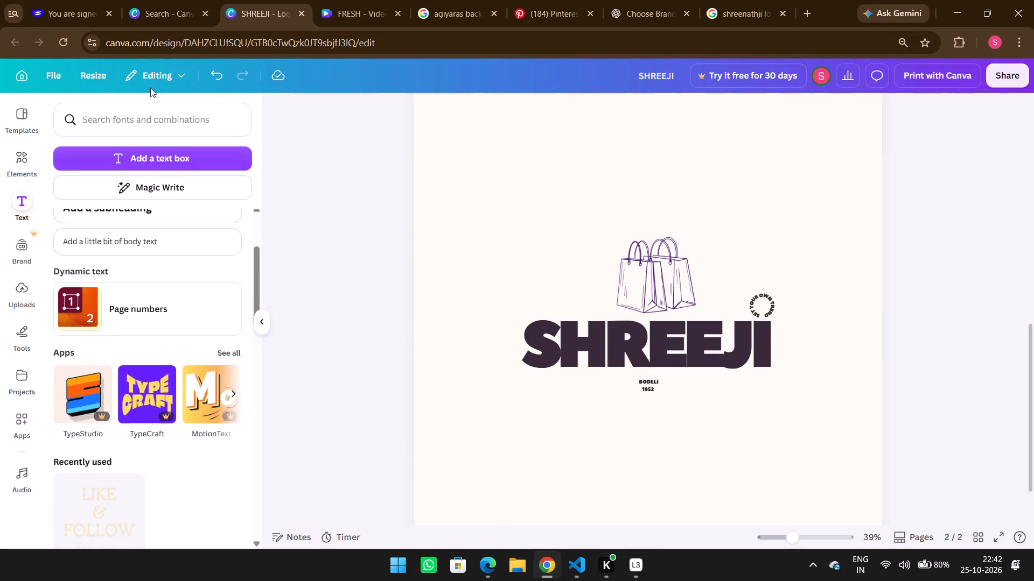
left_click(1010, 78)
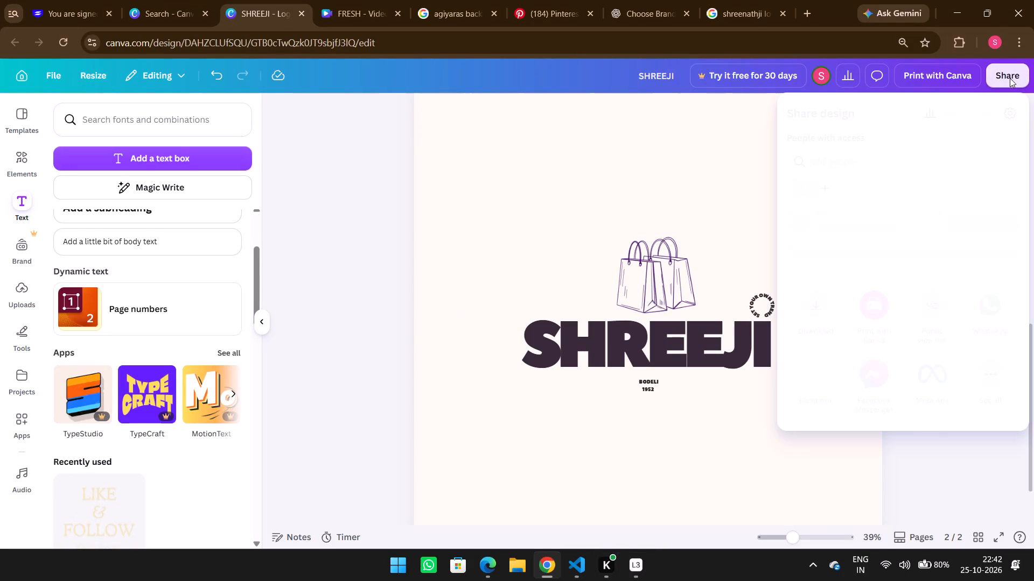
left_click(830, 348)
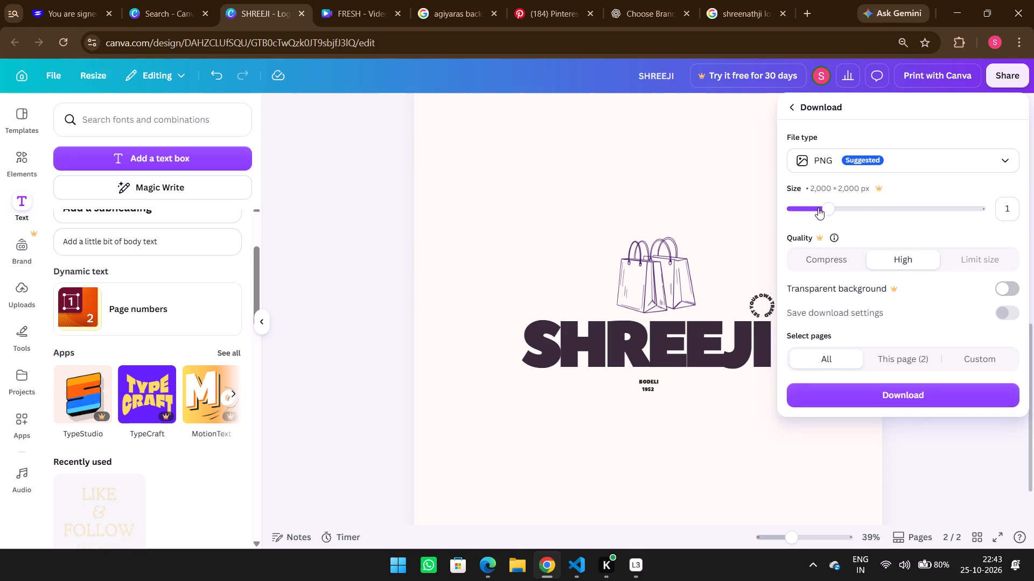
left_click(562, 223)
Delete page 1, the old flower-symbol version with the CREATIVE STUDIO and NEW YORK - 2022 text.
left_click_drag(551, 209, 548, 228)
scroll(555, 238, "up", 5)
scroll(645, 263, "down", 1)
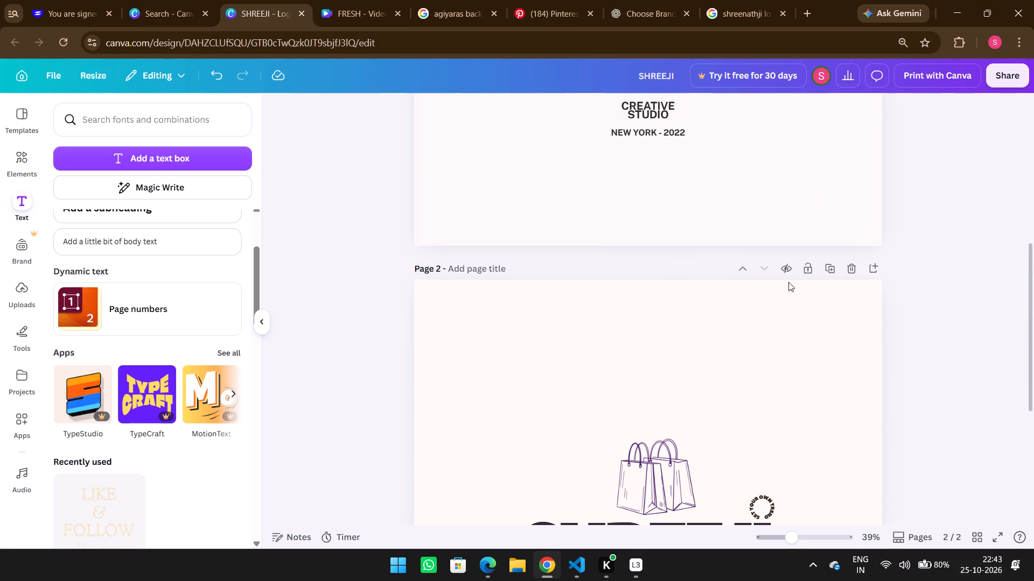
left_click(868, 314)
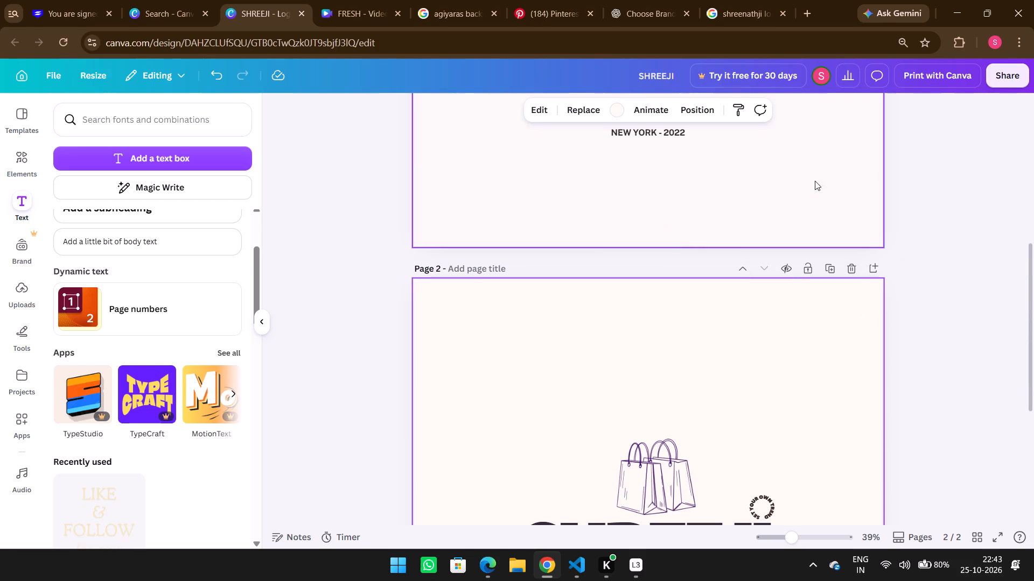
scroll(770, 274, "up", 4)
left_click(843, 174)
scroll(844, 202, "up", 5)
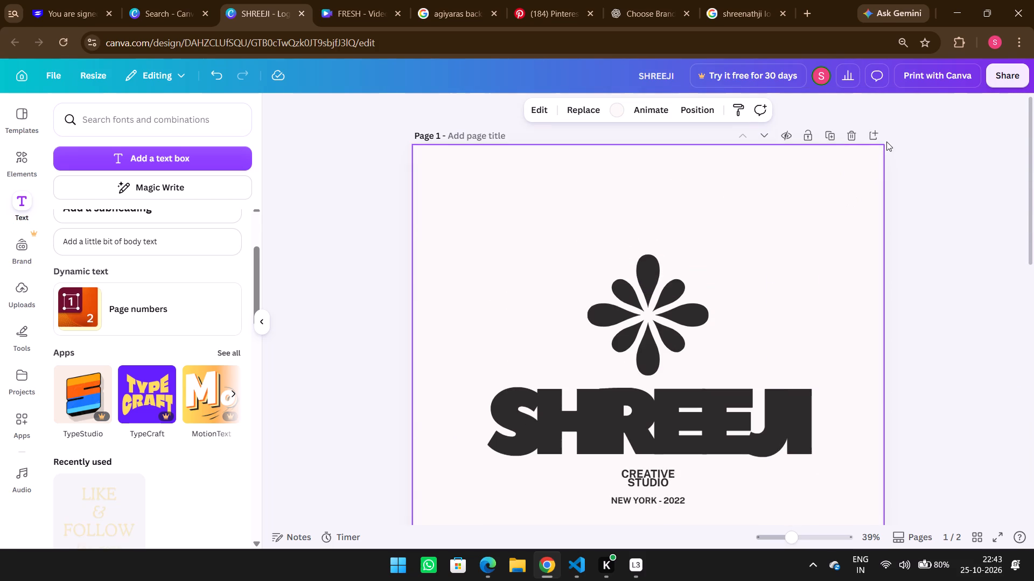
left_click(850, 131)
scroll(759, 280, "down", 10)
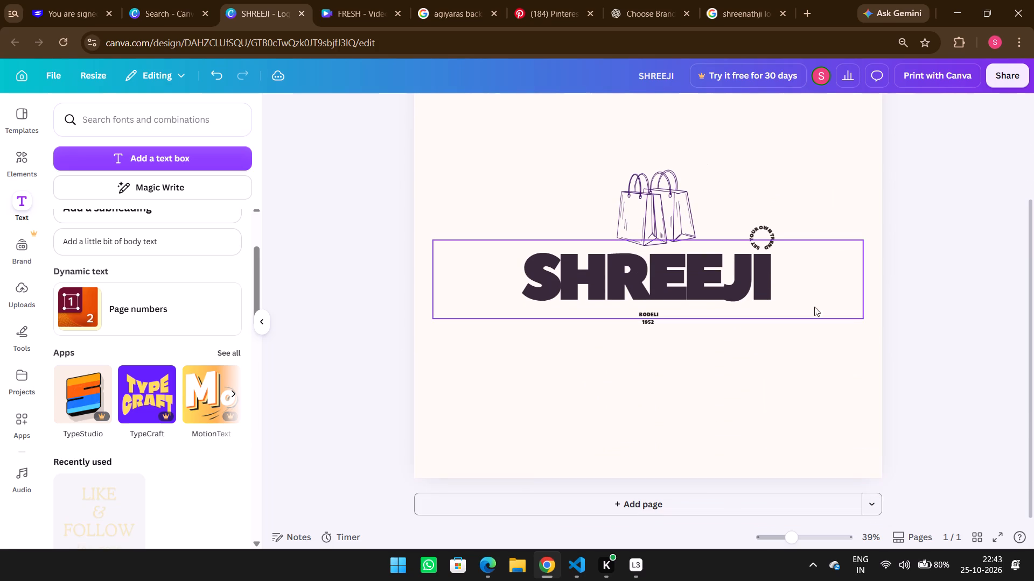
left_click(912, 253)
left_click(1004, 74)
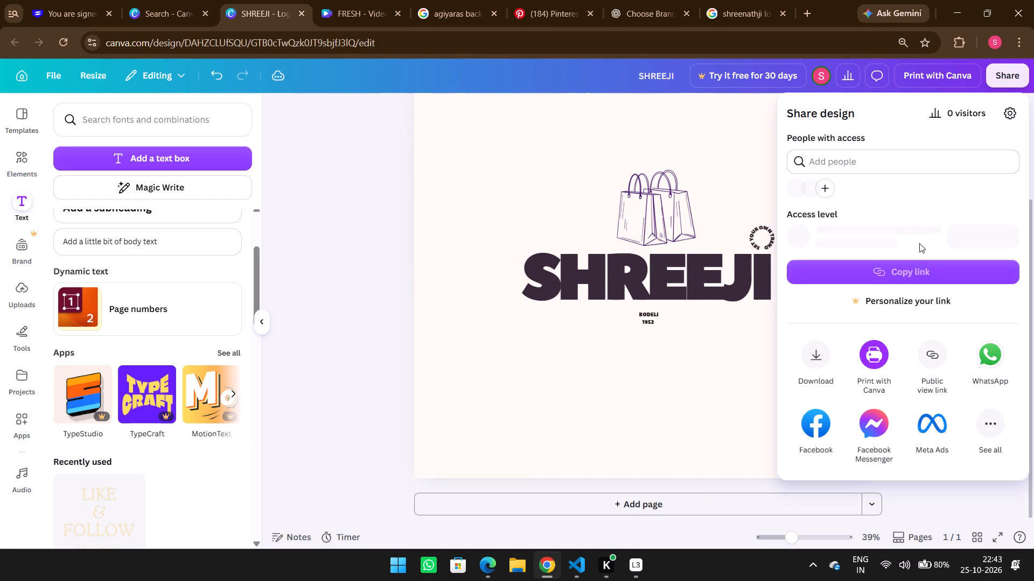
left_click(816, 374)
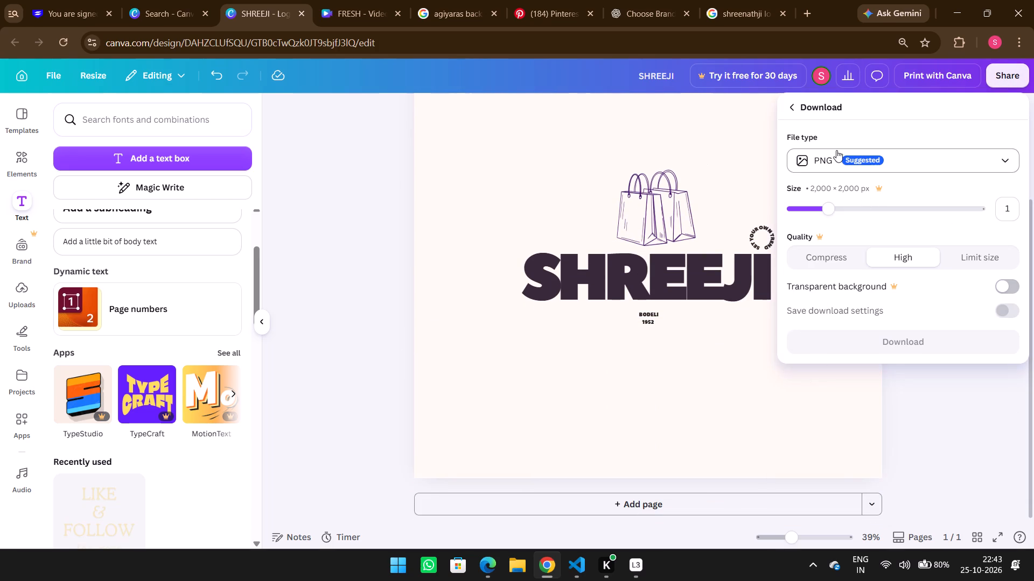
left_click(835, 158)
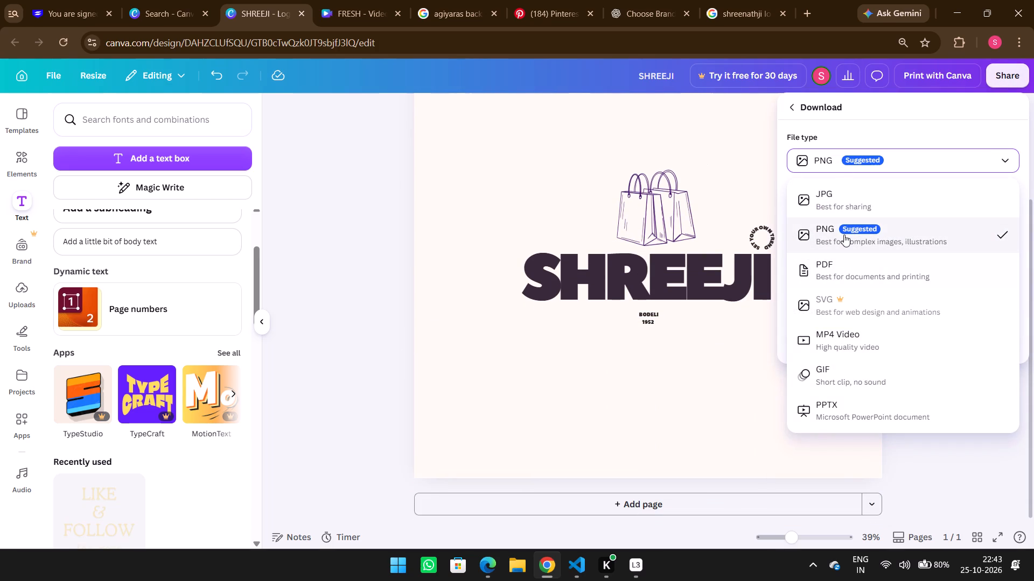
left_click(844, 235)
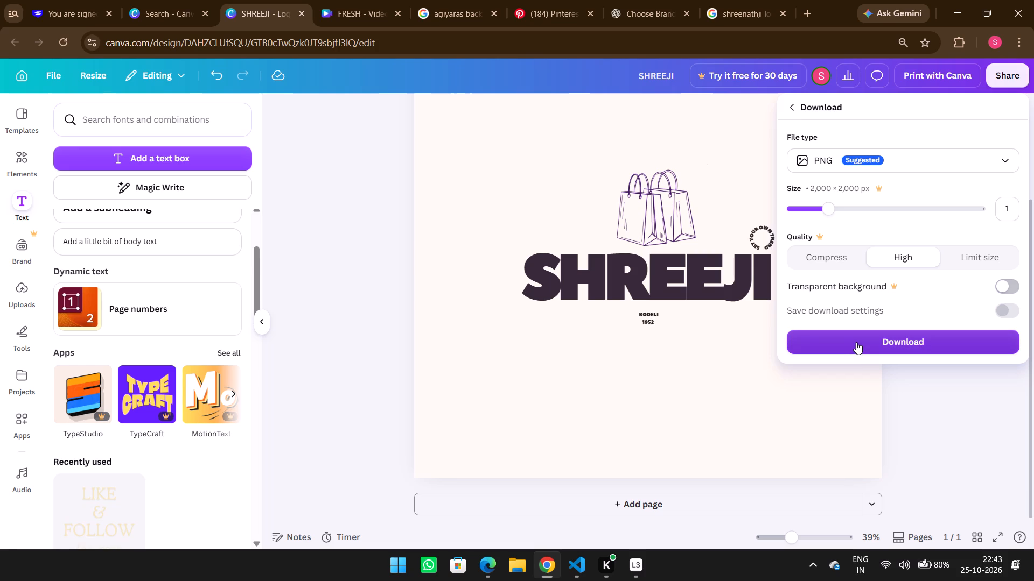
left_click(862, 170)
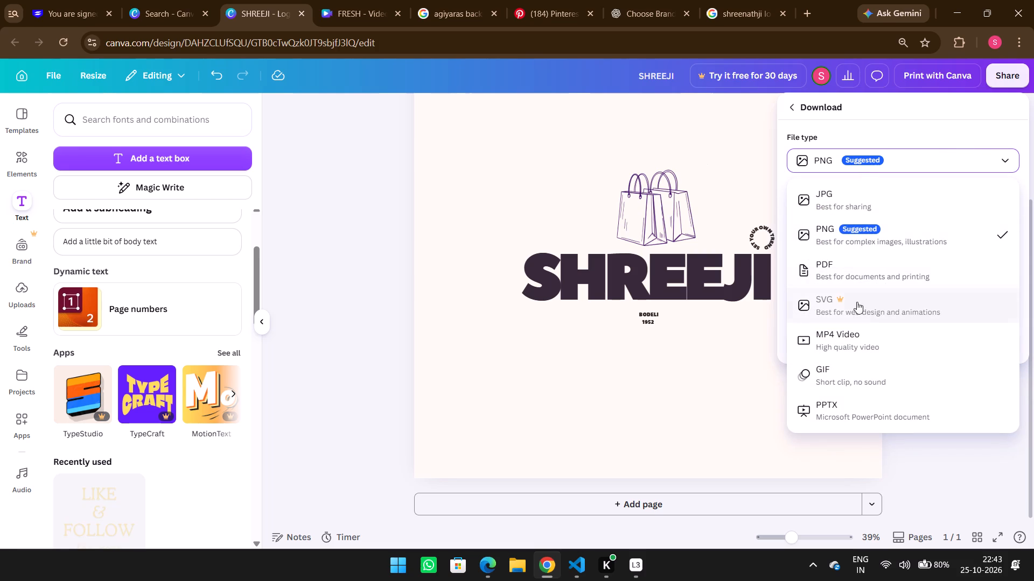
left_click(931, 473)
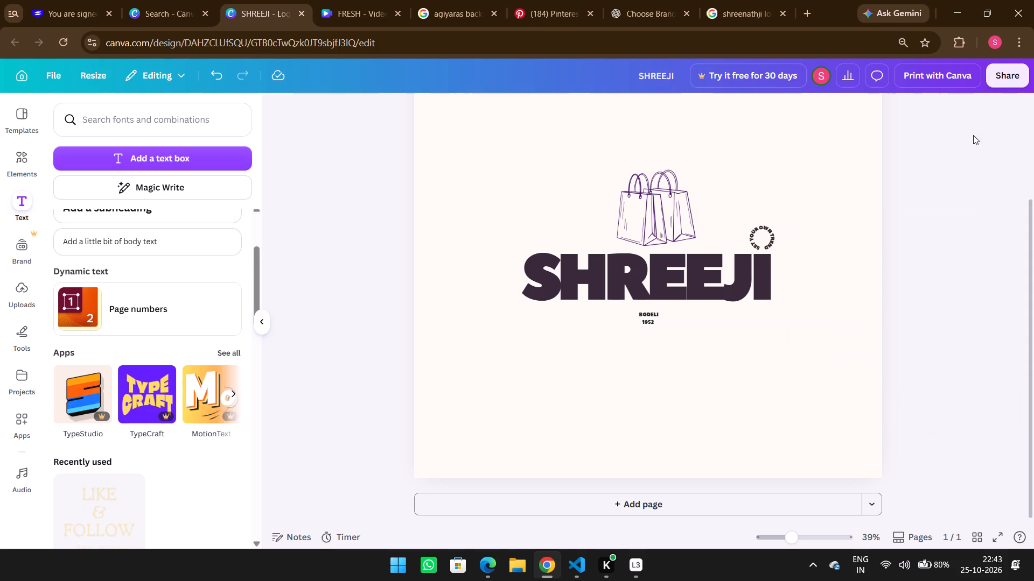
Download the SHREEJI logo design as a high-quality PNG at 2,000 × 2,000 px.
left_click(993, 71)
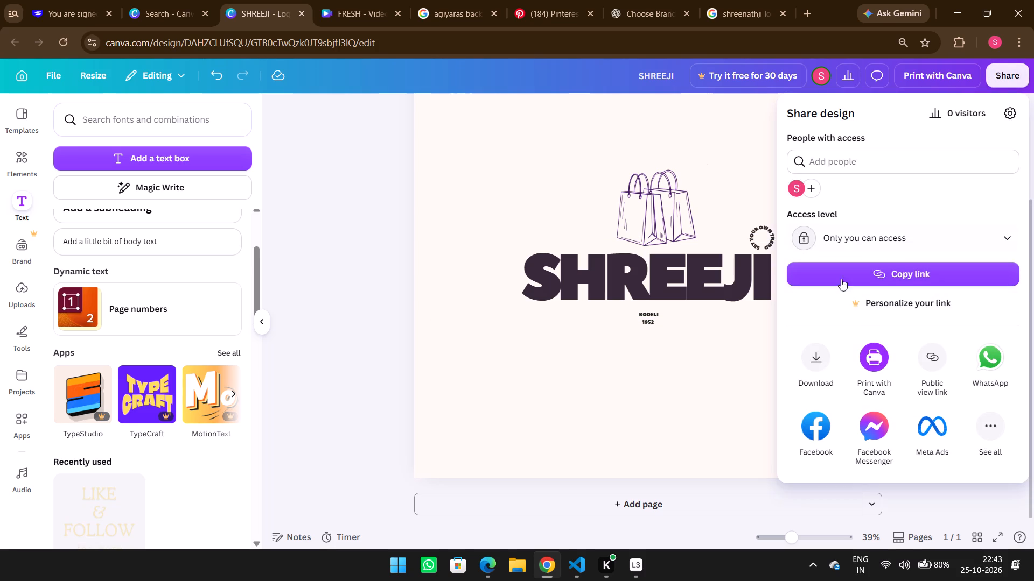
left_click(830, 350)
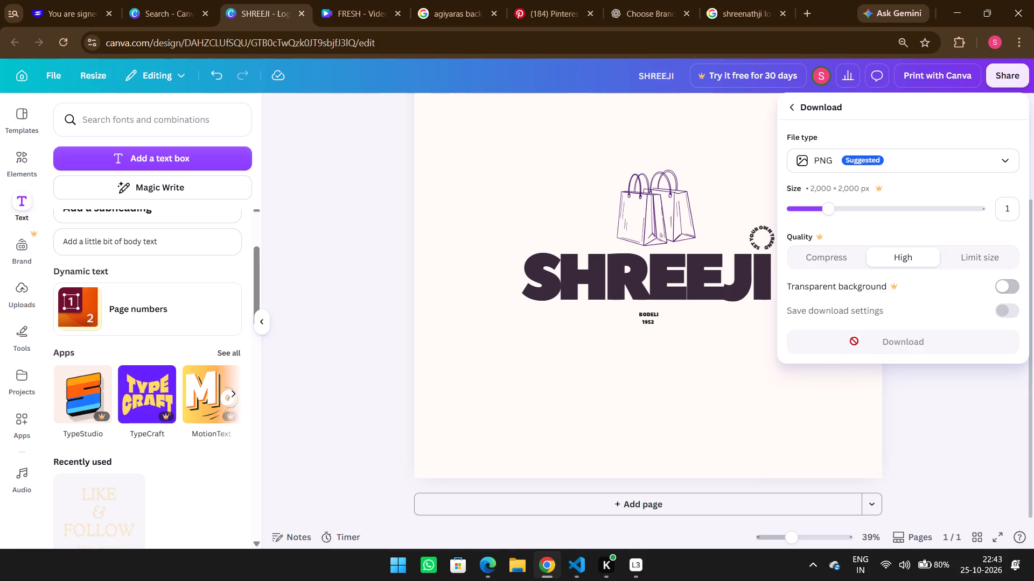
left_click(863, 344)
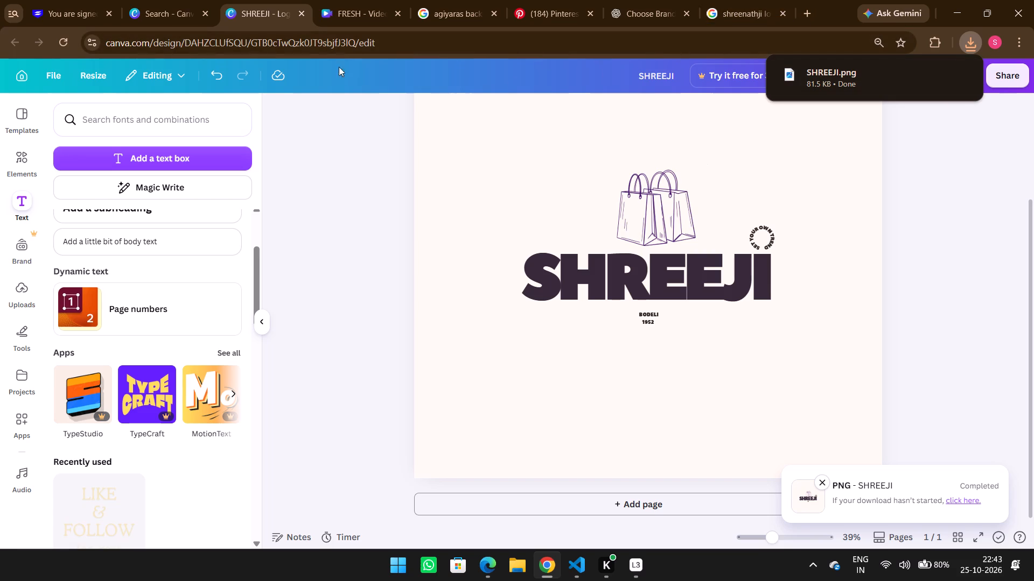
Close the browser window.
left_click(1033, 0)
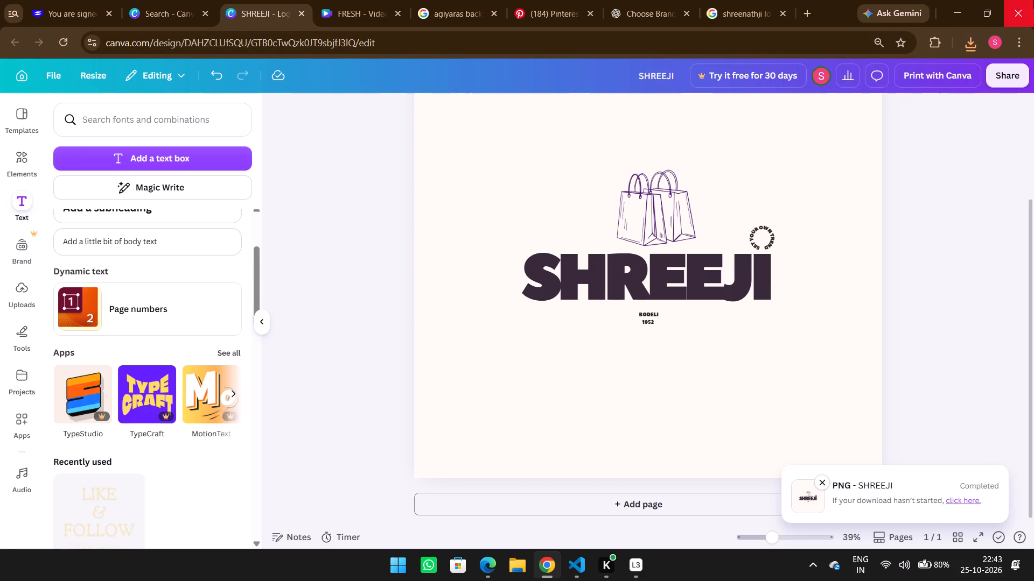